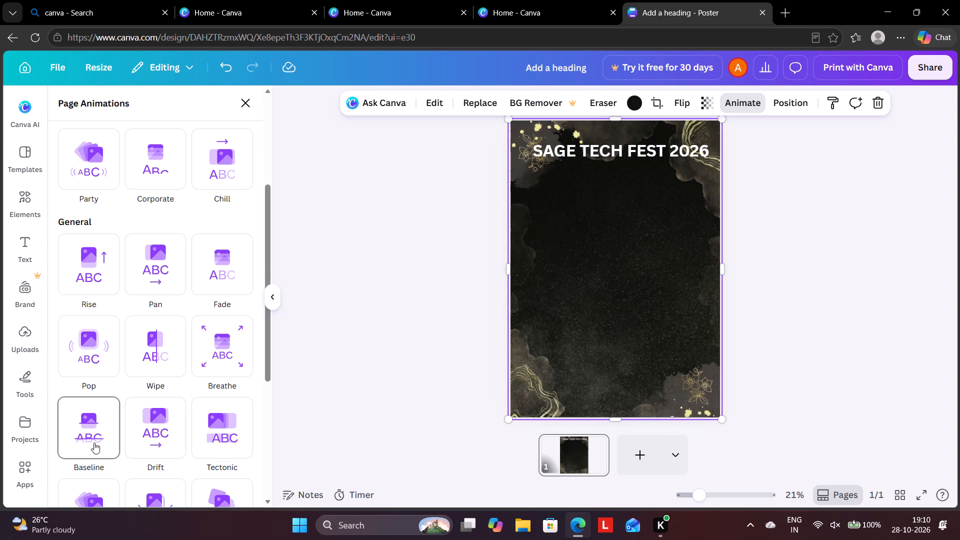
Apply the Sleek page animation to the poster and set it to animate on both enter and exit.
{"action": "scroll", "coordinate": [94, 442], "scroll_direction": "down", "scroll_amount": 1}
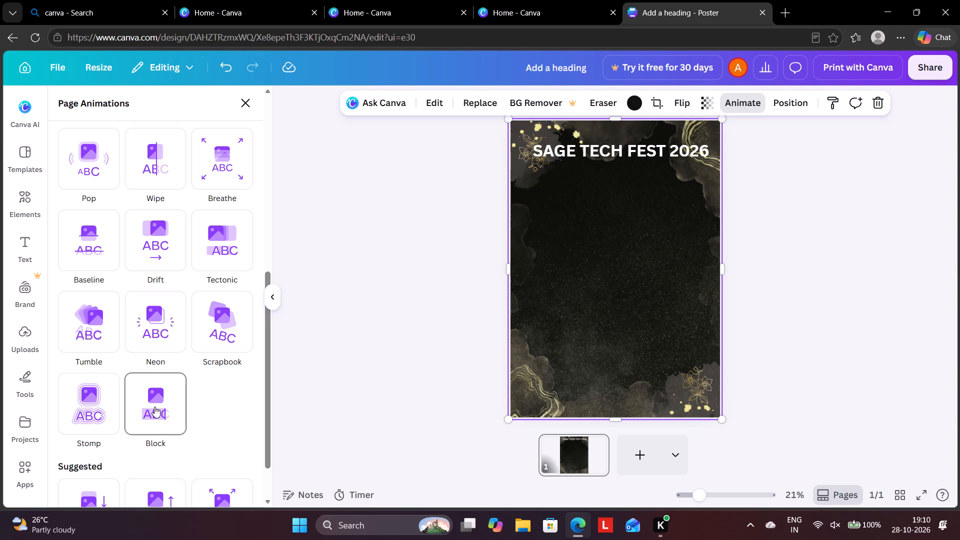
{"action": "scroll", "coordinate": [154, 406], "scroll_direction": "down", "scroll_amount": 1}
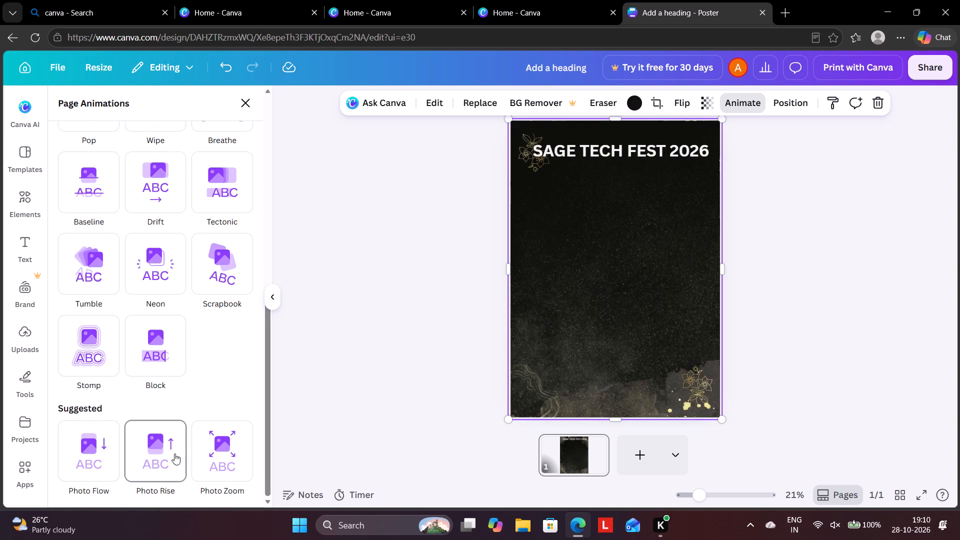
{"action": "scroll", "coordinate": [212, 448], "scroll_direction": "up", "scroll_amount": 4}
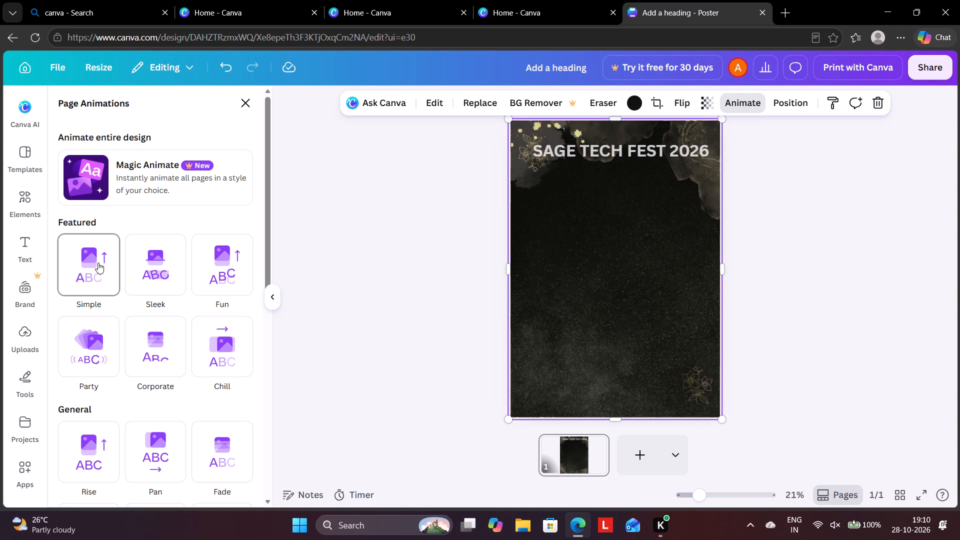
{"action": "left_click", "coordinate": [146, 259]}
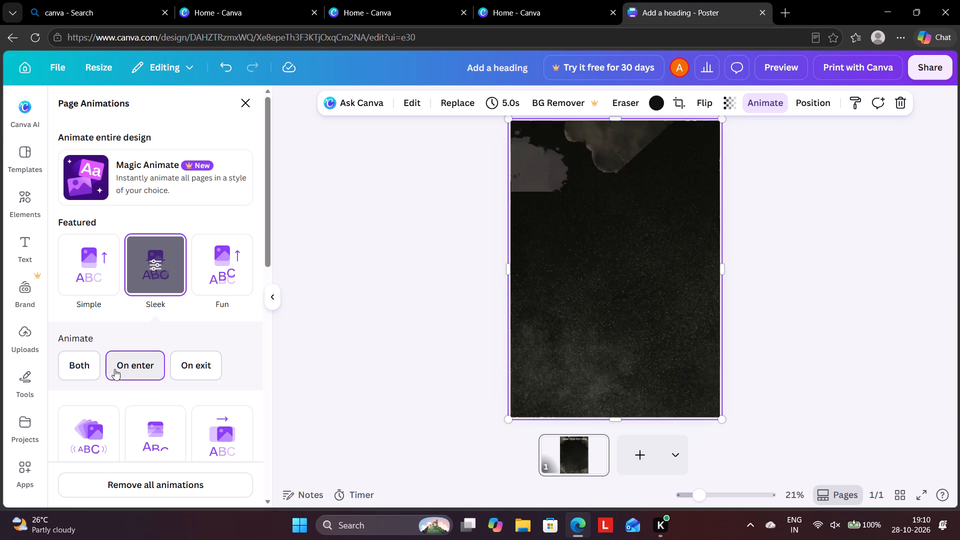
{"action": "left_click", "coordinate": [74, 365]}
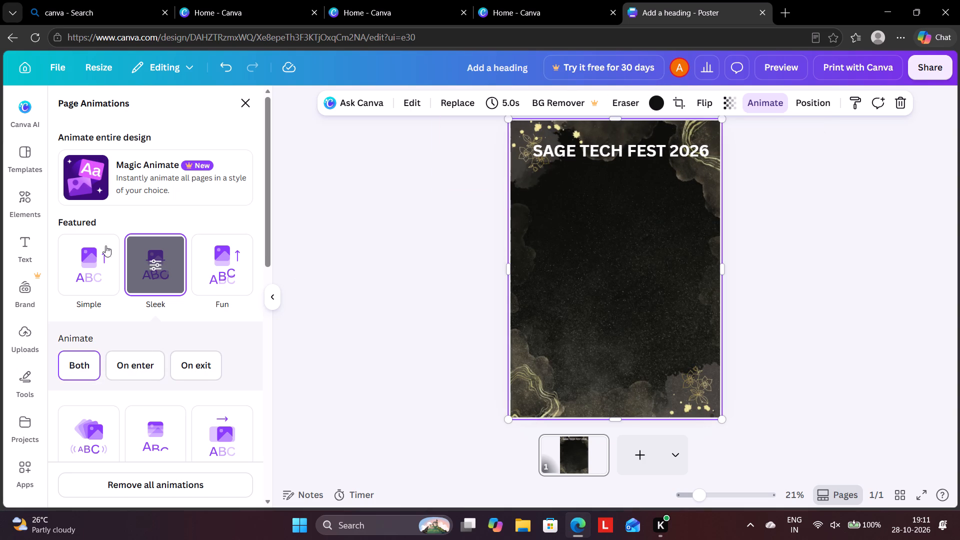
{"action": "scroll", "coordinate": [81, 246], "scroll_direction": "up", "scroll_amount": 2}
{"action": "left_click", "coordinate": [748, 100]}
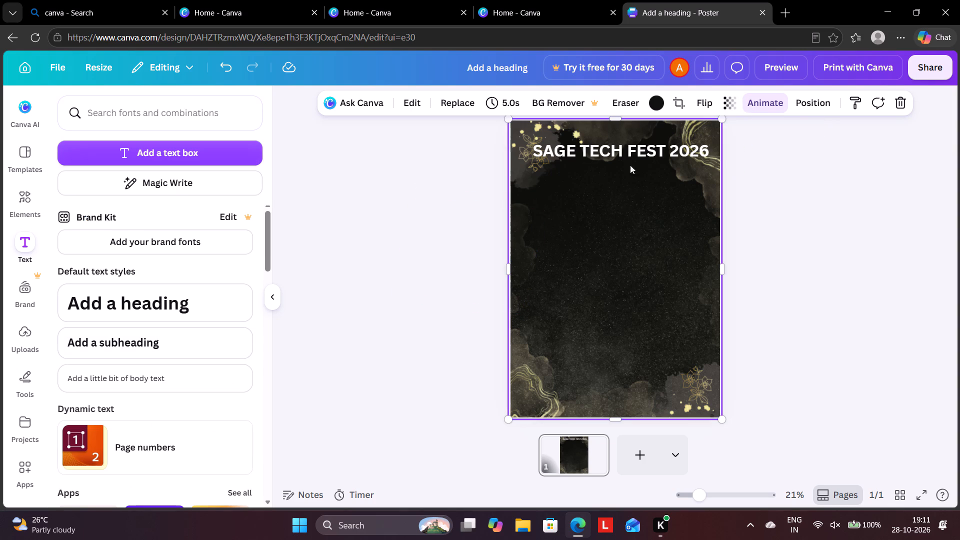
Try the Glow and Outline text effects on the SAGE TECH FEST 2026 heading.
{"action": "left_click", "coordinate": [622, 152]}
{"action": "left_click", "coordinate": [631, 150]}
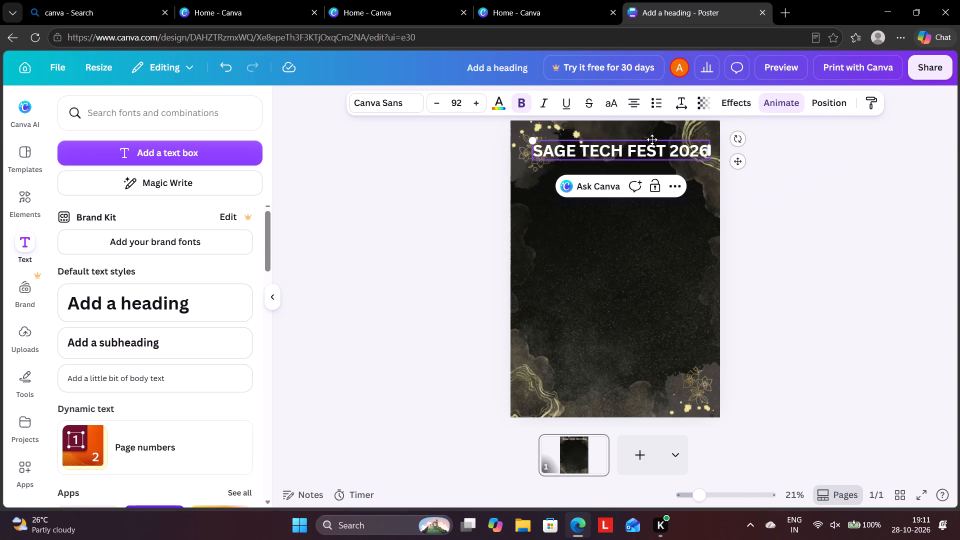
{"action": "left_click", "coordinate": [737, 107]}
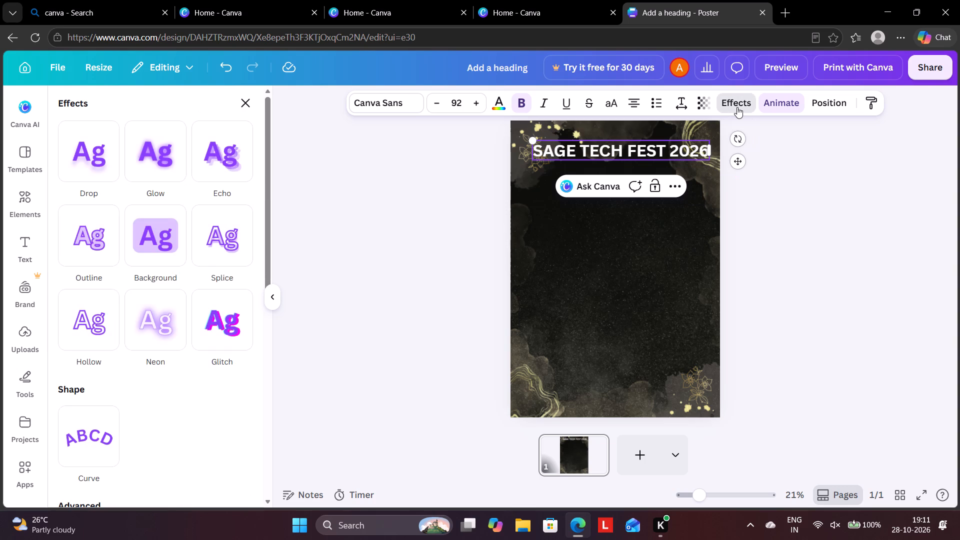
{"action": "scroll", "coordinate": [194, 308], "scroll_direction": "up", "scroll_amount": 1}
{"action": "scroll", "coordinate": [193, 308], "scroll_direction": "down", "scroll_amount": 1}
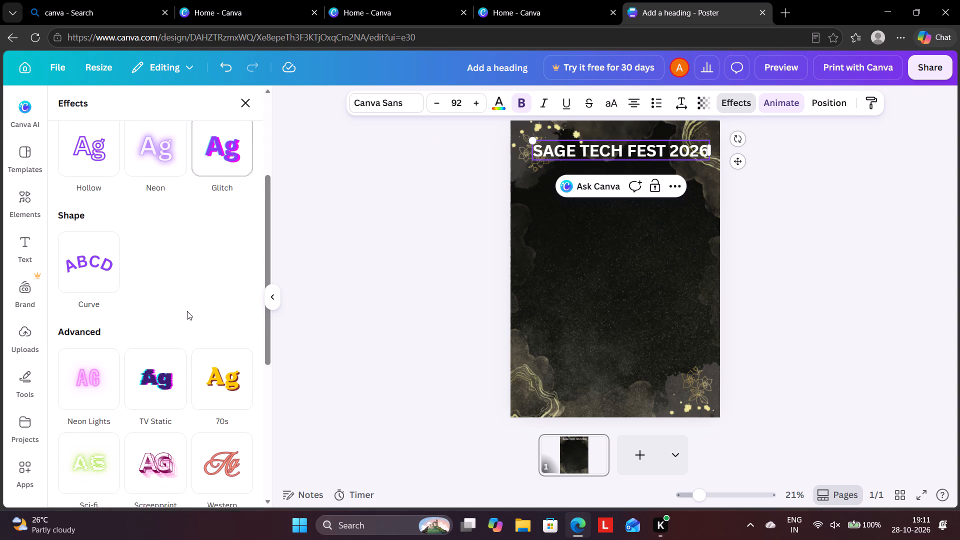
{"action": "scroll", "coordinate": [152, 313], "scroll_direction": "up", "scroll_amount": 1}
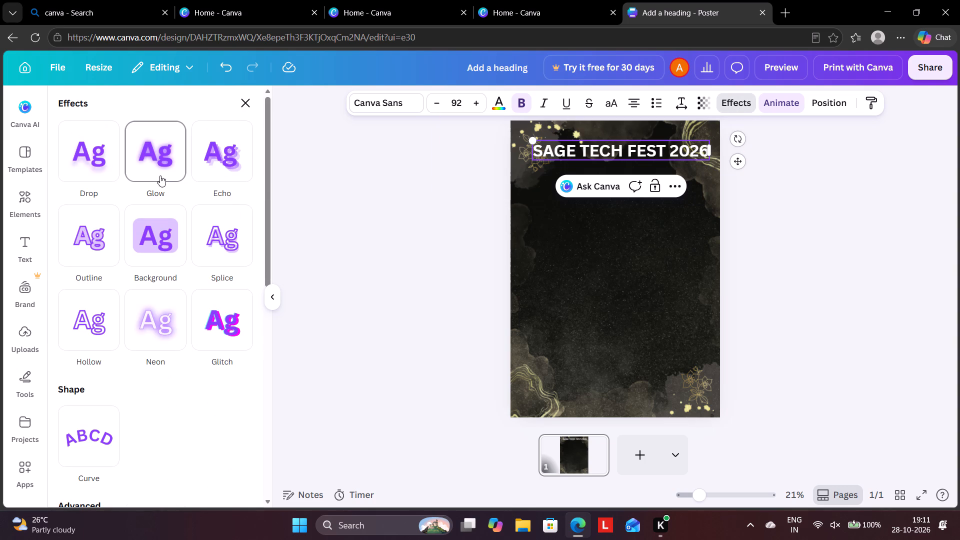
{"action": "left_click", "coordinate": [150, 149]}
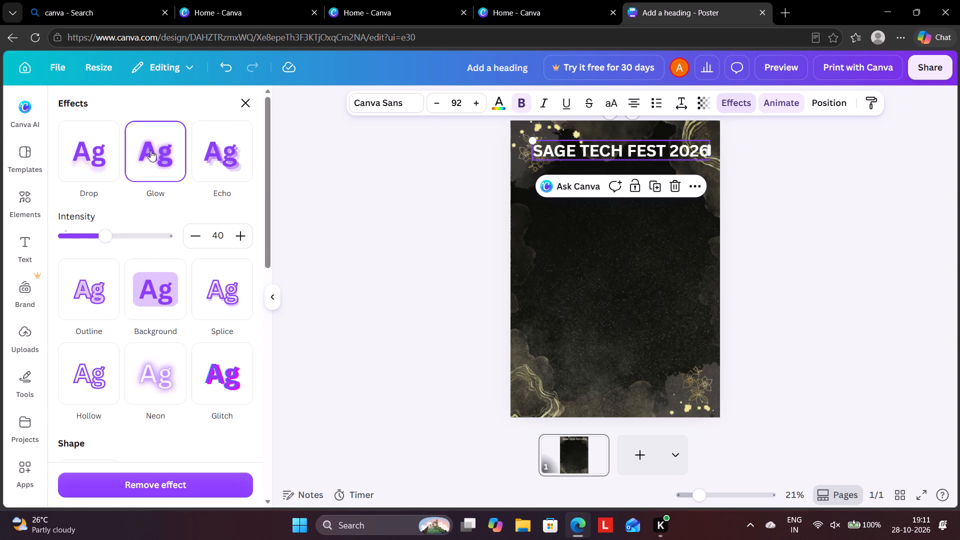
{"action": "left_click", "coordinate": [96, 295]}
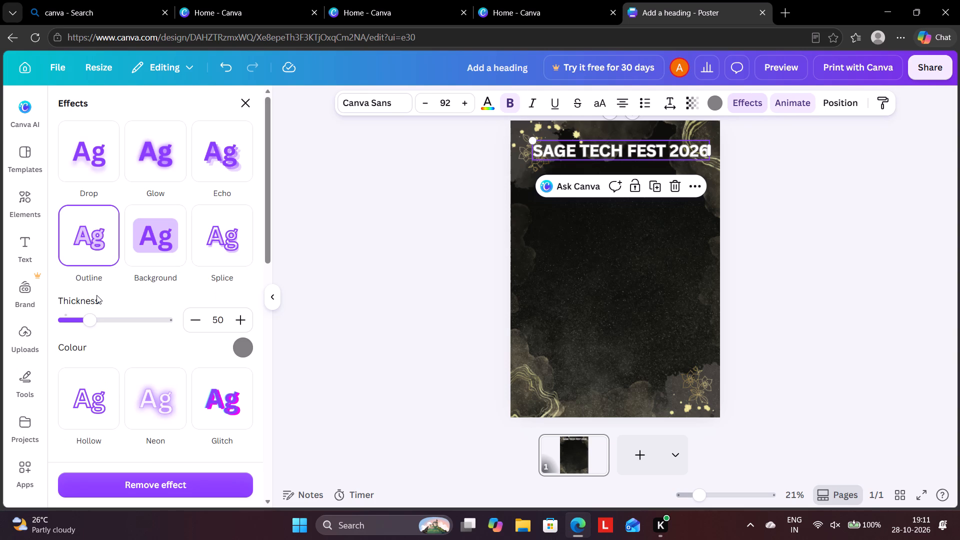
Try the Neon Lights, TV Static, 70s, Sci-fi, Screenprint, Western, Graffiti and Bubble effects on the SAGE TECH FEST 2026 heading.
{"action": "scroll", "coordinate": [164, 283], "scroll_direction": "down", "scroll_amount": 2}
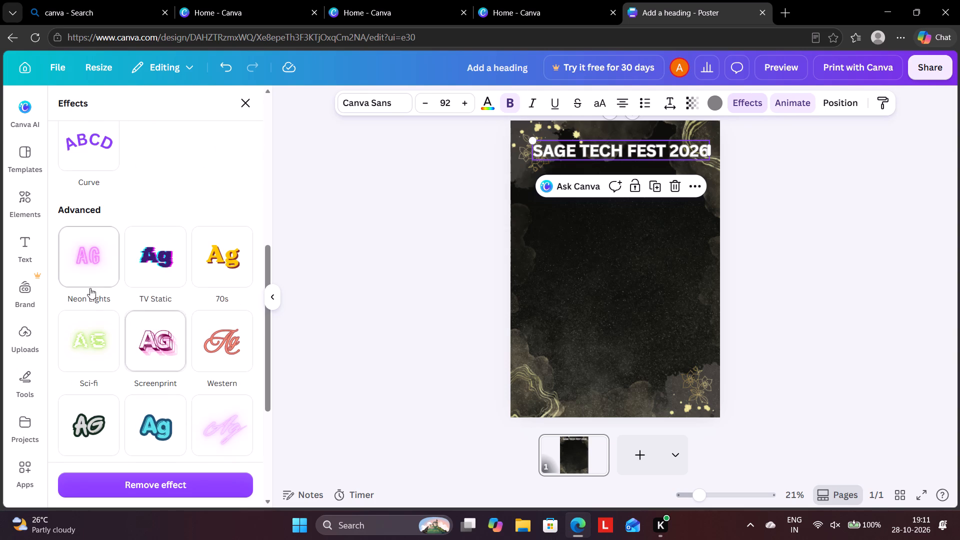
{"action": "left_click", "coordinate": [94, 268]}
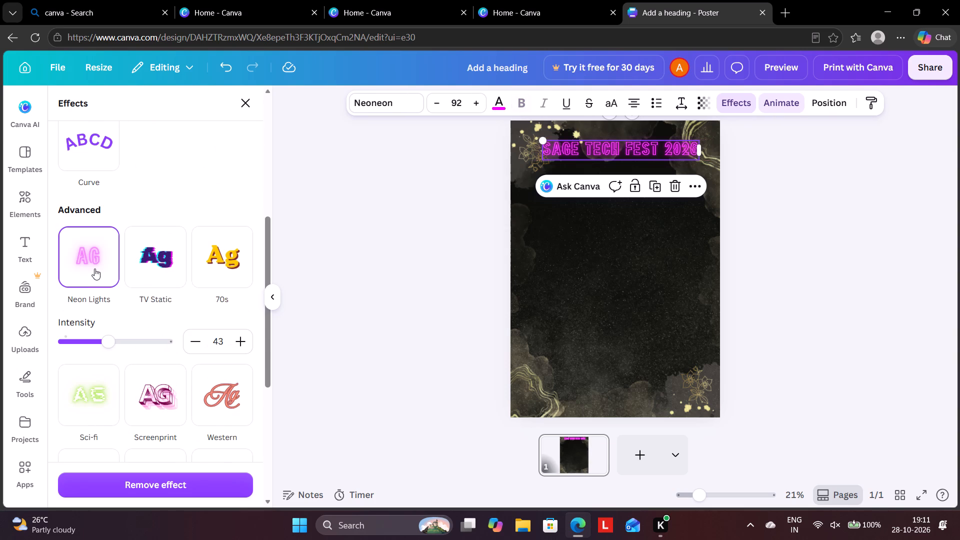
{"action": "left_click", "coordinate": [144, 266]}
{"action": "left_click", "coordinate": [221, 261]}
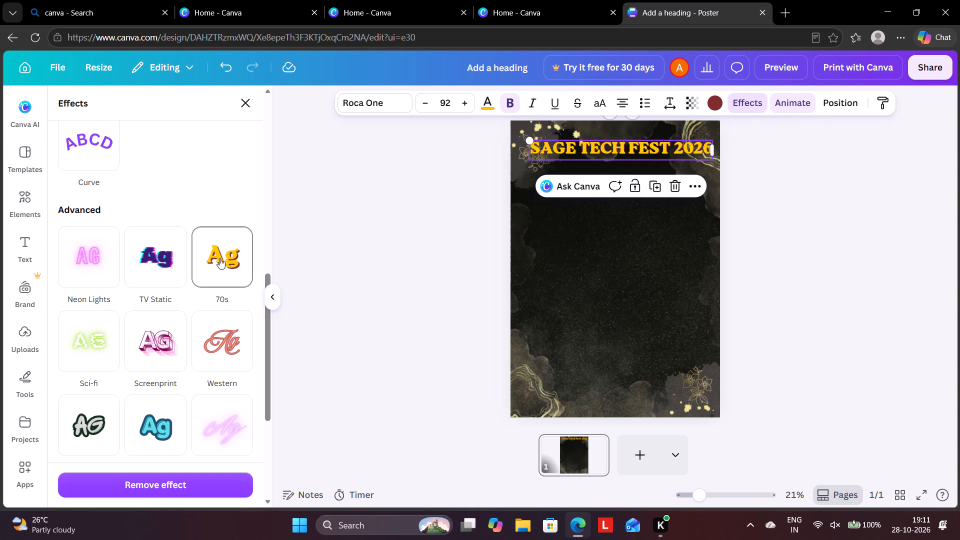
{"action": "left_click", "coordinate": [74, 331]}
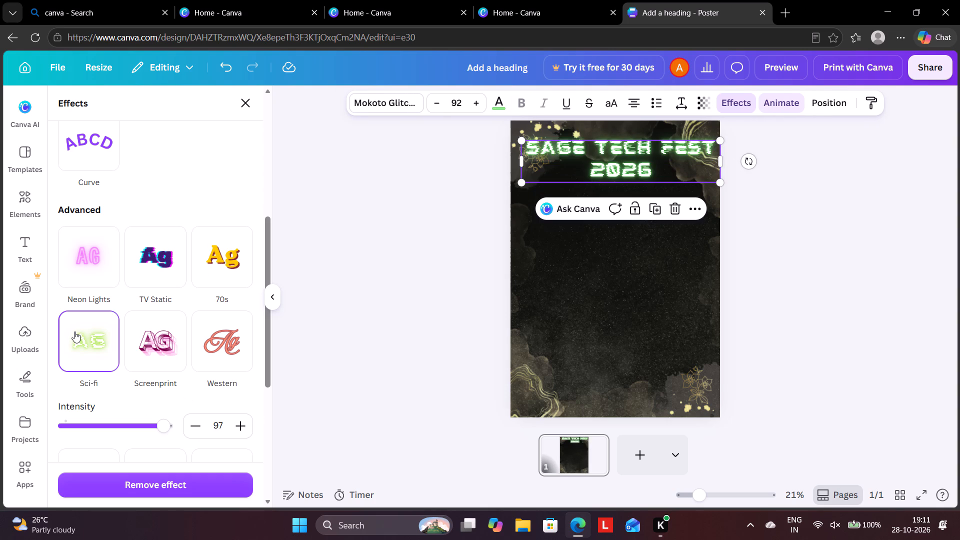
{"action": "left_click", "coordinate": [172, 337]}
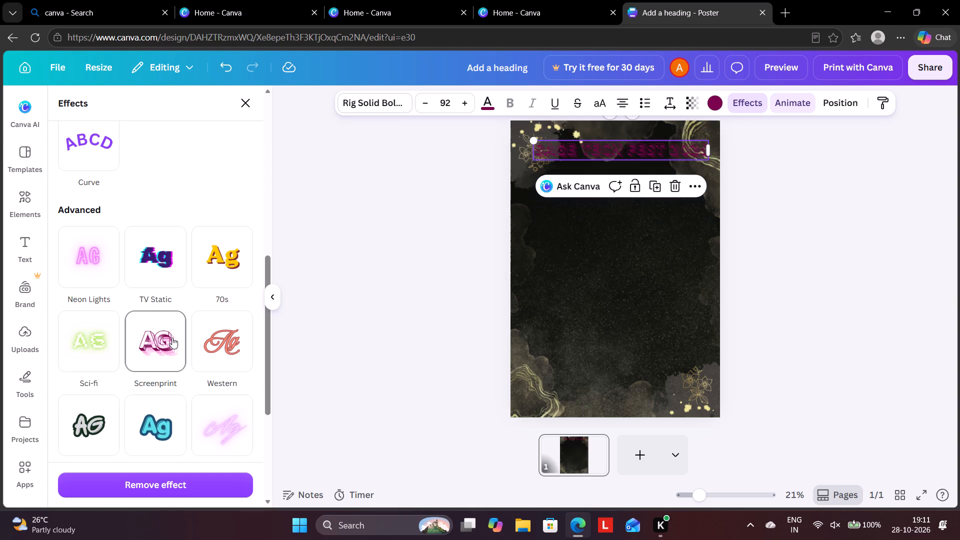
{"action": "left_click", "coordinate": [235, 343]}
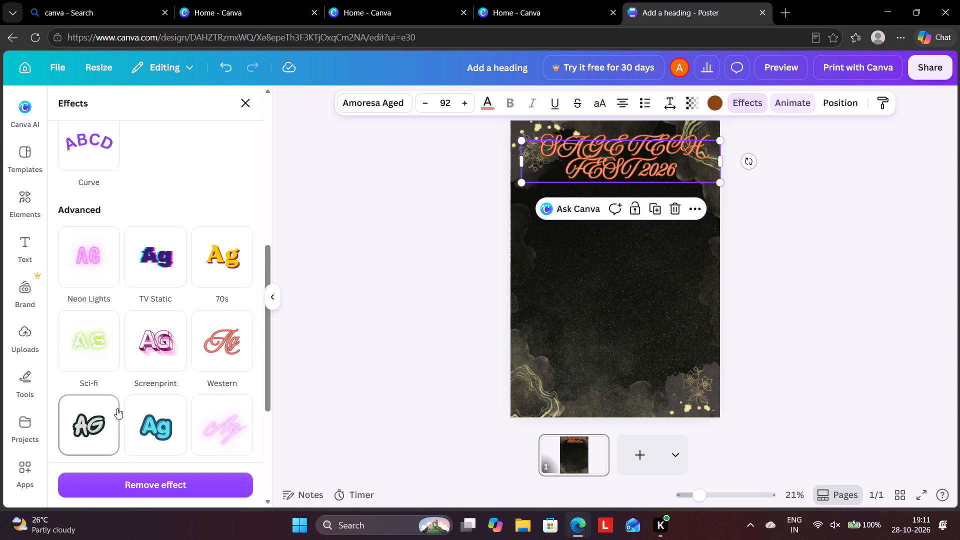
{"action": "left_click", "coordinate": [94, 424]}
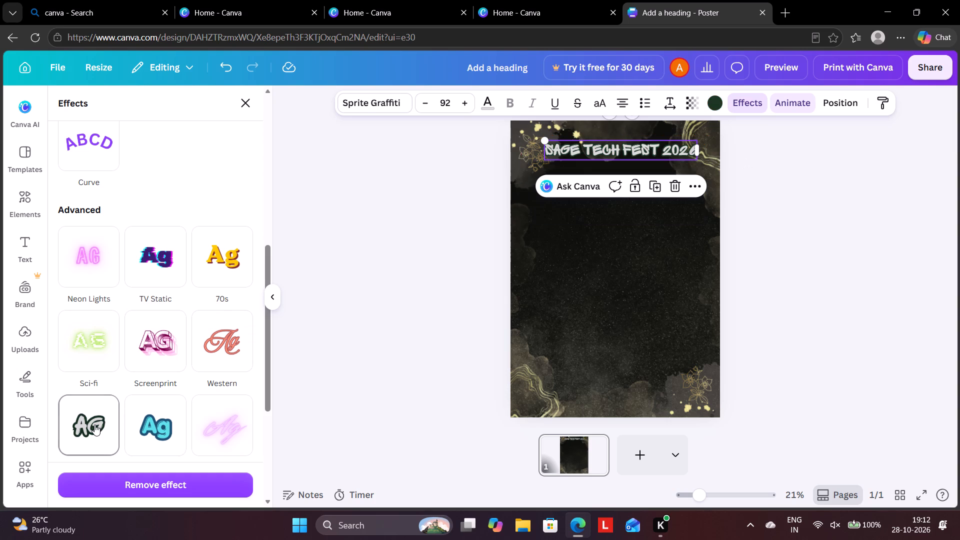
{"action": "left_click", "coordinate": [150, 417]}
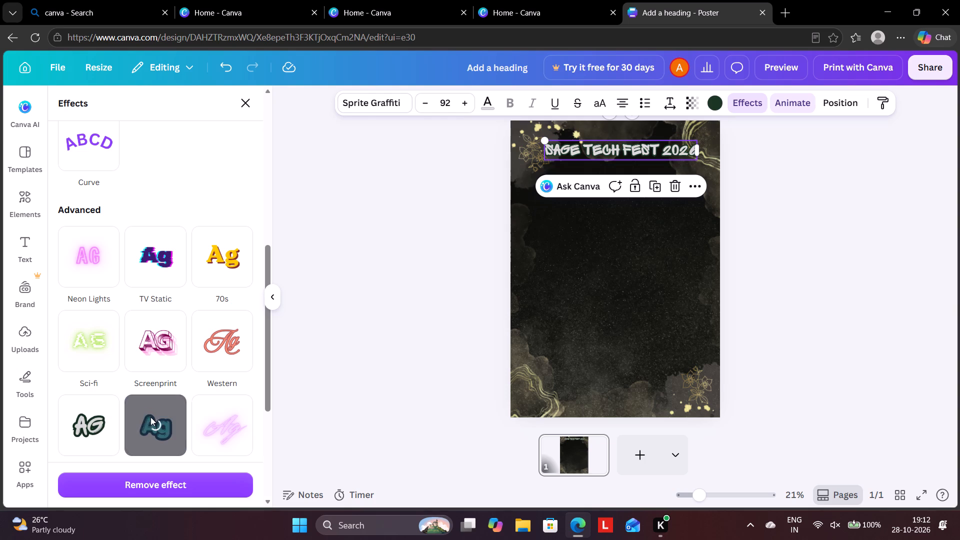
Apply the Aerobics text effect to the SAGE TECH FEST 2026 heading.
{"action": "left_click", "coordinate": [224, 414]}
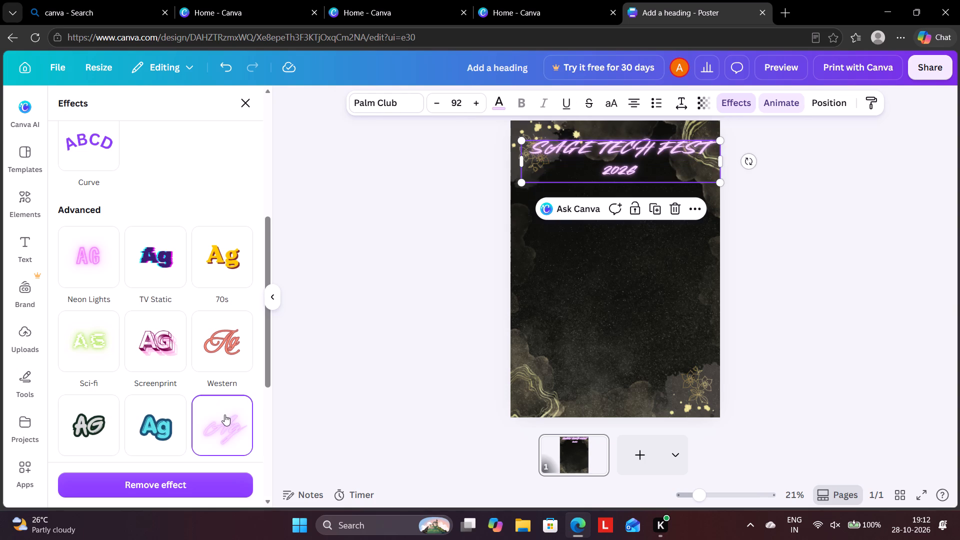
{"action": "scroll", "coordinate": [224, 414], "scroll_direction": "down", "scroll_amount": 1}
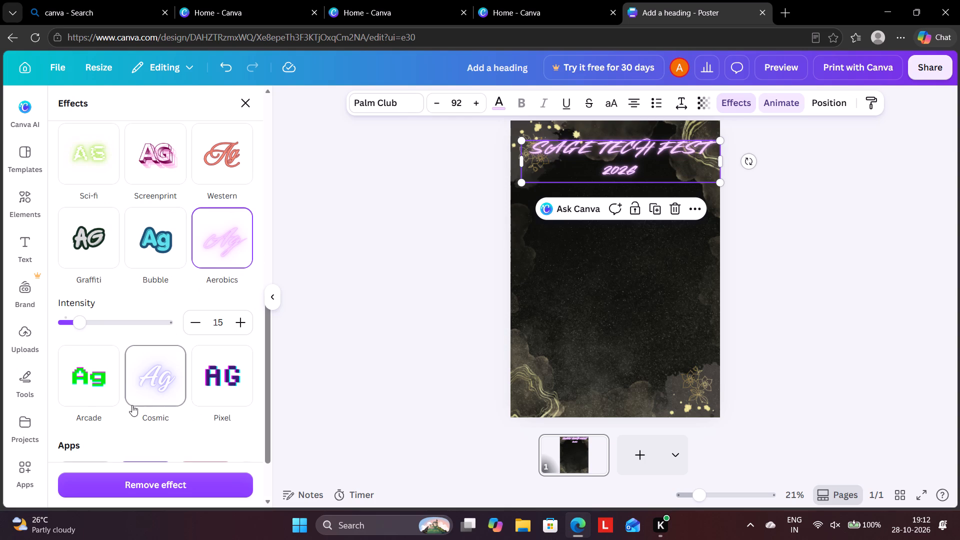
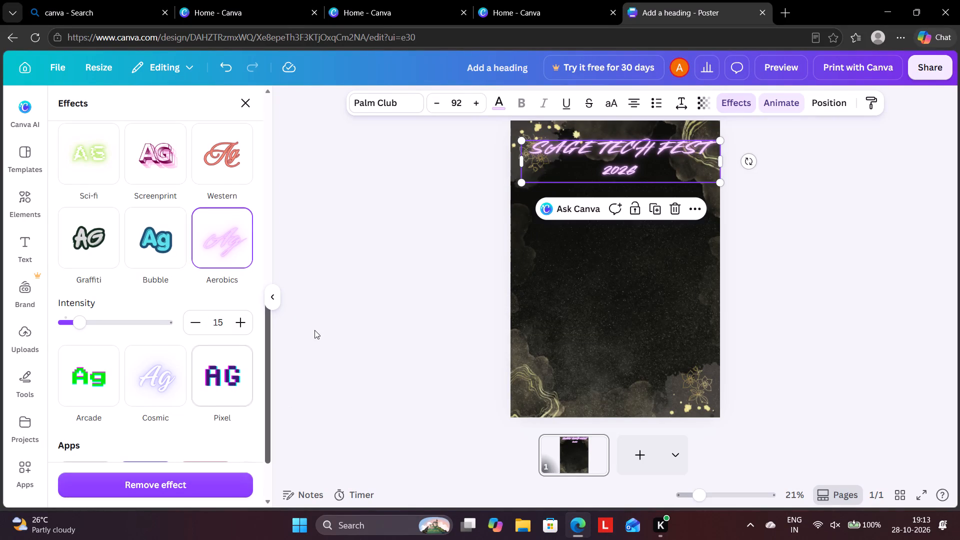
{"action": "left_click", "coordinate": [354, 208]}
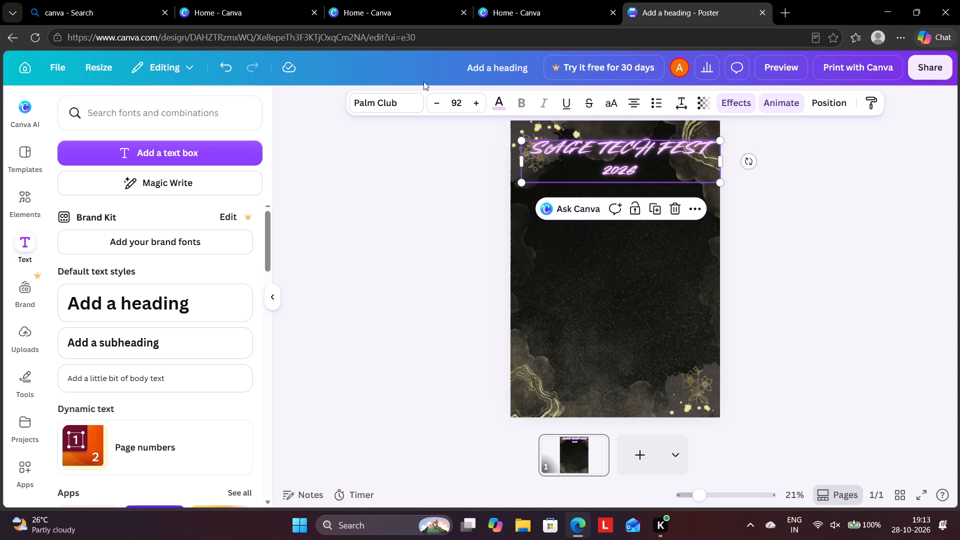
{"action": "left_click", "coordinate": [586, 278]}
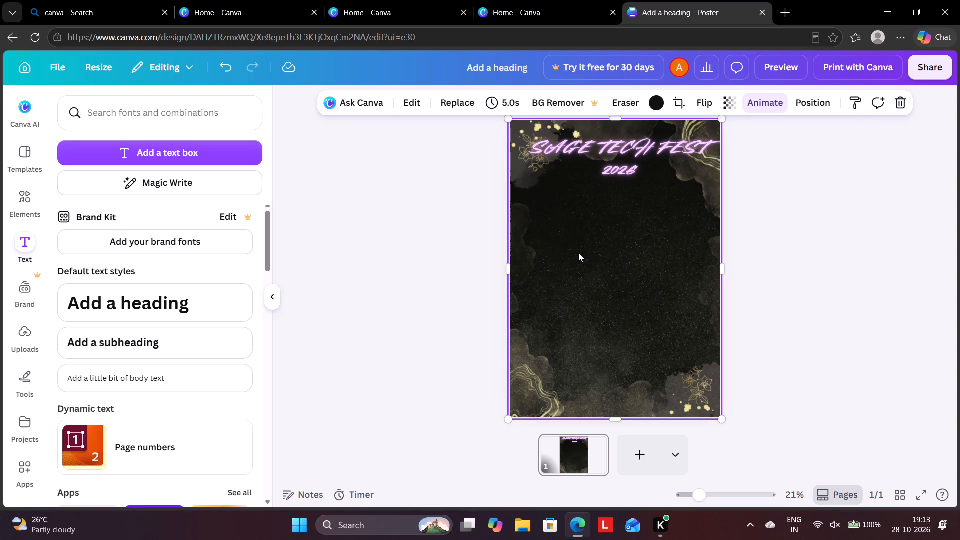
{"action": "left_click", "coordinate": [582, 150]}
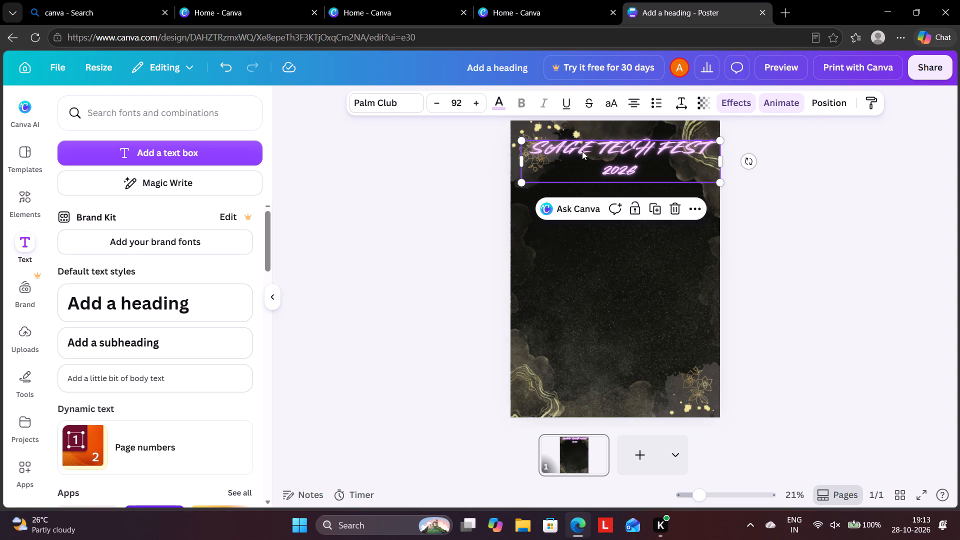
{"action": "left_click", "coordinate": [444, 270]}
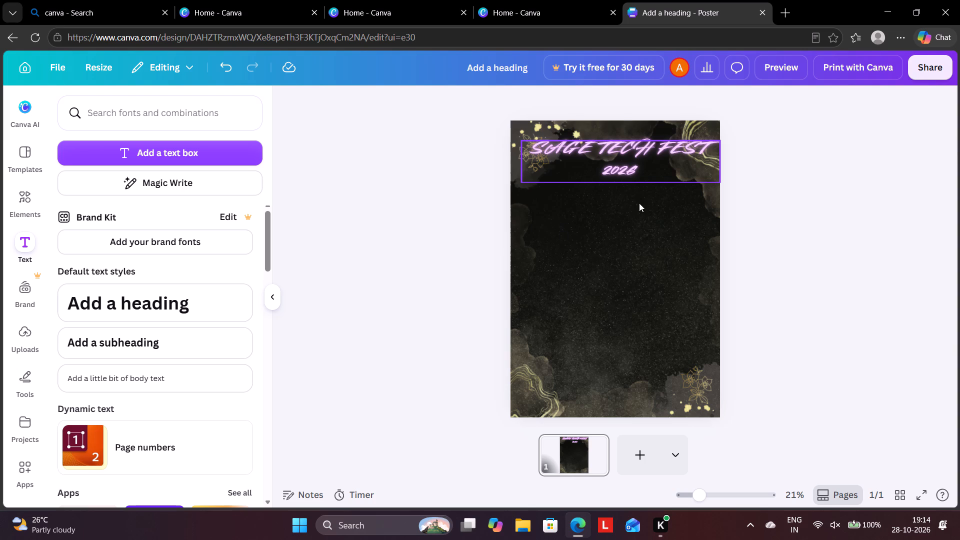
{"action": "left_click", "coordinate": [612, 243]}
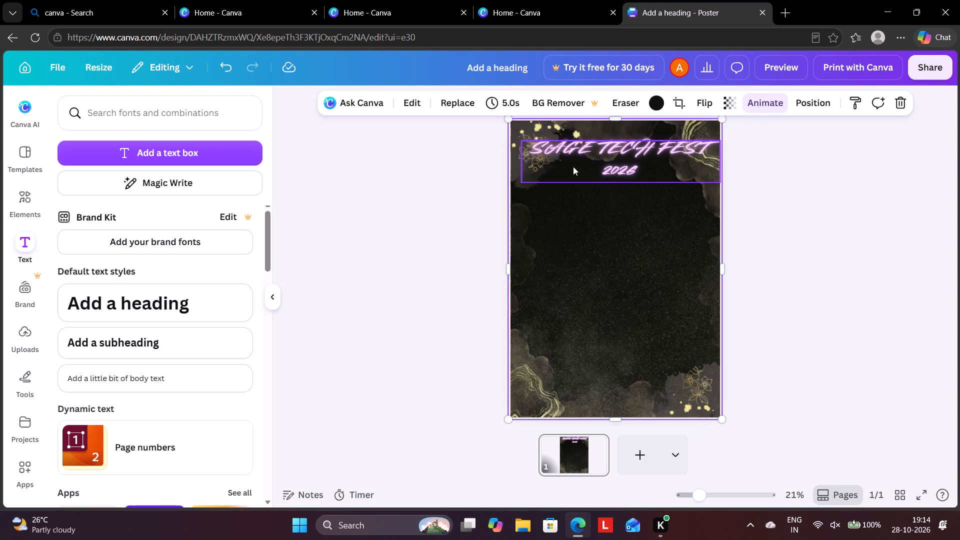
Add a subheading text box and place it centred a little below the SAGE TECH FEST 2026 heading.
{"action": "left_click", "coordinate": [158, 334]}
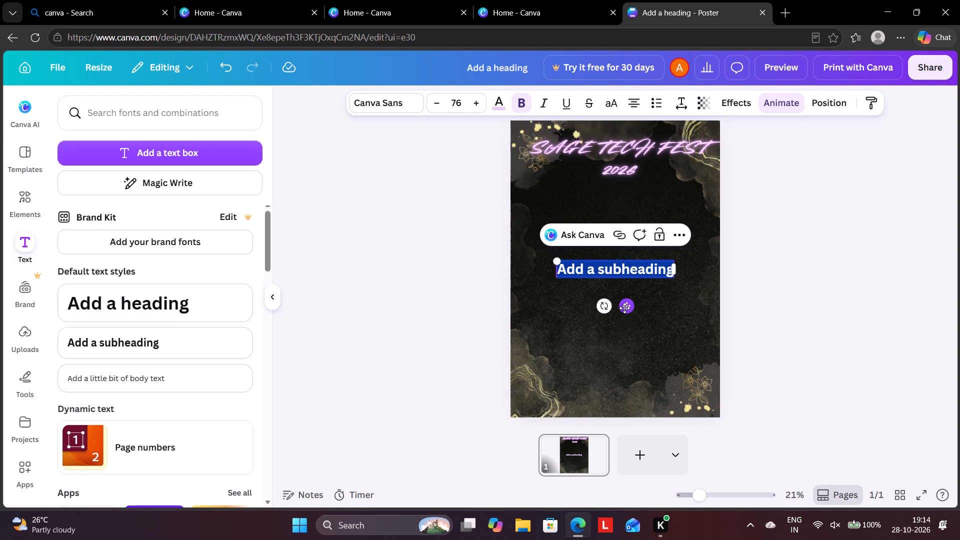
{"action": "left_click_drag", "start_coordinate": [628, 308], "coordinate": [627, 240]}
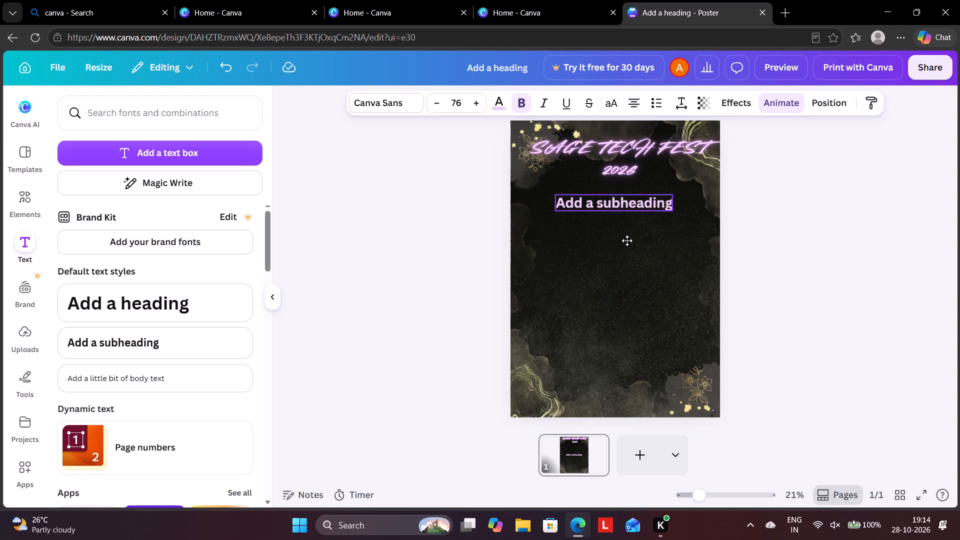
{"action": "left_click_drag", "start_coordinate": [627, 240], "coordinate": [626, 240]}
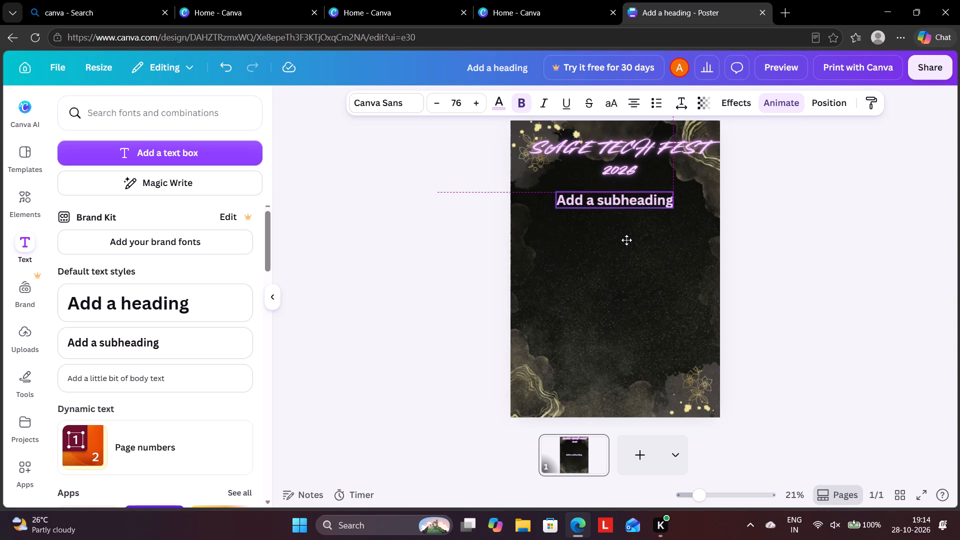
{"action": "left_click_drag", "start_coordinate": [626, 240], "coordinate": [633, 238]}
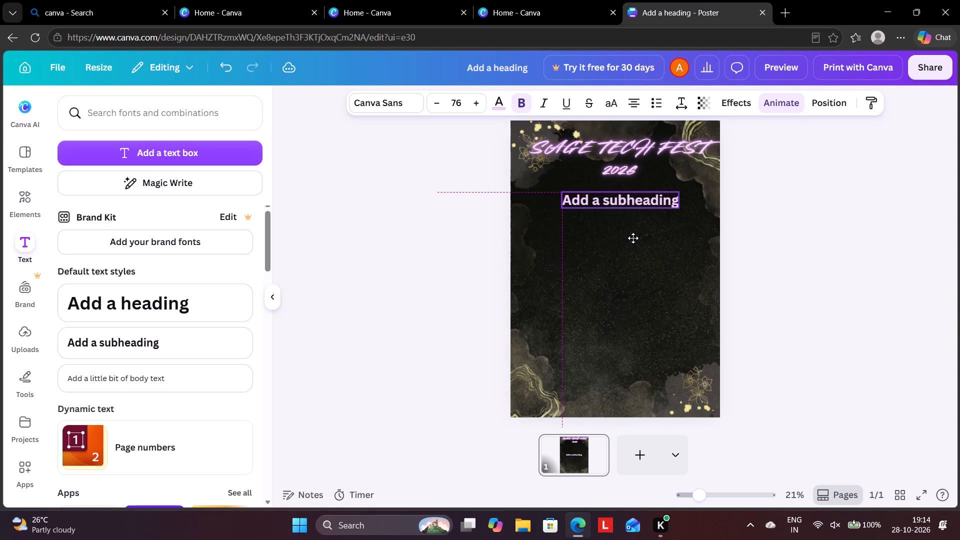
{"action": "left_click_drag", "start_coordinate": [633, 238], "coordinate": [627, 232]}
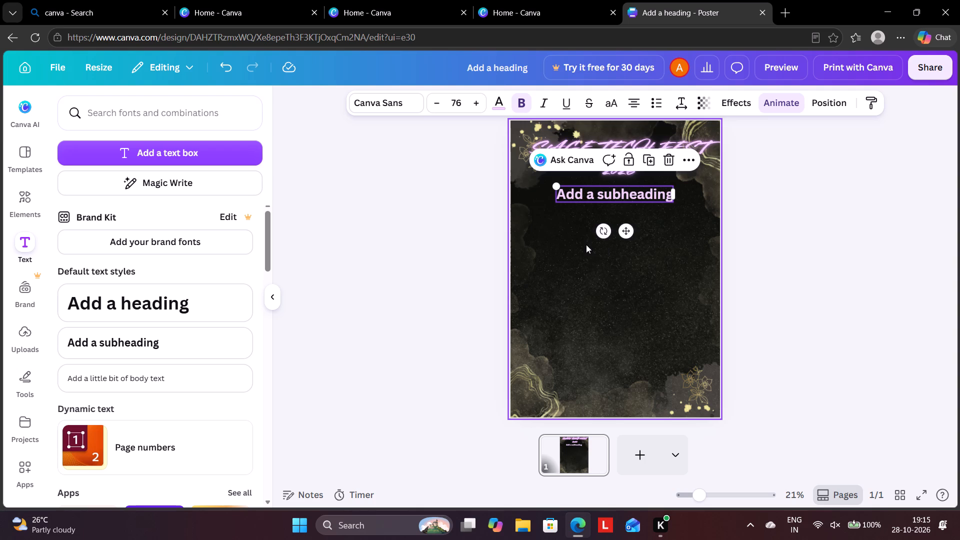
{"action": "left_click", "coordinate": [561, 255]}
{"action": "left_click", "coordinate": [614, 195]}
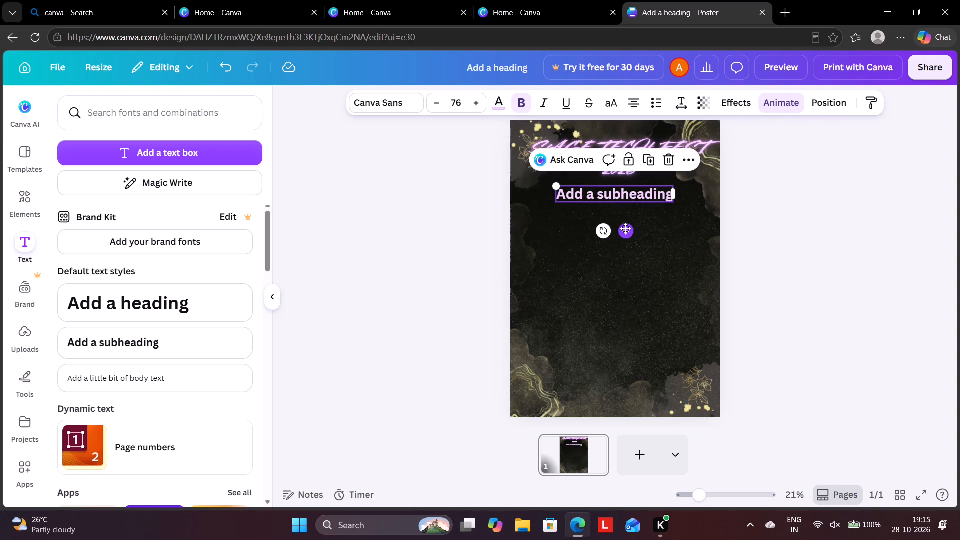
{"action": "left_click_drag", "start_coordinate": [626, 229], "coordinate": [627, 264]}
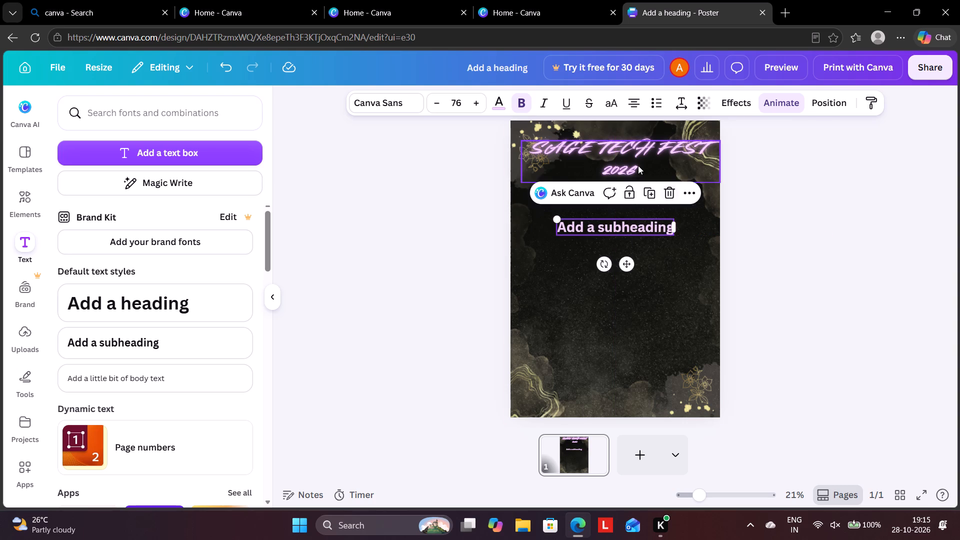
Move the SAGE TECH FEST 2026 heading down to the middle of the poster, just beneath the subheading.
{"action": "left_click", "coordinate": [609, 139]}
{"action": "left_click", "coordinate": [622, 160]}
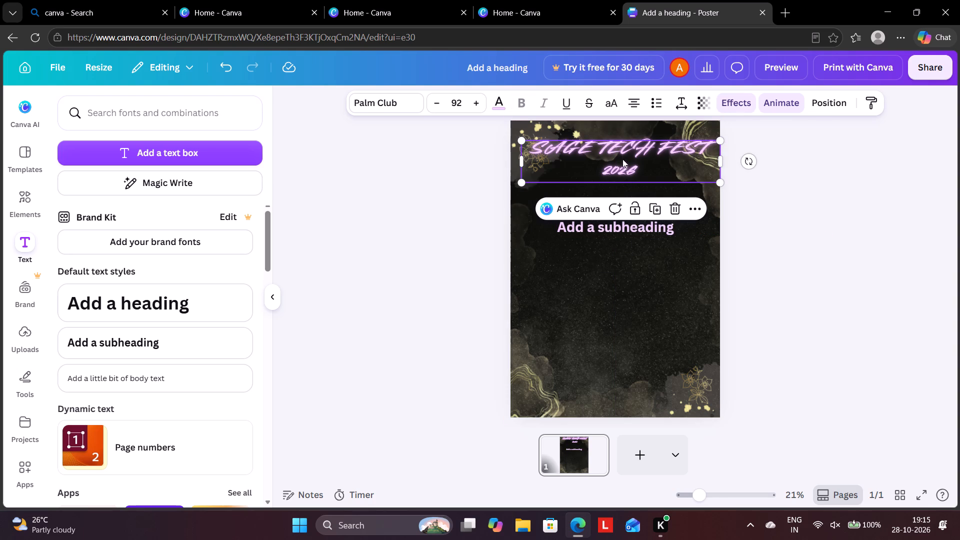
{"action": "left_click", "coordinate": [620, 150]}
{"action": "left_click", "coordinate": [619, 150]}
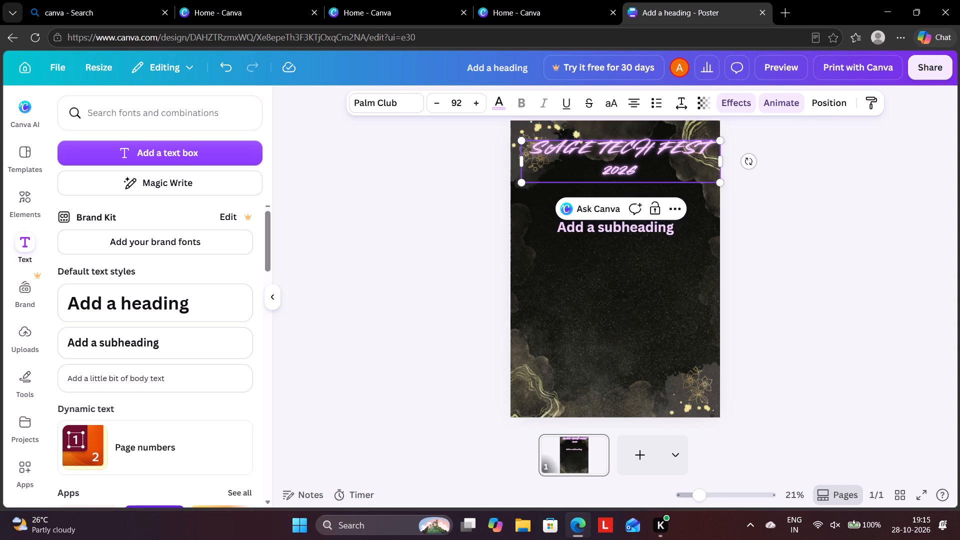
{"action": "left_click", "coordinate": [619, 149]}
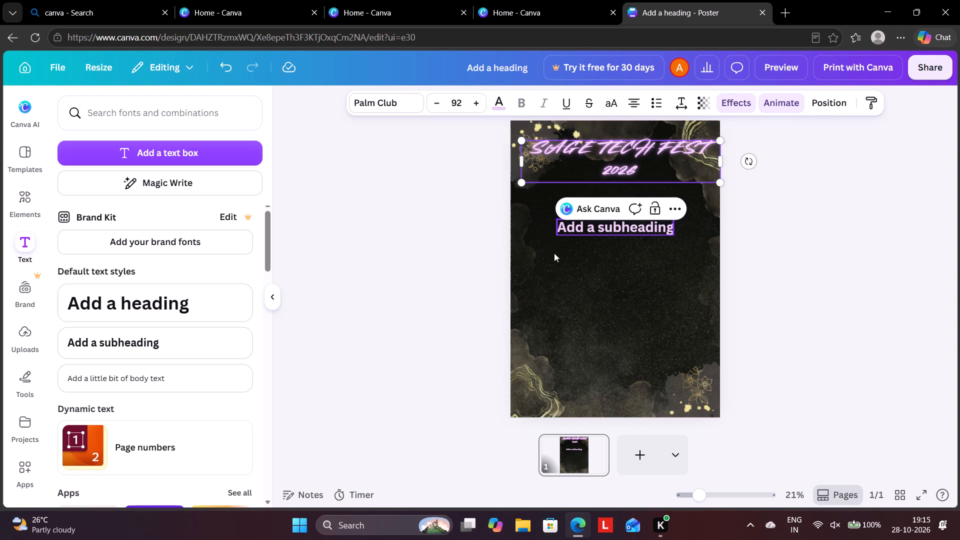
{"action": "left_click_drag", "start_coordinate": [548, 285], "coordinate": [548, 294]}
{"action": "left_click", "coordinate": [619, 157]}
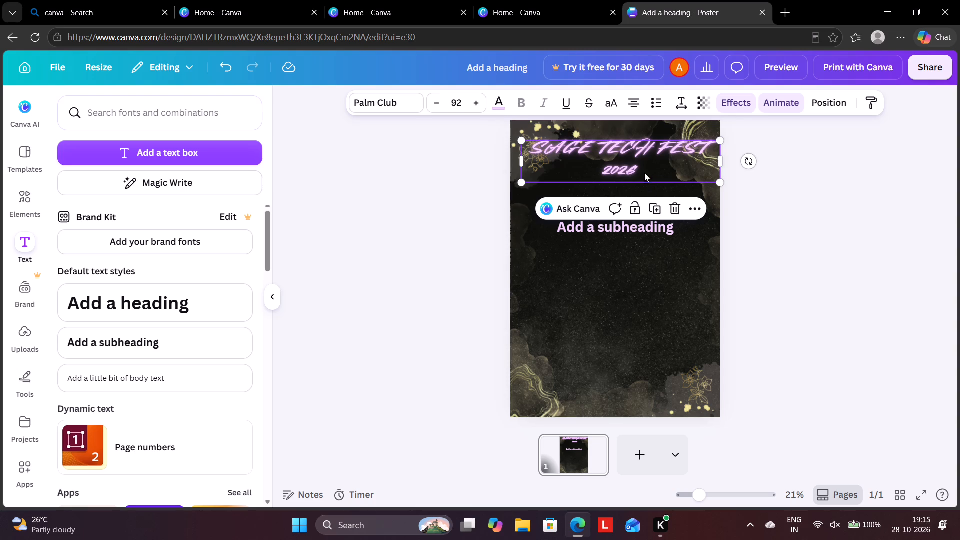
{"action": "left_click_drag", "start_coordinate": [627, 149], "coordinate": [626, 189]}
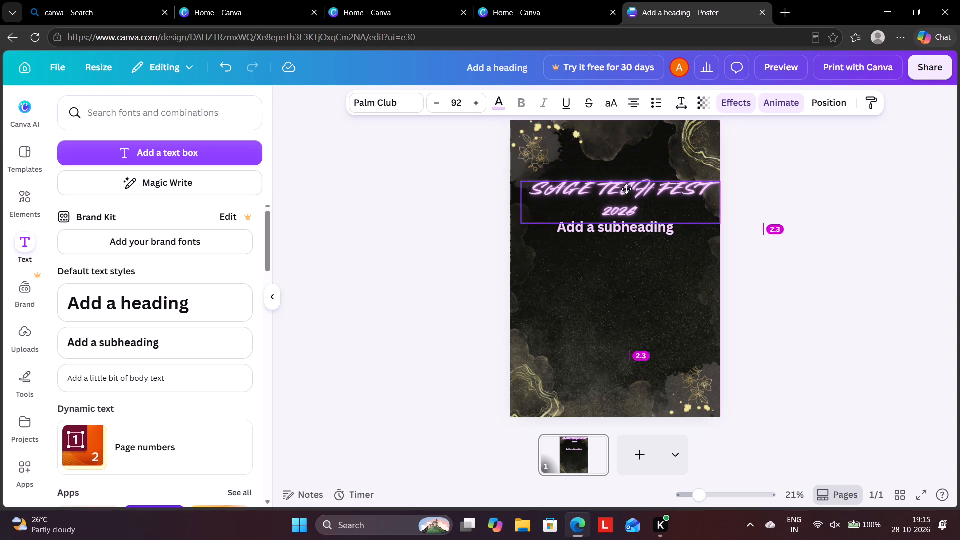
{"action": "left_click_drag", "start_coordinate": [626, 189], "coordinate": [626, 262]}
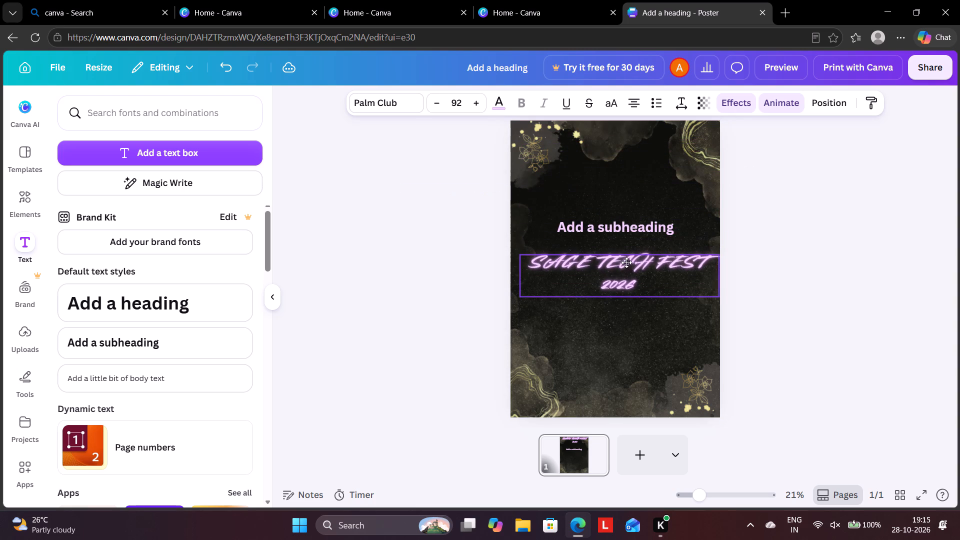
{"action": "left_click_drag", "start_coordinate": [626, 262], "coordinate": [630, 251]}
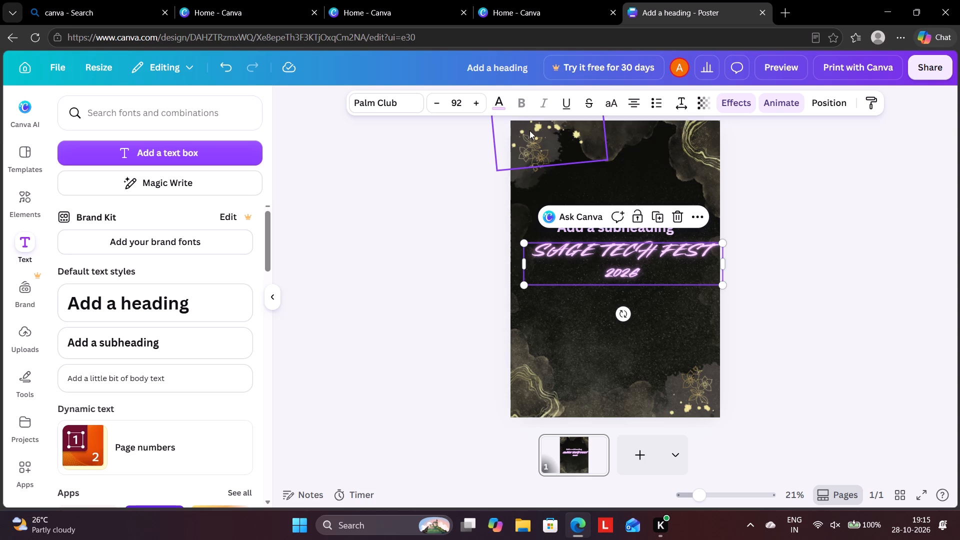
Reposition the subheading slightly higher, centred just above the SAGE TECH FEST 2026 heading.
{"action": "left_click", "coordinate": [591, 227]}
{"action": "left_click", "coordinate": [617, 164]}
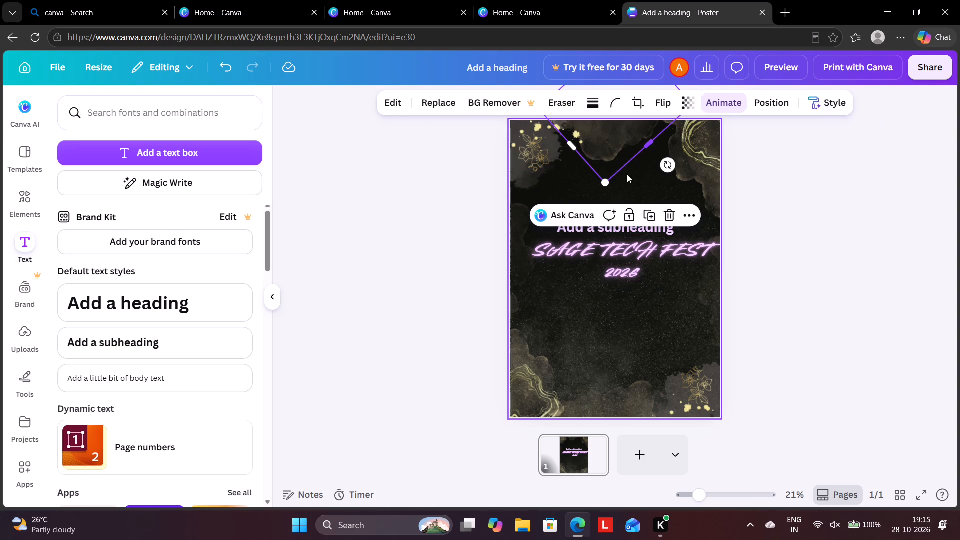
{"action": "left_click", "coordinate": [634, 179]}
{"action": "left_click_drag", "start_coordinate": [615, 226], "coordinate": [599, 200]}
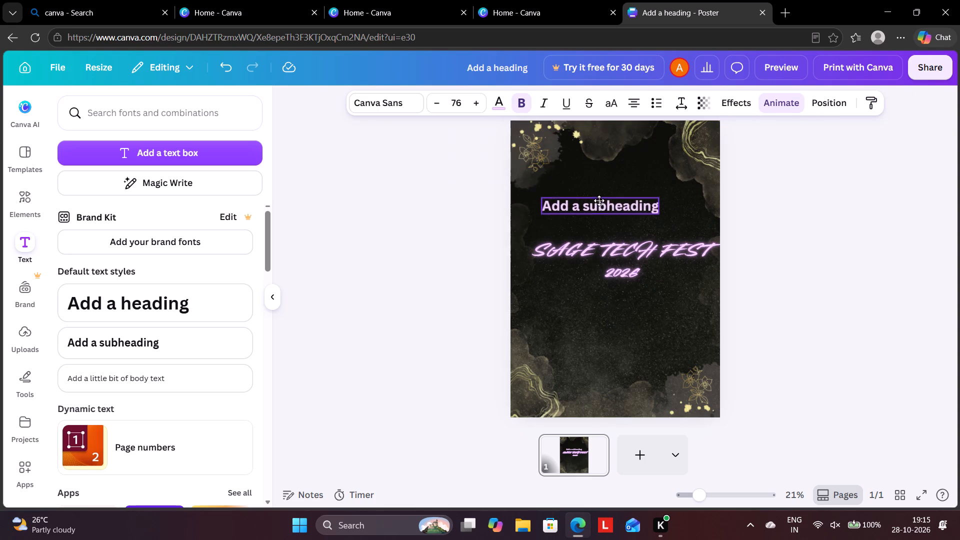
{"action": "left_click_drag", "start_coordinate": [599, 200], "coordinate": [582, 152]}
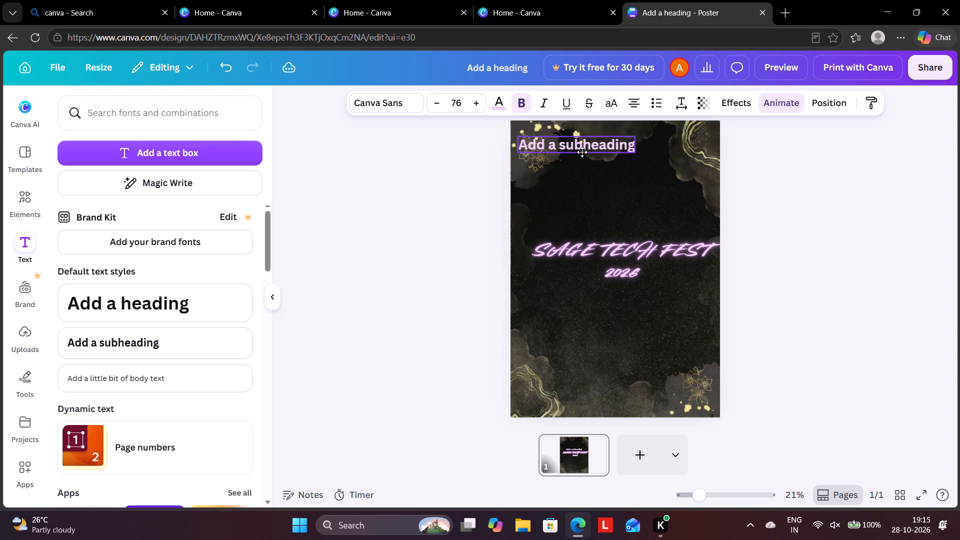
{"action": "left_click_drag", "start_coordinate": [582, 152], "coordinate": [616, 220]}
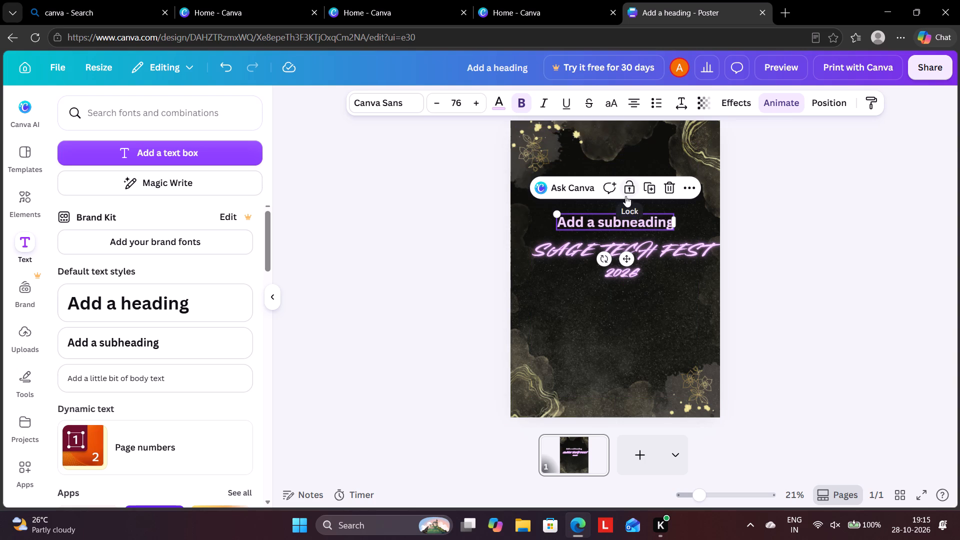
Delete the poster's upper decorations: the top-centre cloud, gold specks, both corner clouds and the upper-right gold wavy lines.
{"action": "left_click", "coordinate": [609, 139]}
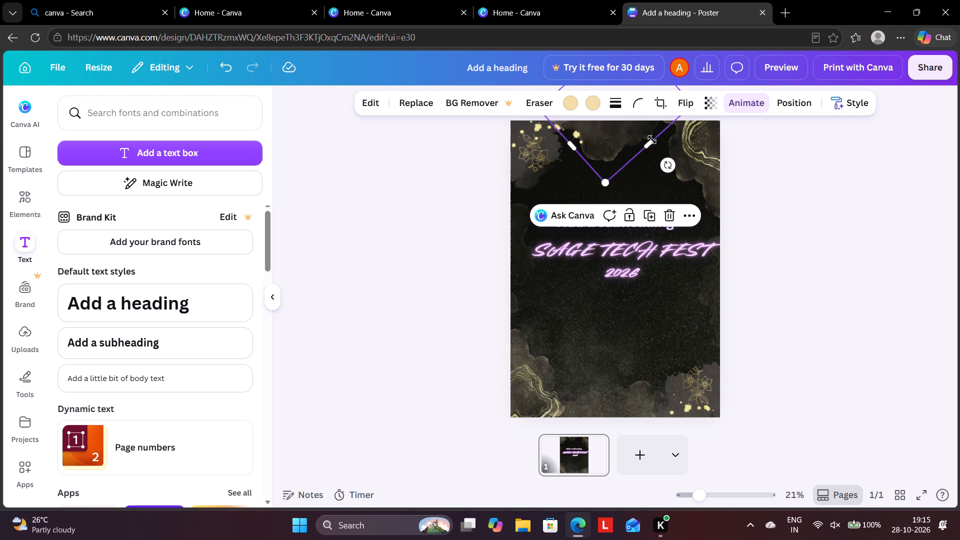
{"action": "left_click", "coordinate": [671, 212]}
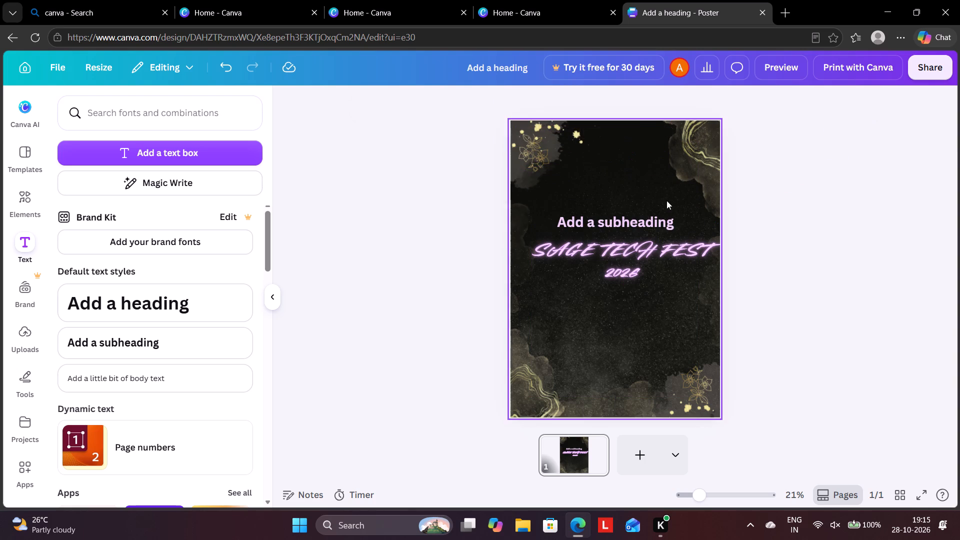
{"action": "left_click", "coordinate": [551, 141]}
{"action": "left_click", "coordinate": [603, 194]}
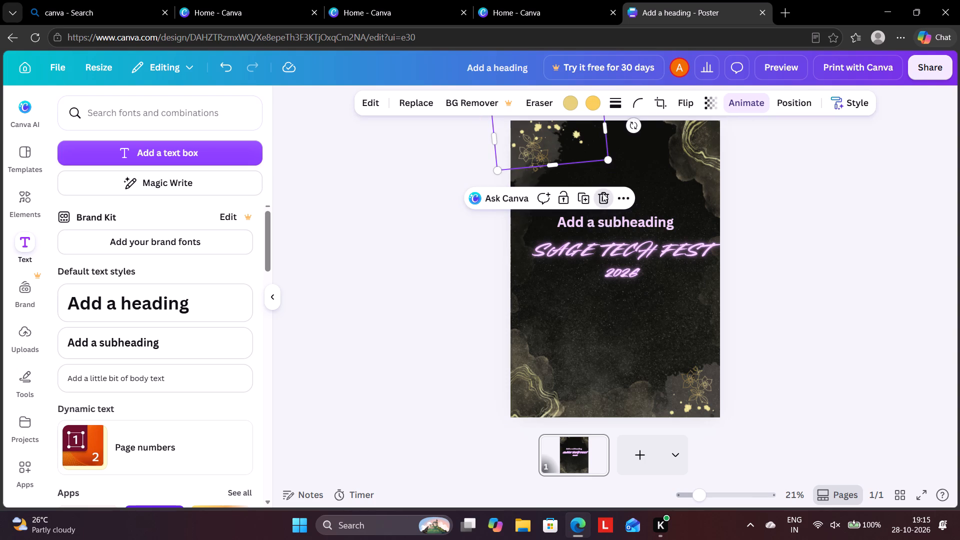
{"action": "left_click", "coordinate": [694, 165]}
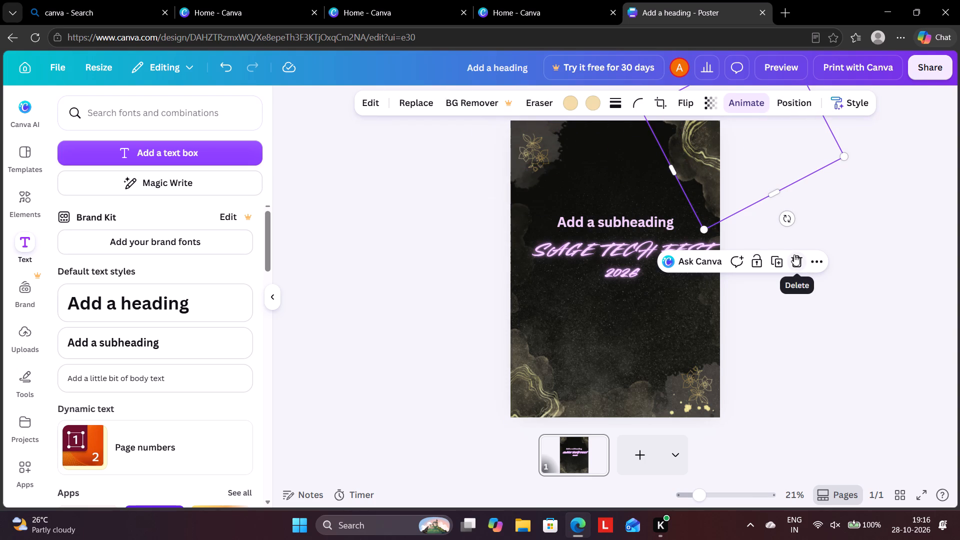
{"action": "left_click", "coordinate": [794, 254]}
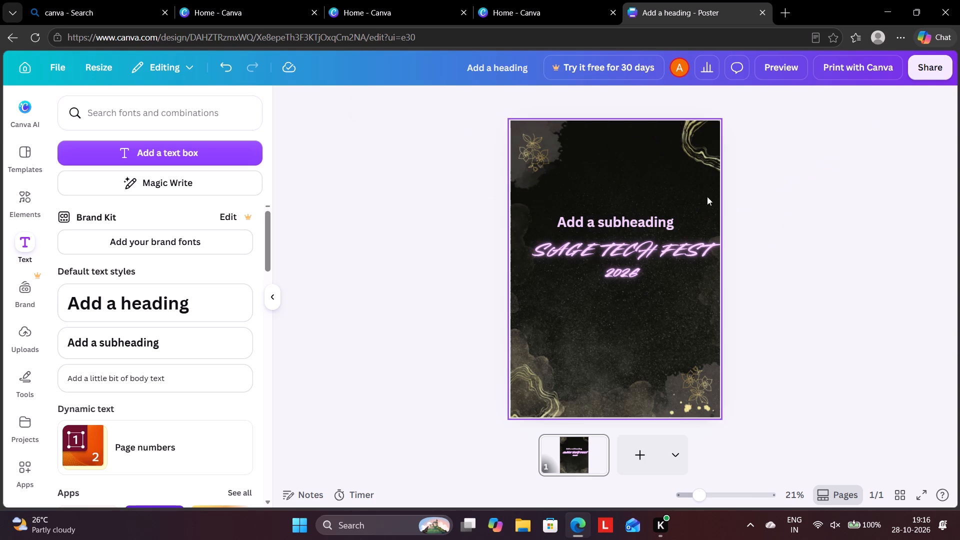
{"action": "left_click", "coordinate": [689, 144]}
{"action": "left_click", "coordinate": [763, 202]}
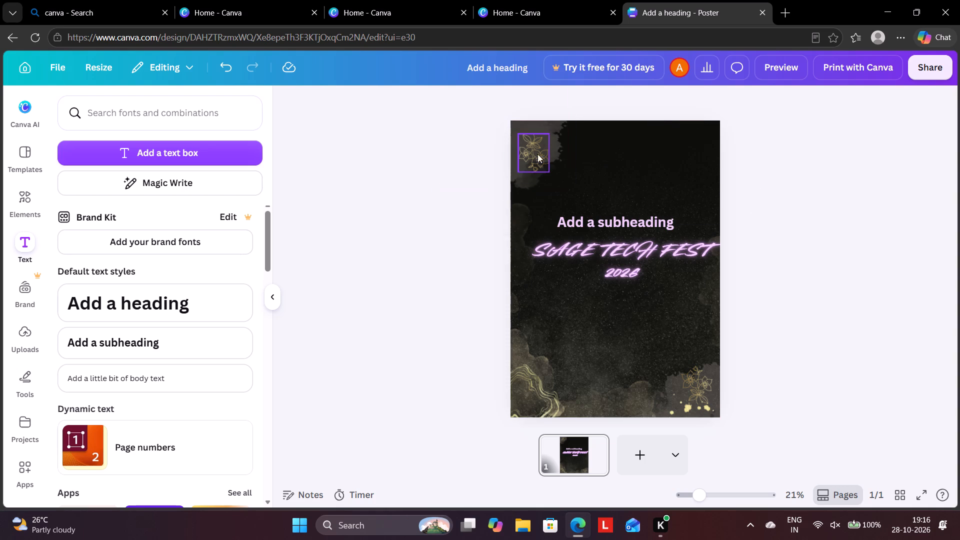
{"action": "left_click", "coordinate": [539, 149]}
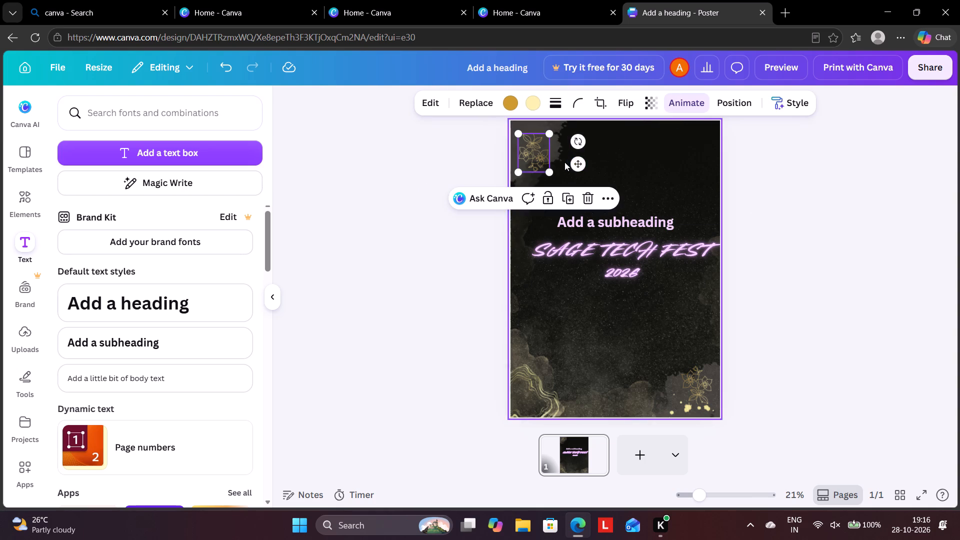
{"action": "left_click", "coordinate": [555, 151]}
{"action": "left_click", "coordinate": [558, 213]}
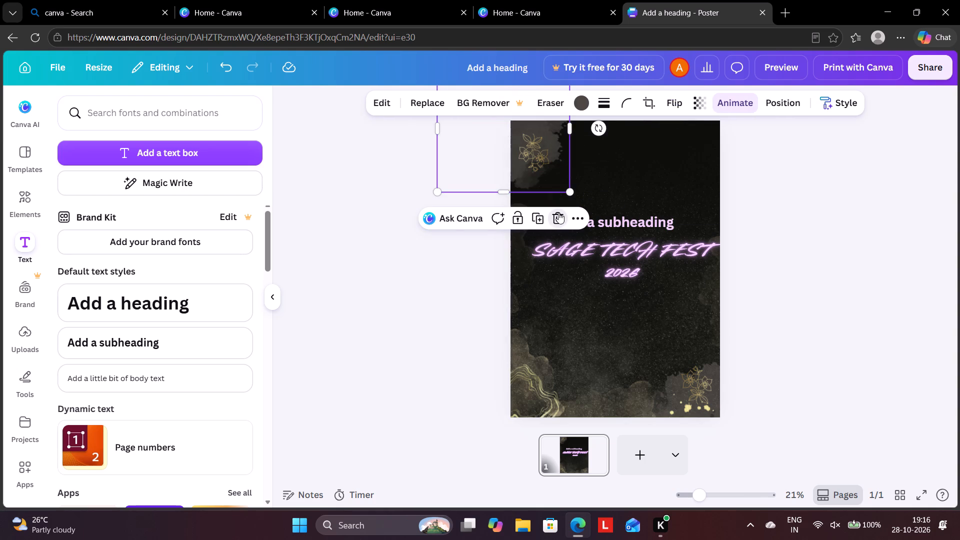
Move the upper gold flower ornament down against the poster's left edge, above the level of the subheading.
{"action": "left_click_drag", "start_coordinate": [532, 147], "coordinate": [529, 179]}
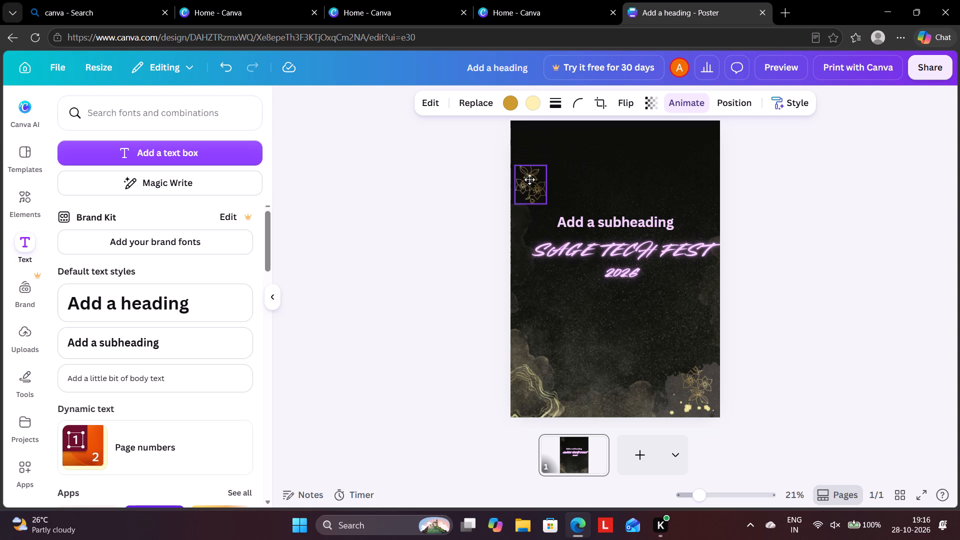
{"action": "left_click_drag", "start_coordinate": [529, 179], "coordinate": [527, 181]}
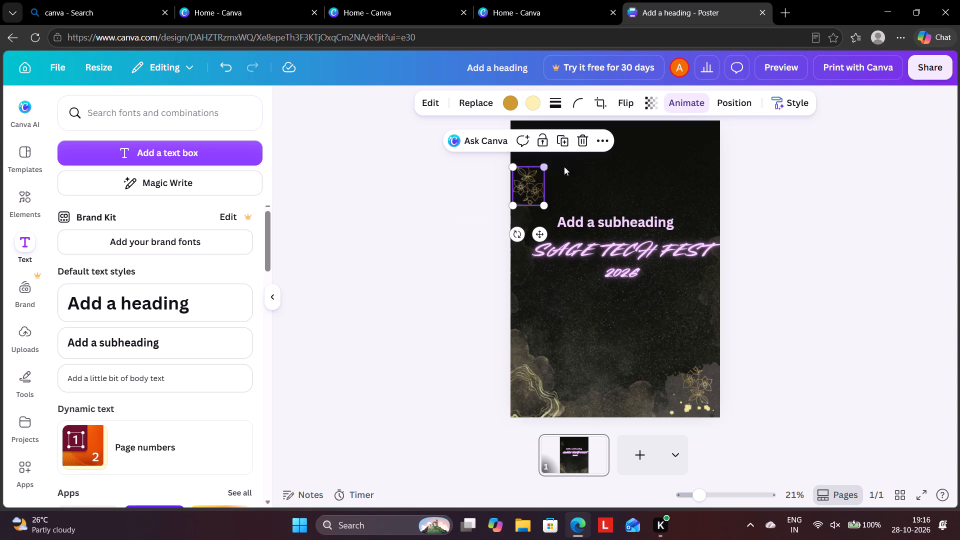
{"action": "left_click", "coordinate": [580, 162]}
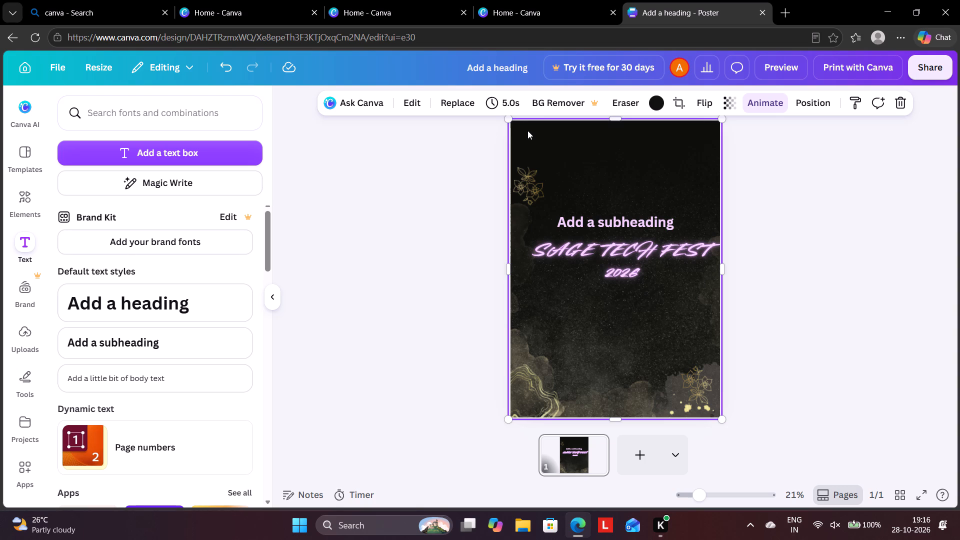
Move the subheading up to the poster's top-left corner.
{"action": "left_click", "coordinate": [527, 130]}
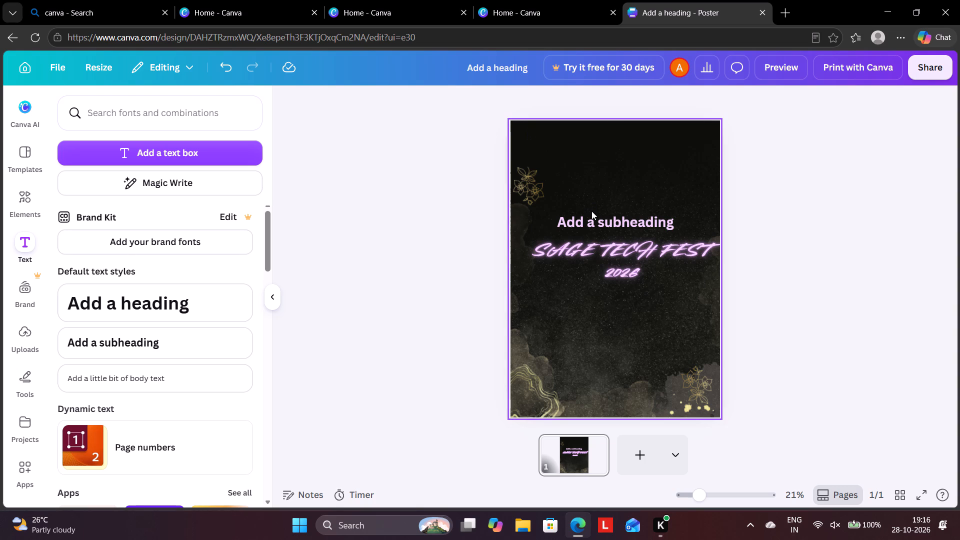
{"action": "left_click_drag", "start_coordinate": [593, 214], "coordinate": [555, 125]}
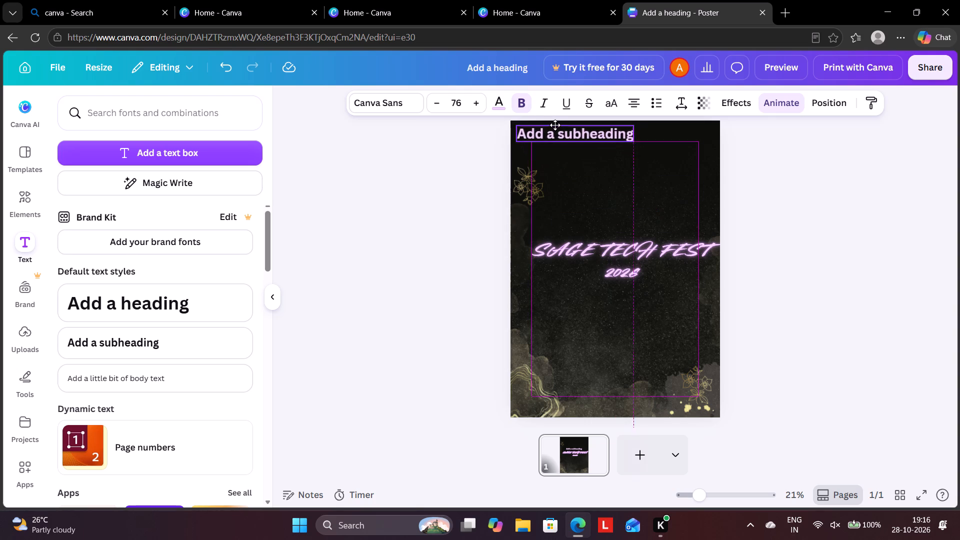
{"action": "left_click_drag", "start_coordinate": [555, 125], "coordinate": [546, 124]}
Reduce the subheading's font size to 52.
{"action": "triple_click", "coordinate": [437, 104]}
{"action": "triple_click", "coordinate": [437, 103]}
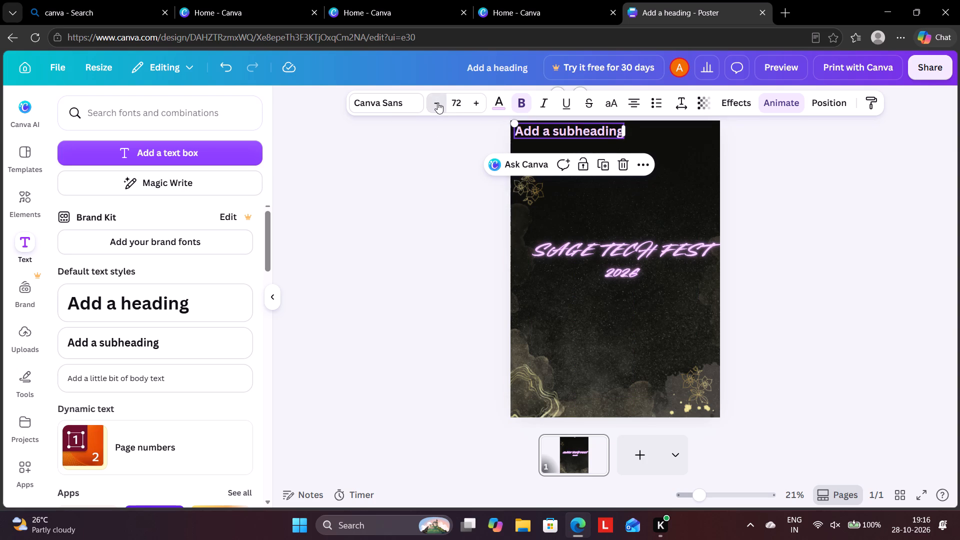
{"action": "triple_click", "coordinate": [437, 102]}
{"action": "triple_click", "coordinate": [437, 102]}
{"action": "triple_click", "coordinate": [437, 102]}
{"action": "triple_click", "coordinate": [437, 102]}
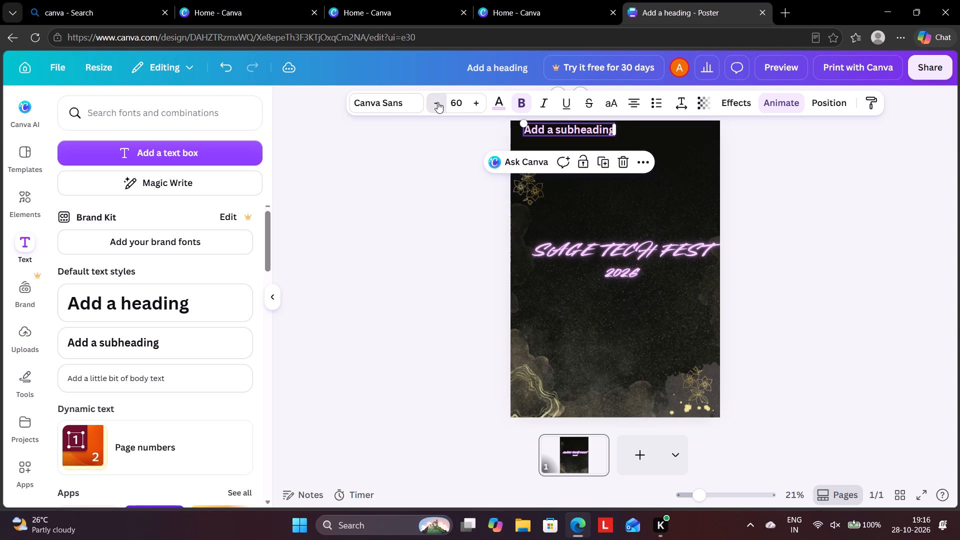
{"action": "triple_click", "coordinate": [437, 102]}
{"action": "triple_click", "coordinate": [437, 102]}
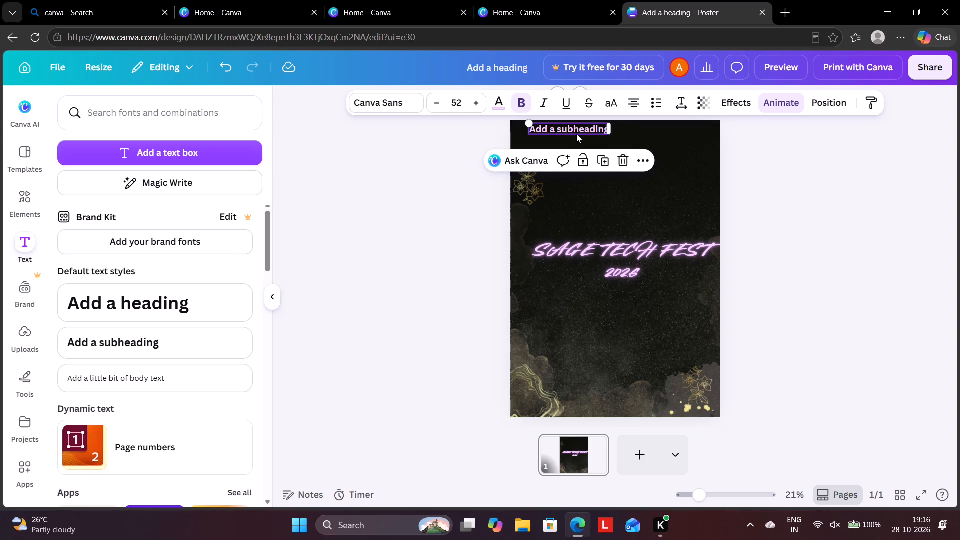
Replace the subheading's placeholder text with "IDEAS TODAY IMPACT TOMMOROW".
{"action": "left_click", "coordinate": [578, 129]}
{"action": "key", "text": "BackSpace"}
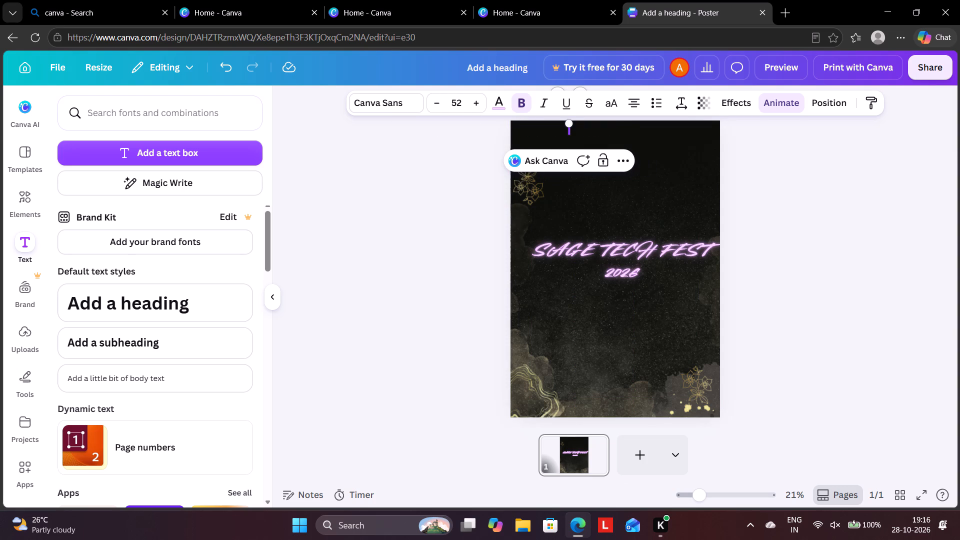
{"action": "key", "text": "i"}
{"action": "type", "text": "DEAS"}
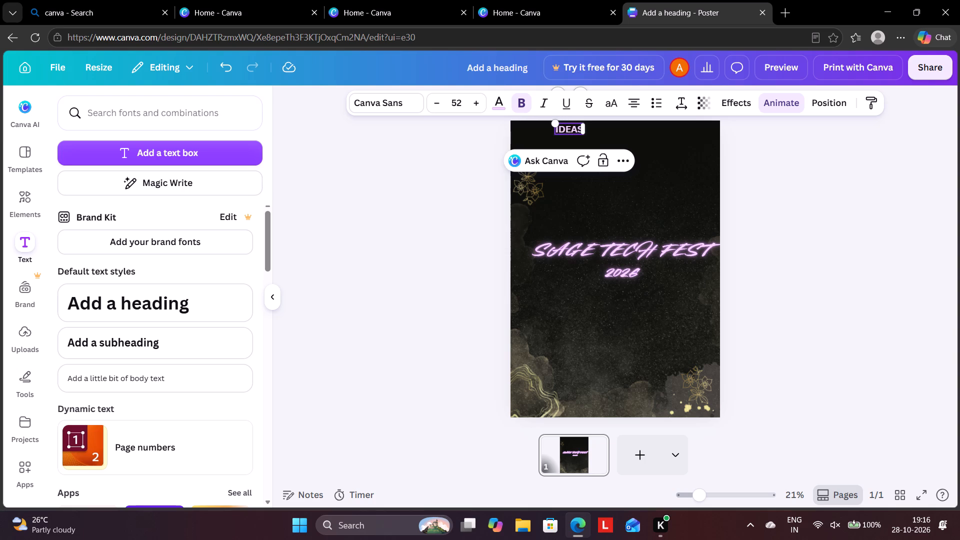
{"action": "key", "text": "space"}
{"action": "type", "text": "TODA"}
{"action": "key", "text": "y"}
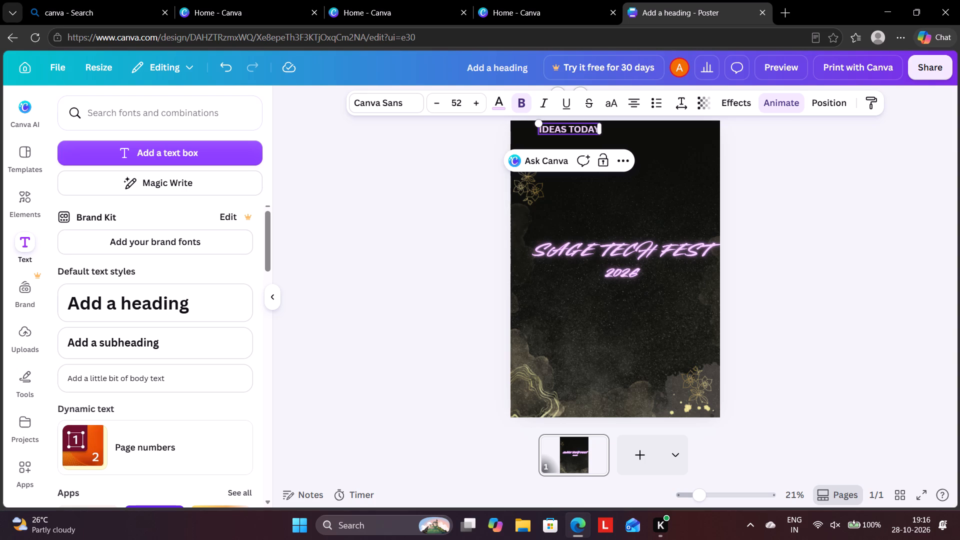
{"action": "key", "text": "space"}
{"action": "type", "text": "IMPACT TOMM"}
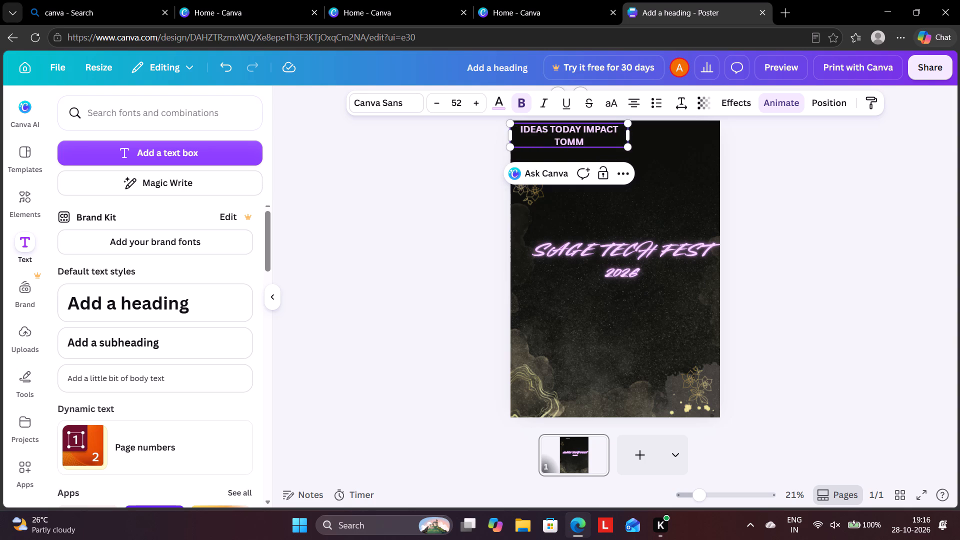
{"action": "key", "text": "o"}
{"action": "type", "text": "ROWW"}
{"action": "key", "text": "BackSpace"}
Reduce the font size of the IDEAS TODAY IMPACT TOMMOROW tagline to 24.
{"action": "left_click", "coordinate": [434, 100]}
{"action": "left_click_drag", "start_coordinate": [434, 98], "coordinate": [429, 100]}
{"action": "triple_click", "coordinate": [429, 100]}
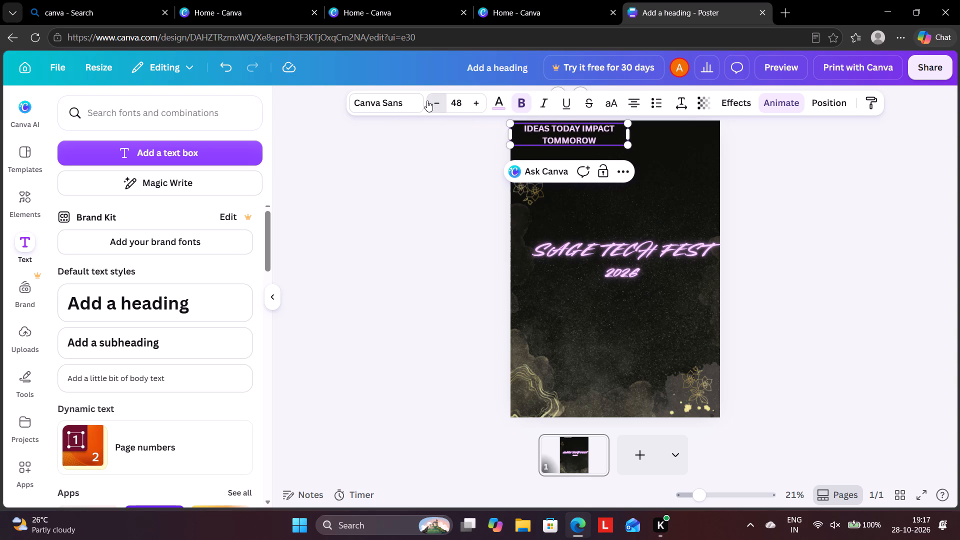
{"action": "double_click", "coordinate": [427, 100]}
{"action": "left_click_drag", "start_coordinate": [427, 100], "coordinate": [414, 109]}
{"action": "left_click_drag", "start_coordinate": [413, 110], "coordinate": [406, 114]}
{"action": "triple_click", "coordinate": [435, 103]}
{"action": "triple_click", "coordinate": [434, 101]}
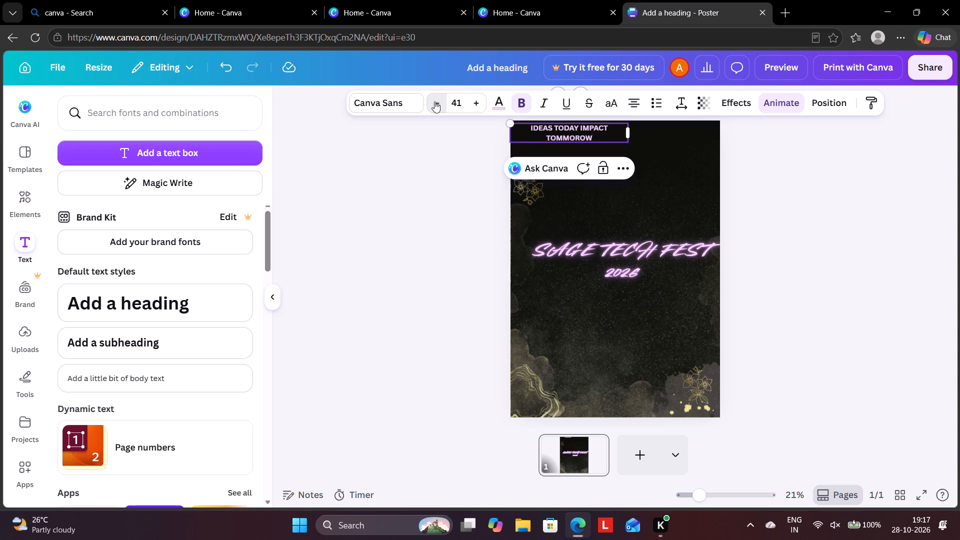
{"action": "double_click", "coordinate": [434, 101]}
{"action": "triple_click", "coordinate": [434, 101]}
{"action": "triple_click", "coordinate": [434, 102]}
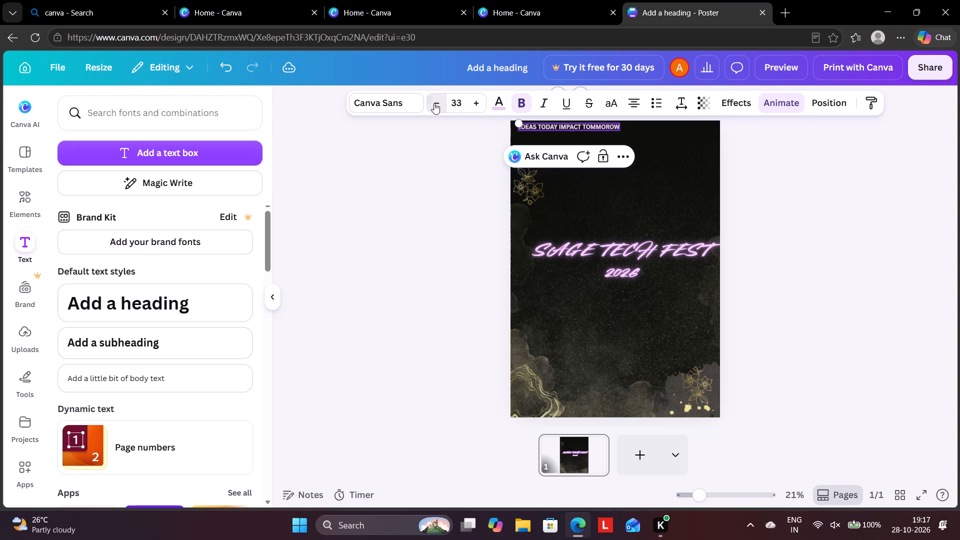
{"action": "left_click", "coordinate": [432, 104]}
{"action": "triple_click", "coordinate": [430, 105]}
{"action": "triple_click", "coordinate": [430, 105]}
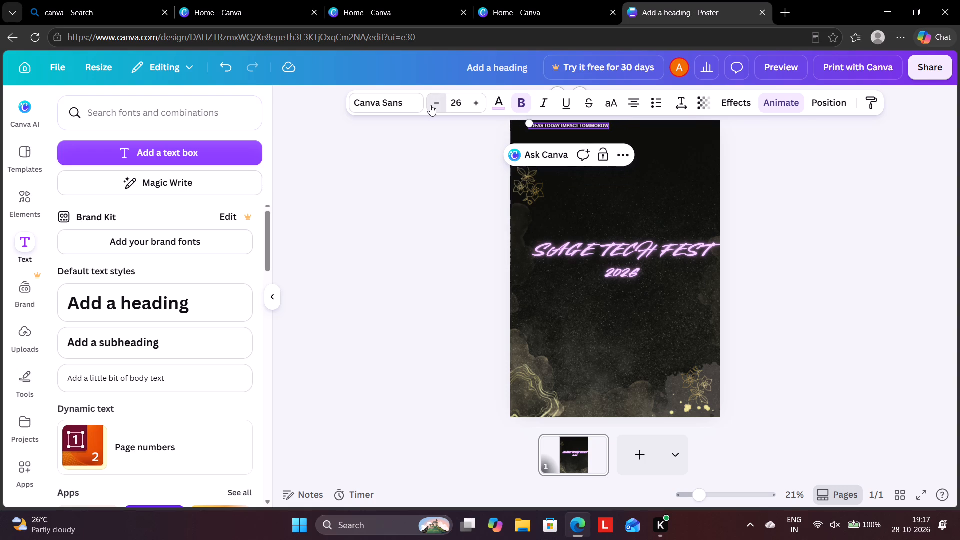
{"action": "triple_click", "coordinate": [430, 105]}
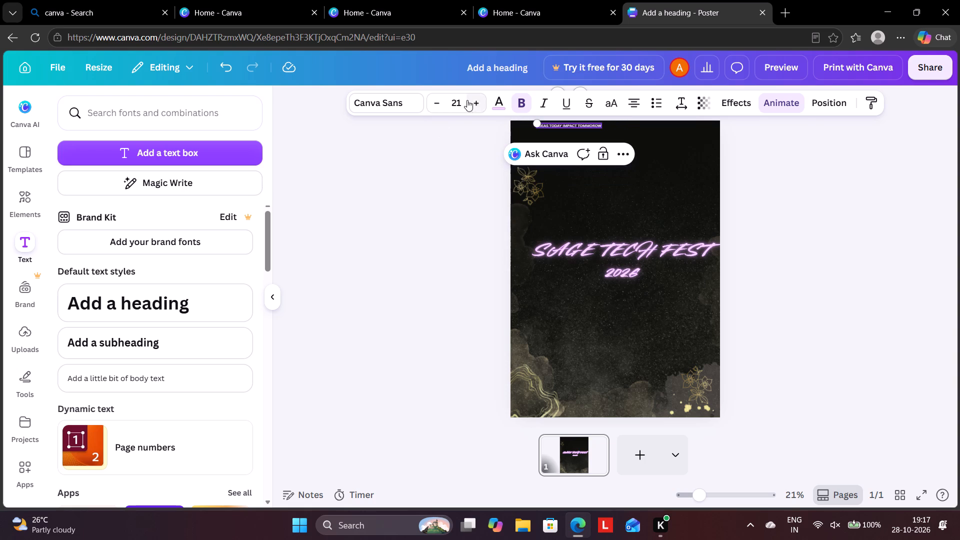
{"action": "triple_click", "coordinate": [478, 101]}
{"action": "left_click_drag", "start_coordinate": [477, 101], "coordinate": [453, 114]}
{"action": "left_click_drag", "start_coordinate": [427, 125], "coordinate": [418, 128]}
{"action": "left_click", "coordinate": [409, 129]}
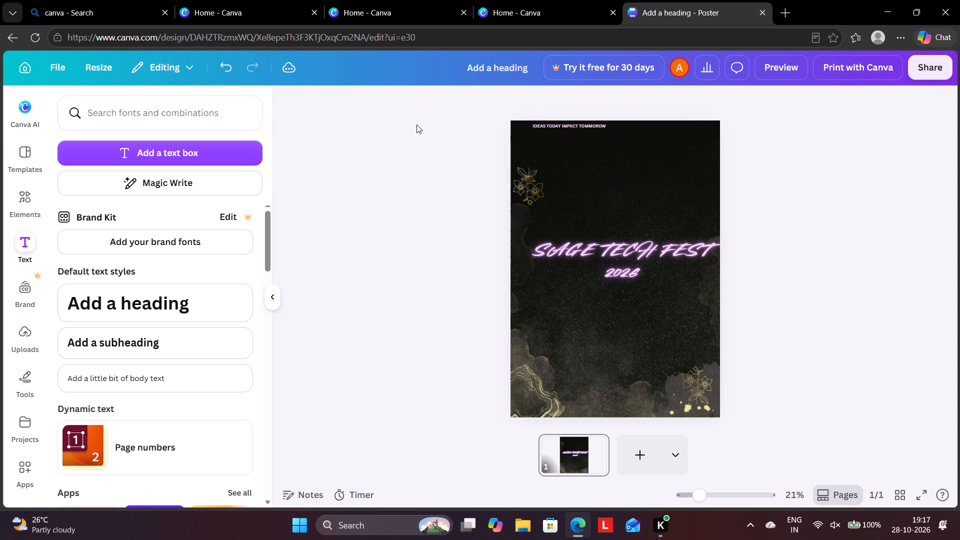
Scale the tagline up toward the poster's top-left corner, to a font size of about 30.4.
{"action": "left_click", "coordinate": [552, 125]}
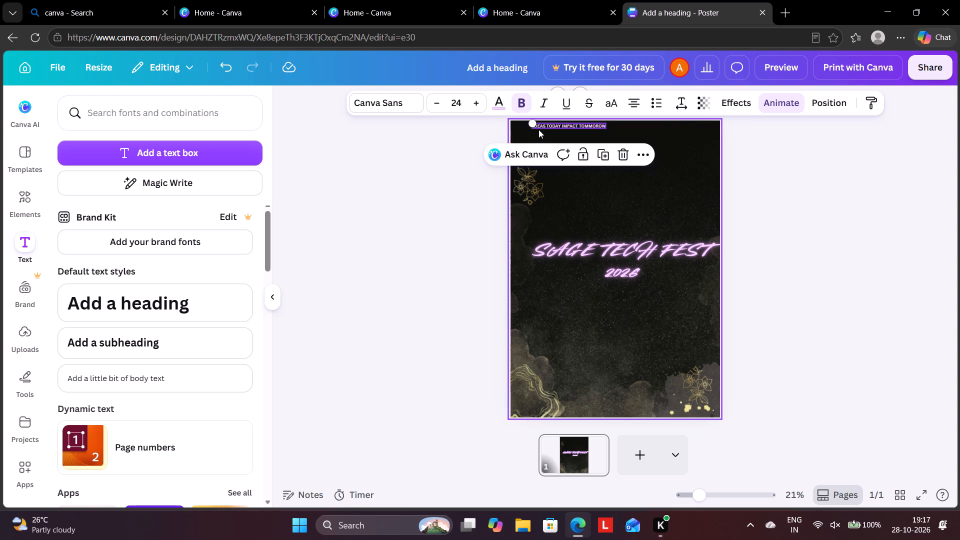
{"action": "left_click_drag", "start_coordinate": [528, 122], "coordinate": [524, 124]}
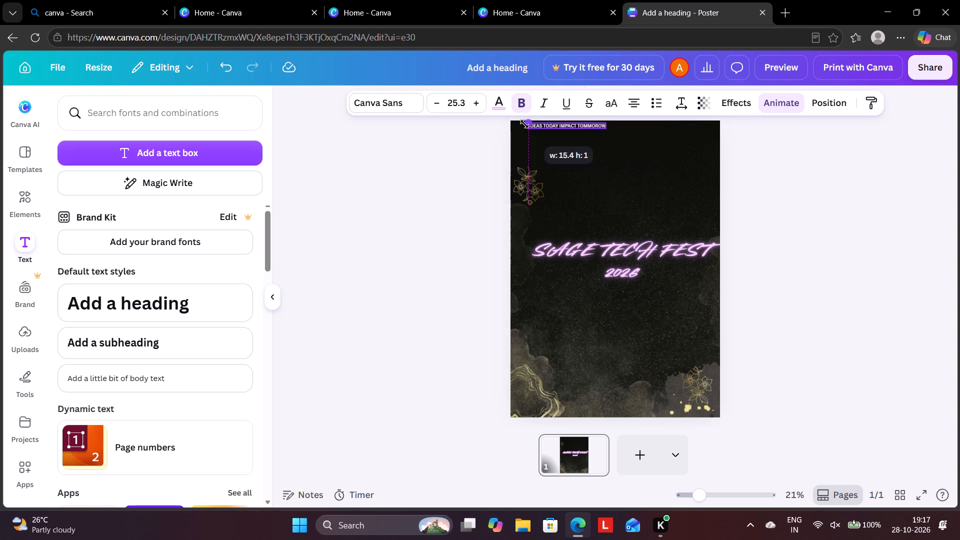
{"action": "left_click_drag", "start_coordinate": [524, 124], "coordinate": [512, 128]}
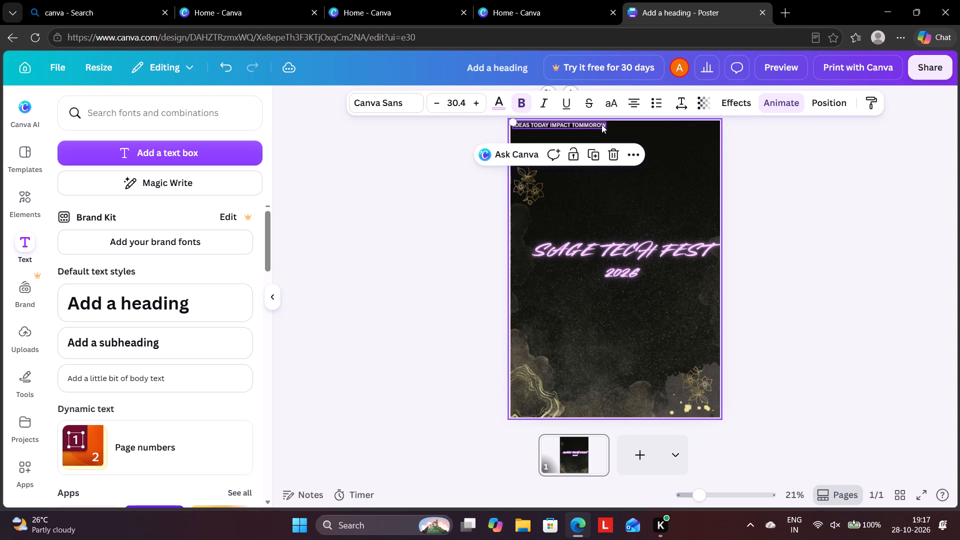
Narrow the tagline's text box so it wraps onto three lines: IDEAS TODAY, IMPACT, TOMMOROW.
{"action": "left_click_drag", "start_coordinate": [606, 127], "coordinate": [600, 127]}
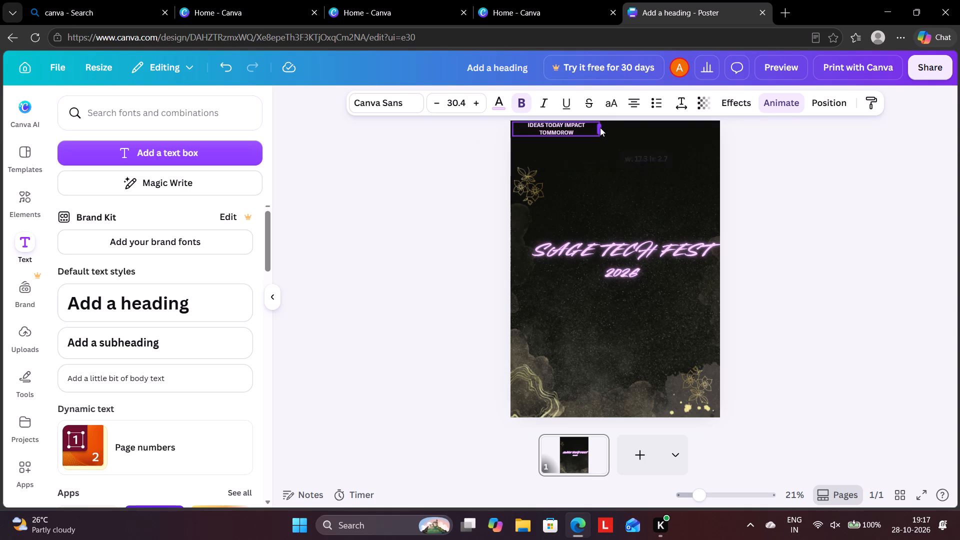
{"action": "left_click_drag", "start_coordinate": [600, 127], "coordinate": [572, 136]}
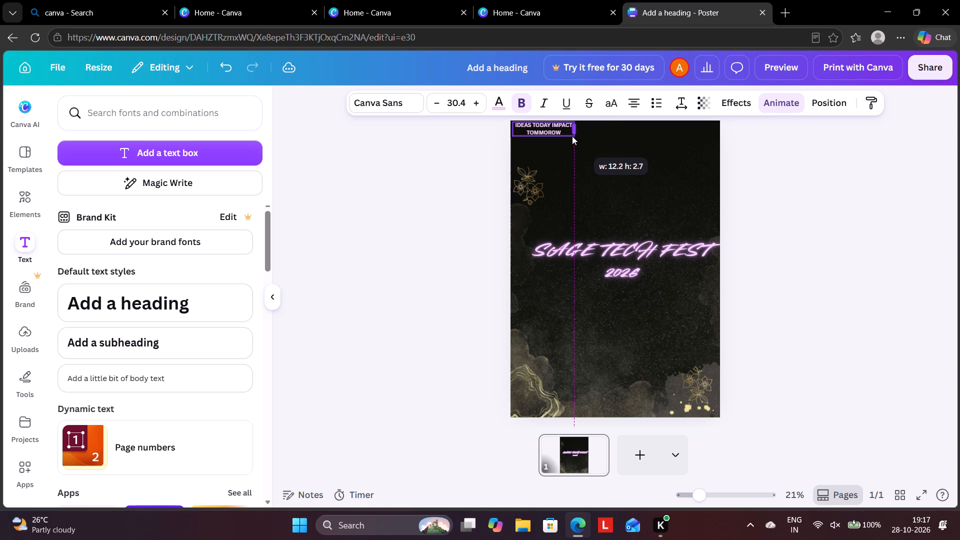
{"action": "left_click_drag", "start_coordinate": [572, 136], "coordinate": [562, 137]}
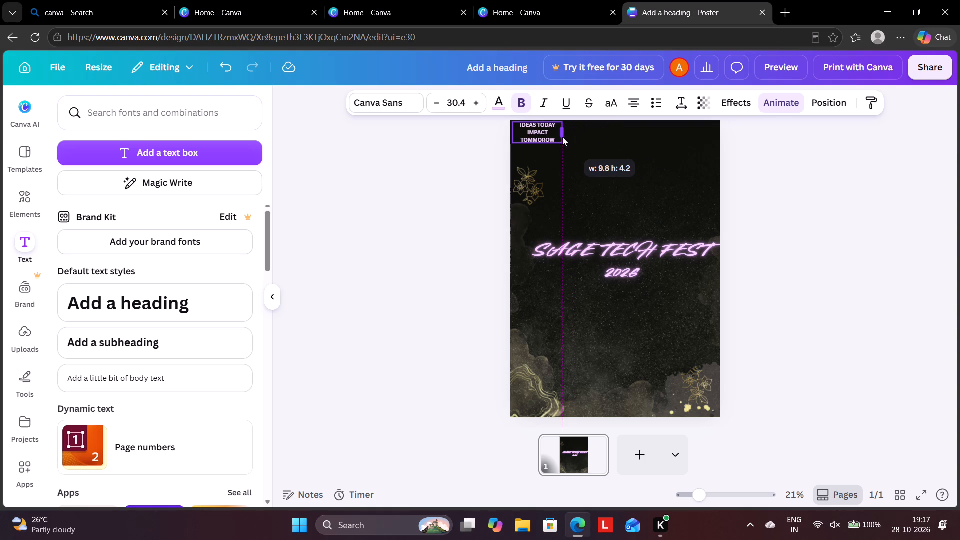
{"action": "left_click_drag", "start_coordinate": [562, 137], "coordinate": [550, 138]}
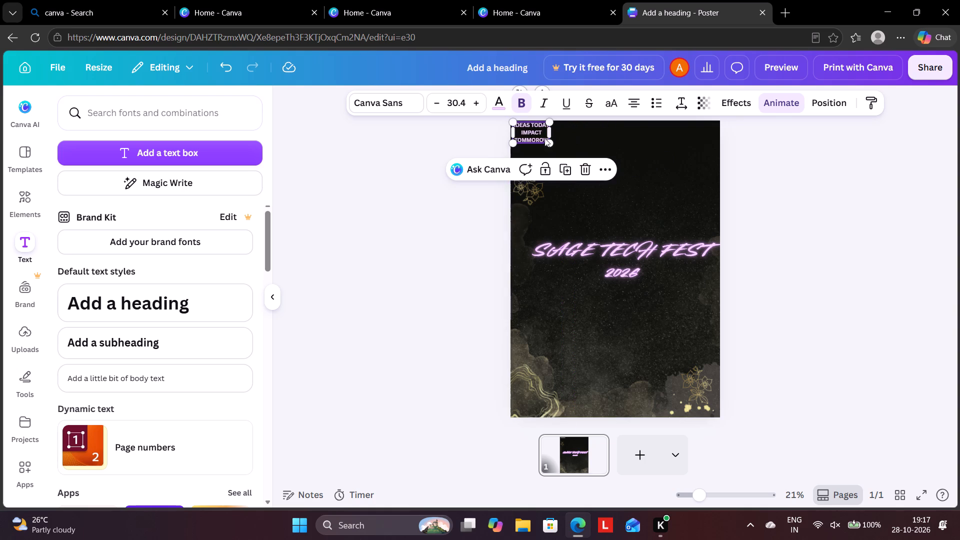
{"action": "left_click", "coordinate": [416, 145]}
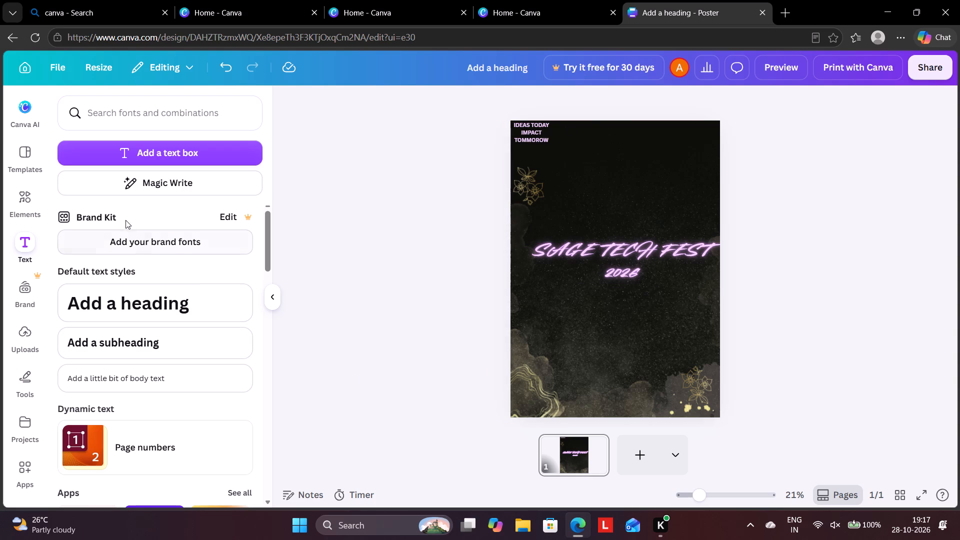
Add a body text box and position it horizontally centred at the poster's top edge, beside the tagline.
{"action": "left_click", "coordinate": [160, 380]}
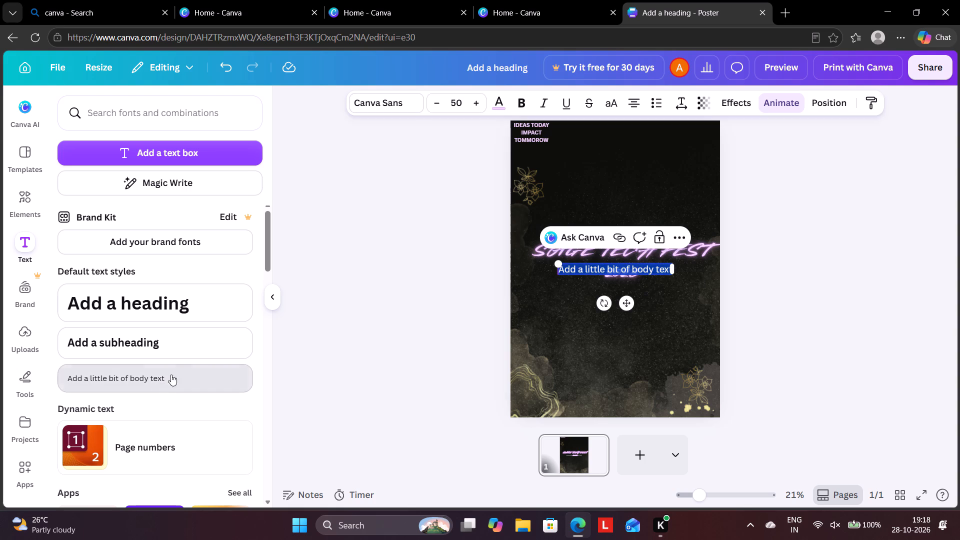
{"action": "left_click_drag", "start_coordinate": [596, 265], "coordinate": [595, 272]}
{"action": "left_click_drag", "start_coordinate": [595, 272], "coordinate": [595, 269]}
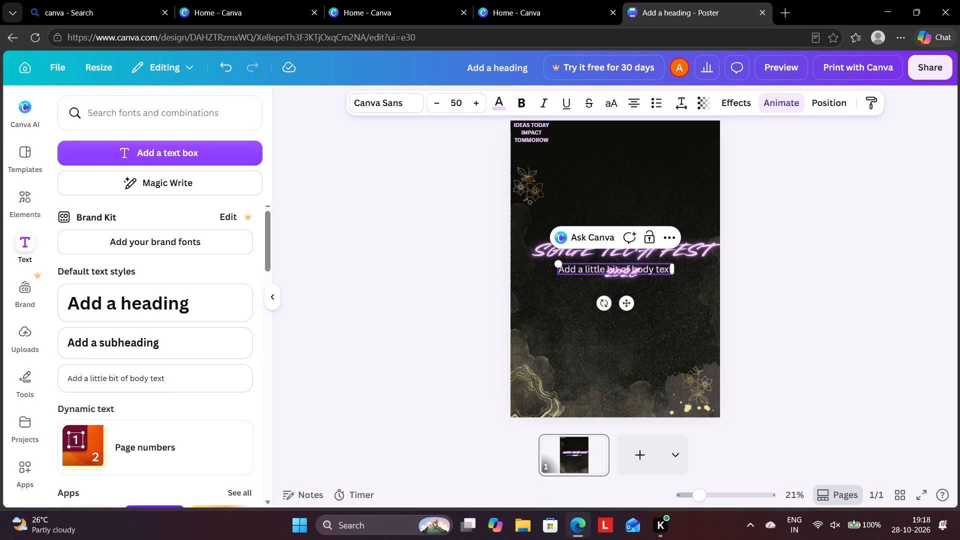
{"action": "left_click_drag", "start_coordinate": [595, 269], "coordinate": [609, 294]}
{"action": "left_click_drag", "start_coordinate": [632, 302], "coordinate": [640, 179]}
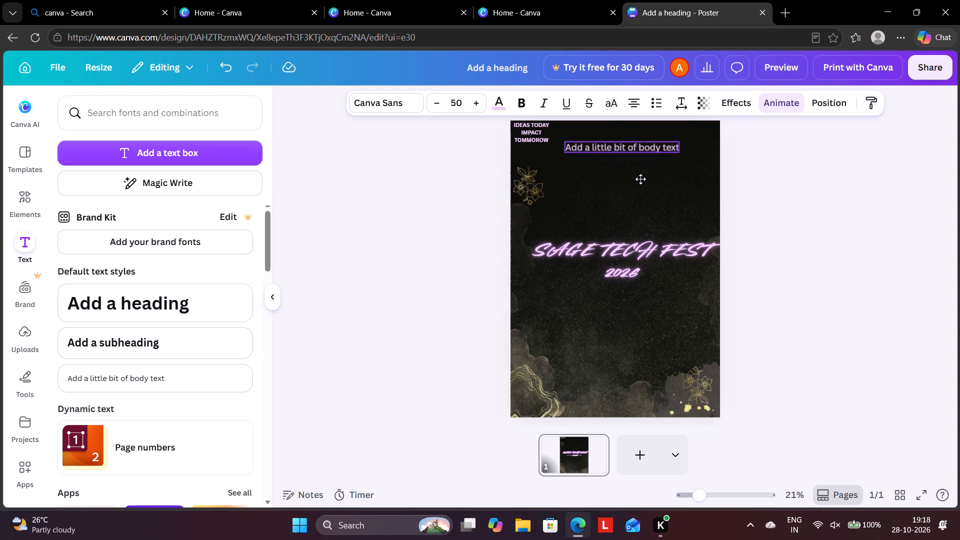
{"action": "left_click_drag", "start_coordinate": [640, 179], "coordinate": [635, 160]}
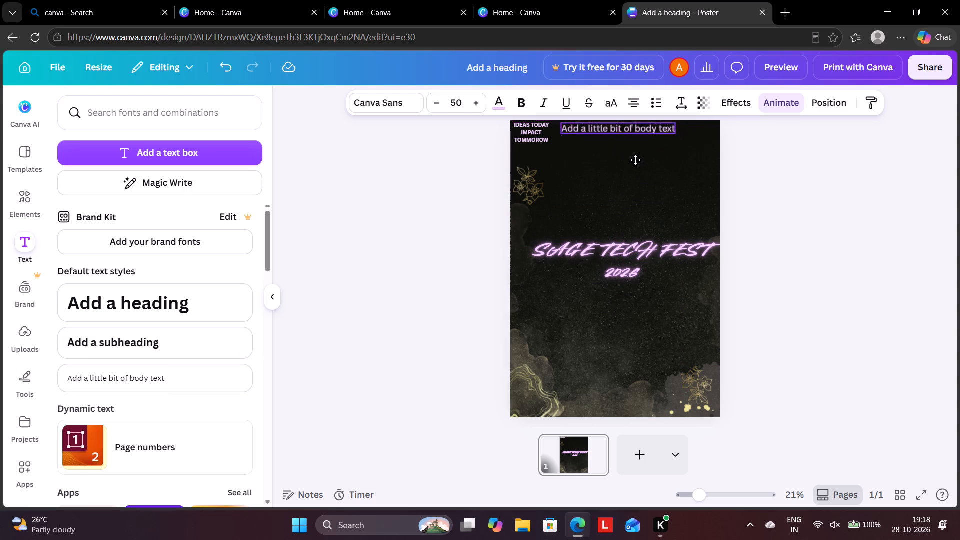
{"action": "left_click_drag", "start_coordinate": [635, 160], "coordinate": [633, 164]}
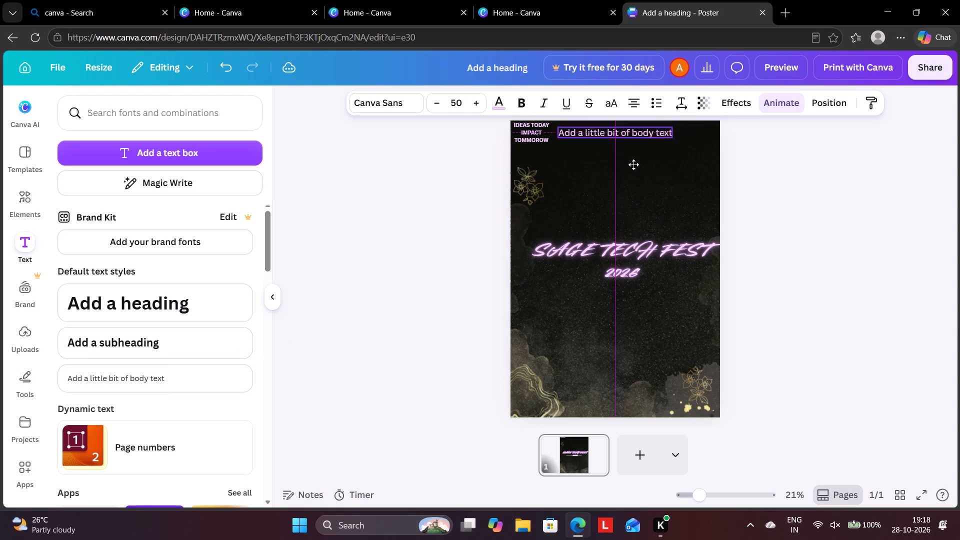
{"action": "left_click_drag", "start_coordinate": [633, 164], "coordinate": [620, 176]}
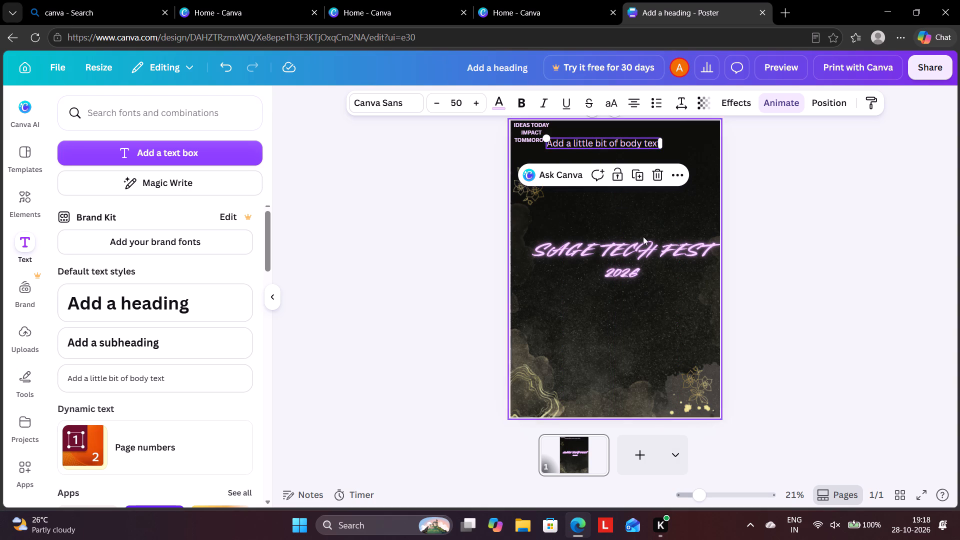
{"action": "left_click", "coordinate": [600, 337]}
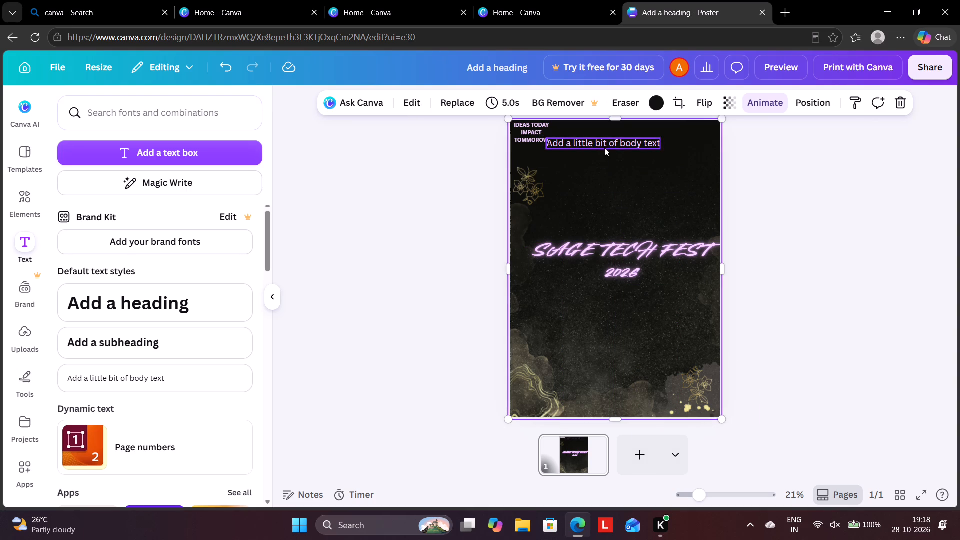
{"action": "left_click", "coordinate": [613, 139]}
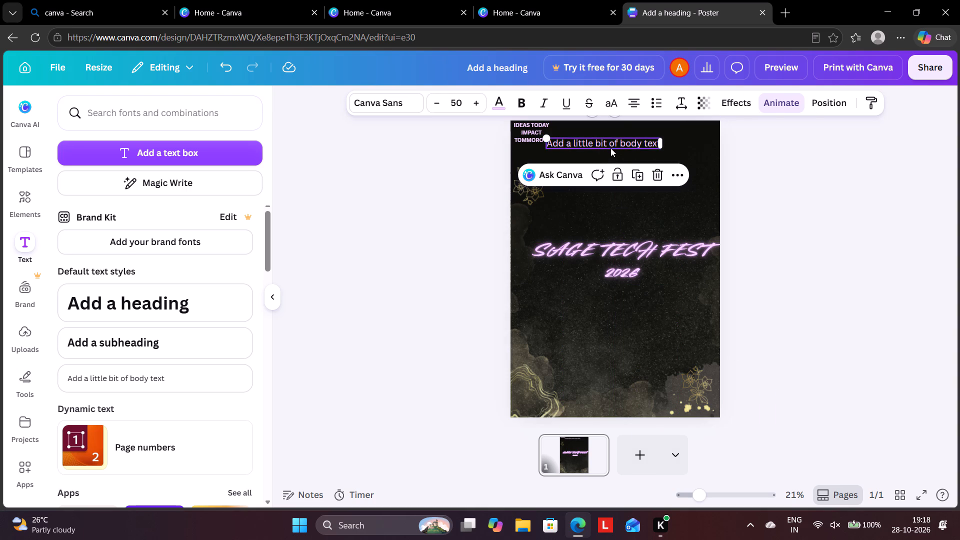
{"action": "left_click_drag", "start_coordinate": [610, 141], "coordinate": [614, 123]}
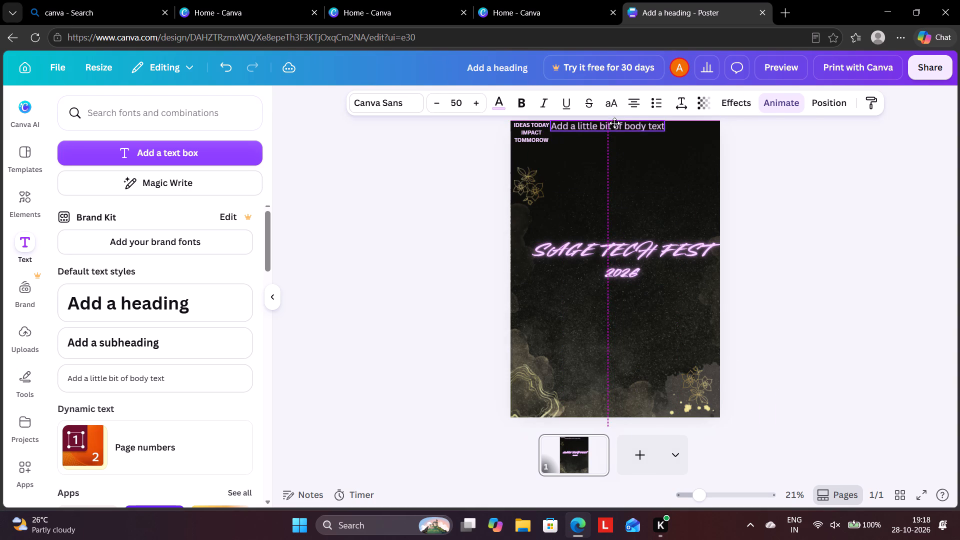
{"action": "left_click_drag", "start_coordinate": [614, 123], "coordinate": [623, 129]}
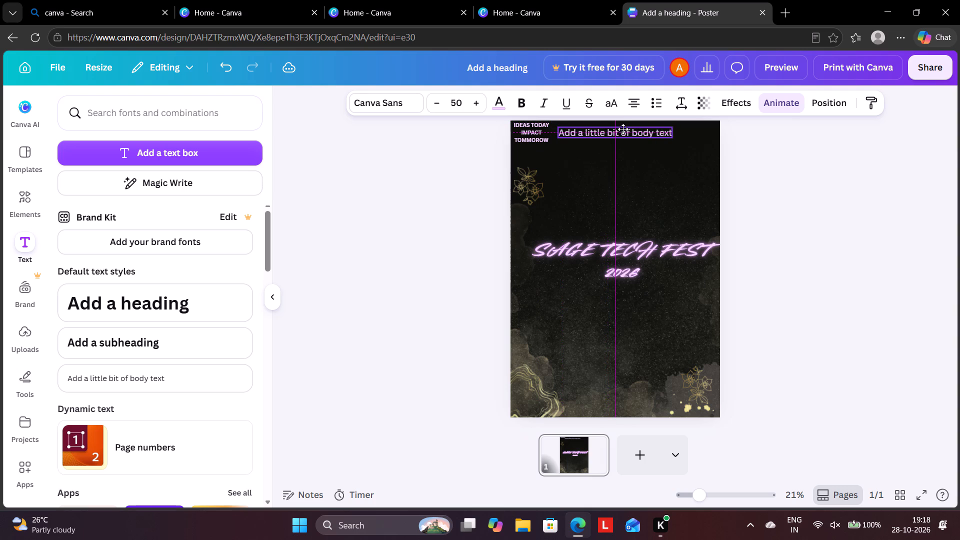
{"action": "left_click_drag", "start_coordinate": [623, 129], "coordinate": [623, 127]}
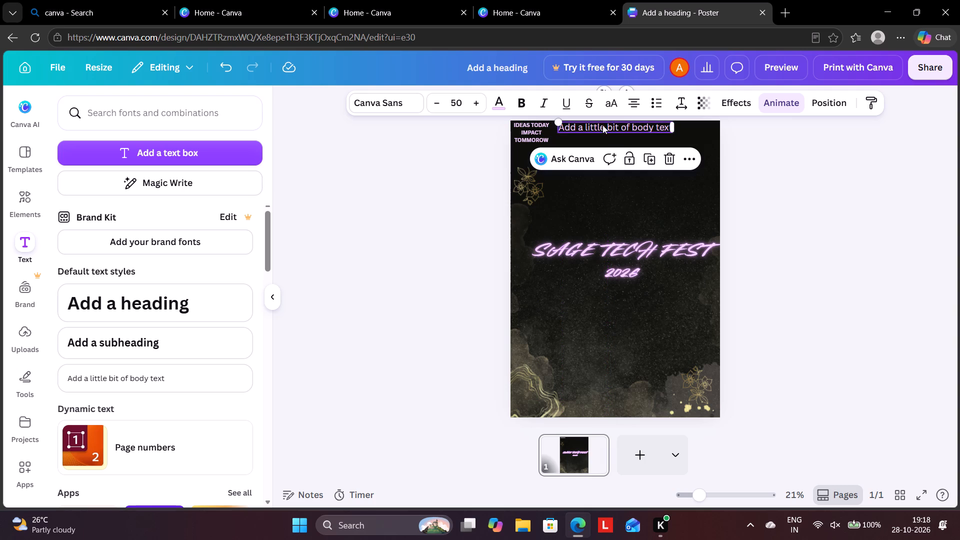
Clear the placeholder wording from the new body text box.
{"action": "left_click", "coordinate": [602, 125]}
{"action": "key", "text": "BackSpace"}
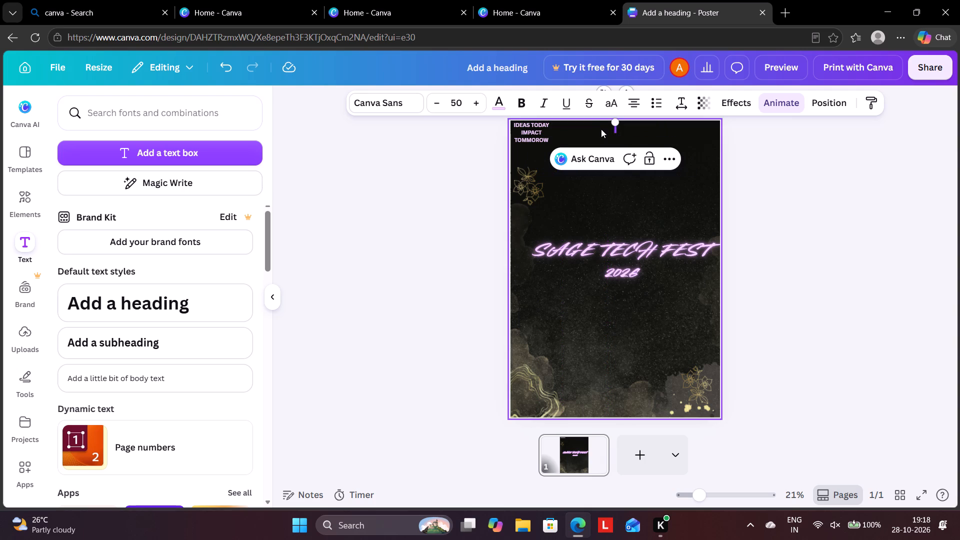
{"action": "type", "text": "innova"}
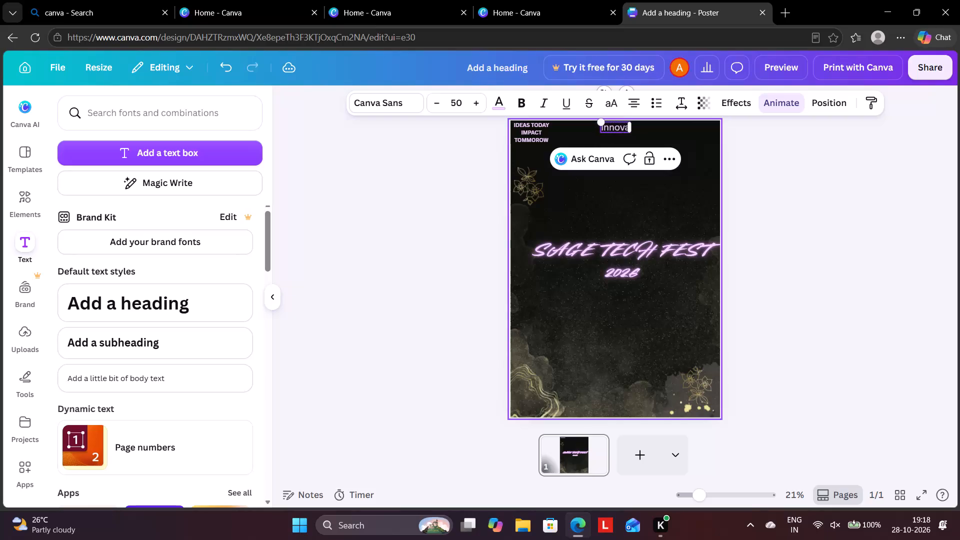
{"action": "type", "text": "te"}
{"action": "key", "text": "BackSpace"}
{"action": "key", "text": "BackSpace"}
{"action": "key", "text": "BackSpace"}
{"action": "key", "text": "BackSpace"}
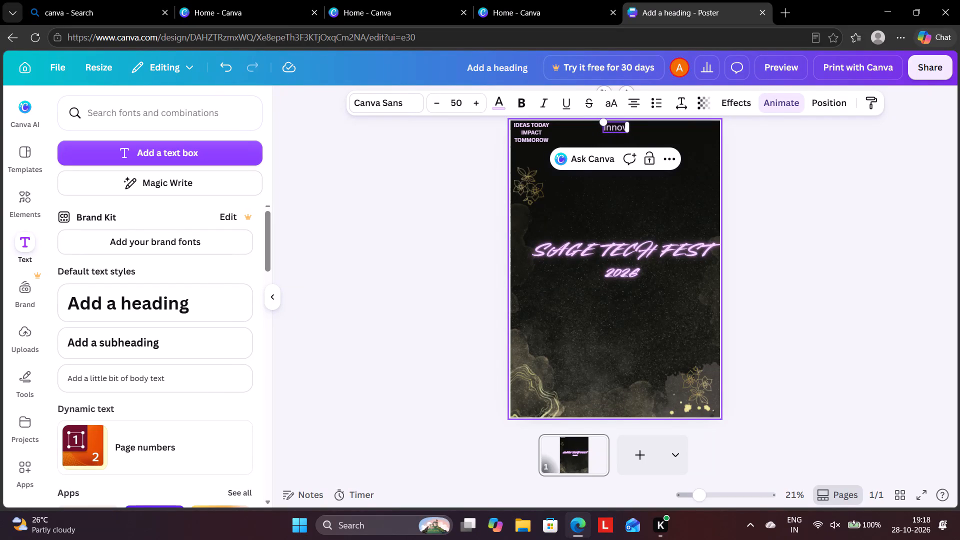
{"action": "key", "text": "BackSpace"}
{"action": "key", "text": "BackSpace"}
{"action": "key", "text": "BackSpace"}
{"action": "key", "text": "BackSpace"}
Enter "INNOVATE . CODE . BUILD . GROW" in capitals as the body text at the top of the poster.
{"action": "type", "text": "INNOVATE"}
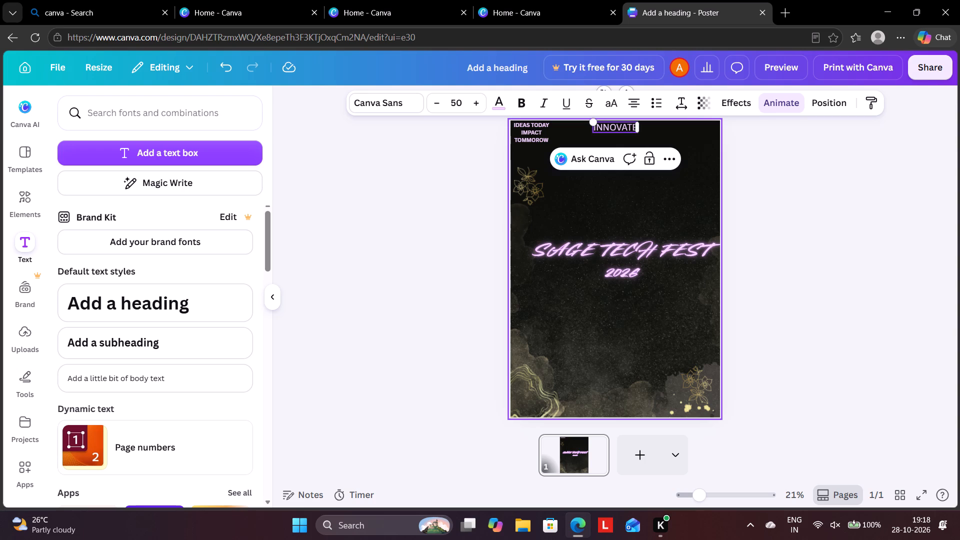
{"action": "key", "text": "space"}
{"action": "type", "text": "."}
{"action": "key", "text": "space"}
{"action": "key", "text": "space"}
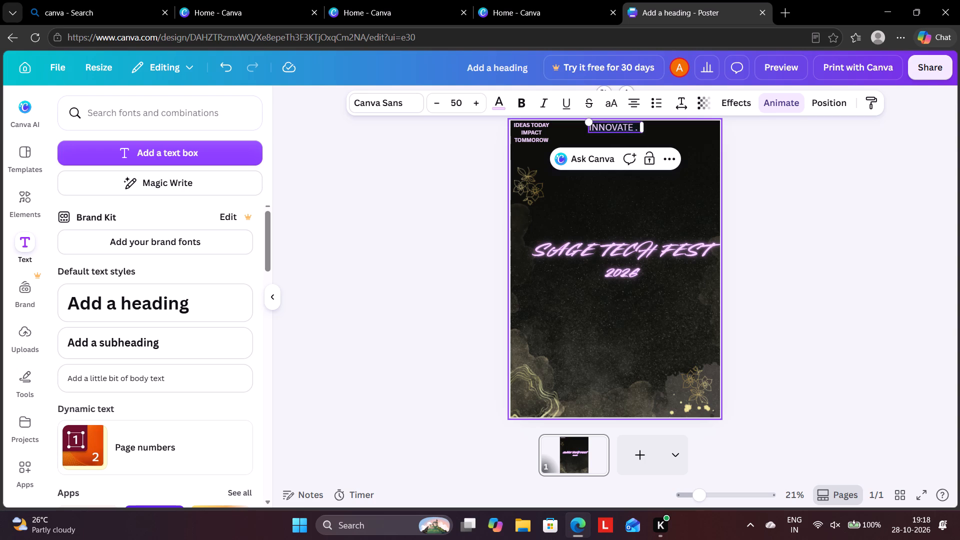
{"action": "type", "text": "CODE ."}
{"action": "key", "text": "space"}
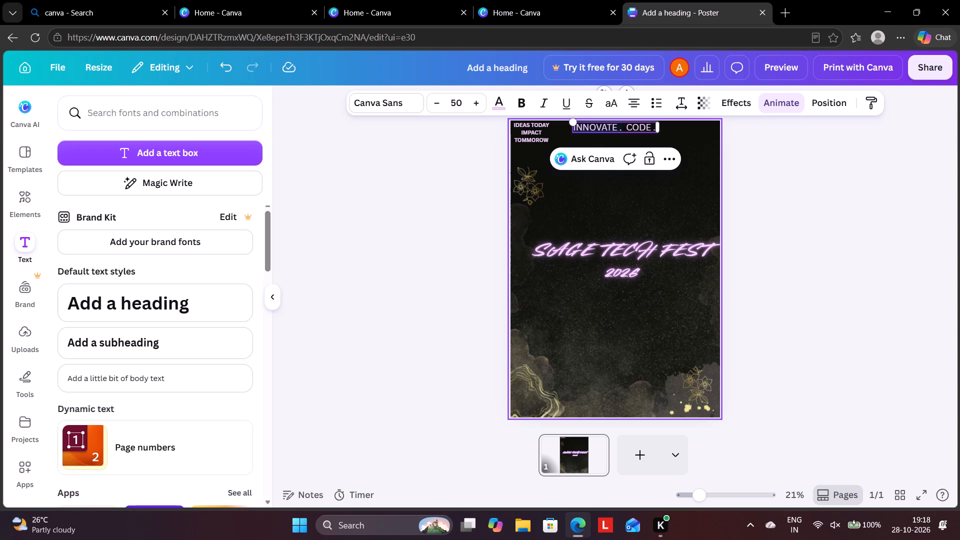
{"action": "type", "text": "BUILD"}
{"action": "key", "text": "space"}
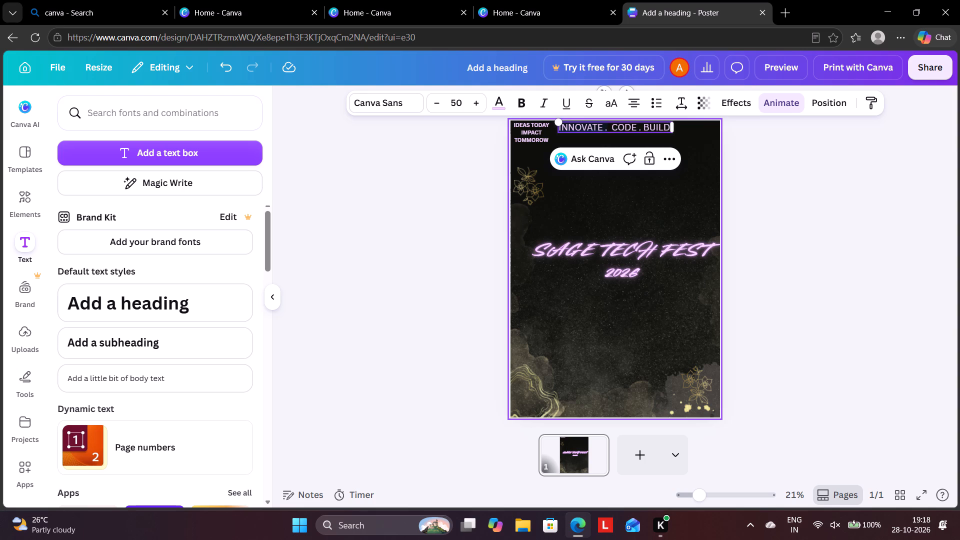
{"action": "type", "text": ".."}
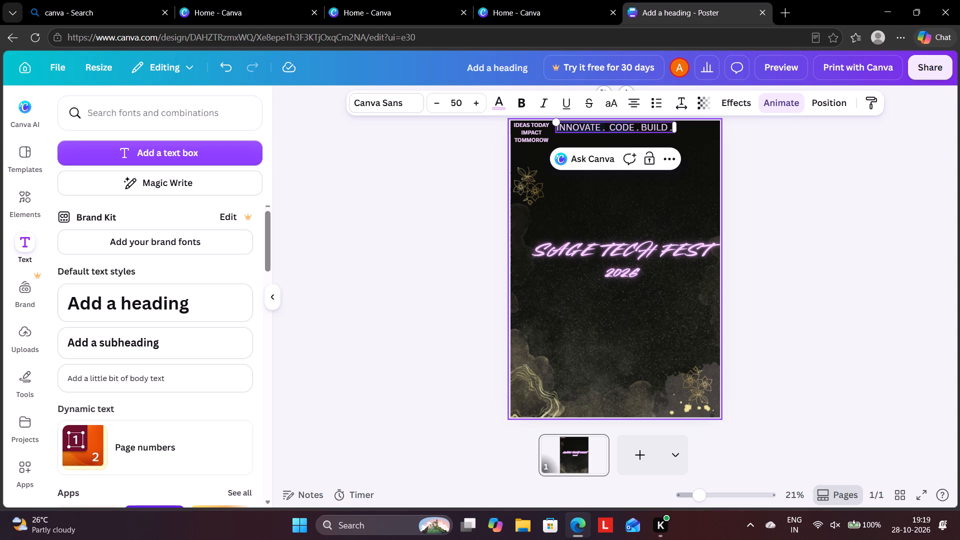
{"action": "type", "text": ".GROW"}
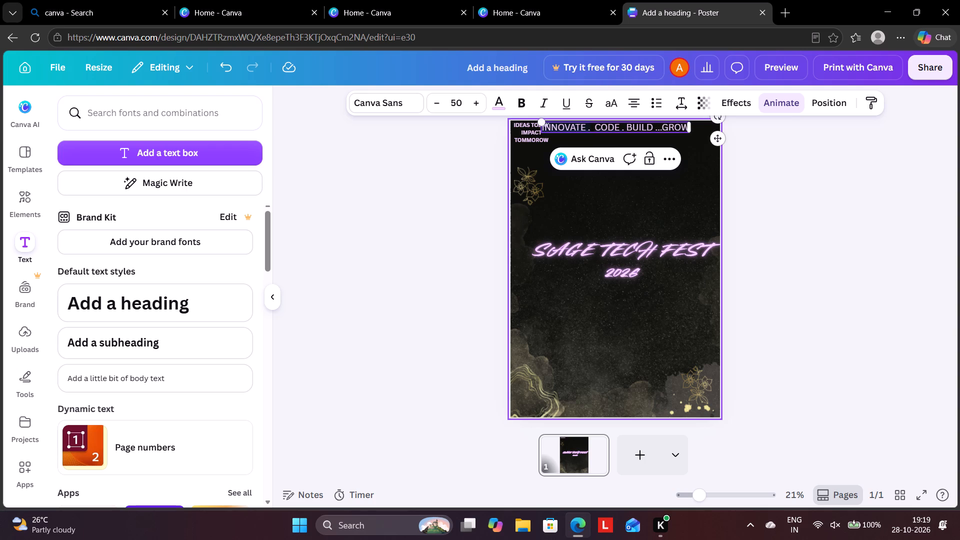
{"action": "key", "text": "BackSpace"}
{"action": "key", "text": "BackSpace"}
{"action": "key", "text": "BackSpace"}
{"action": "key", "text": "BackSpace"}
{"action": "key", "text": "BackSpace"}
{"action": "key", "text": "BackSpace"}
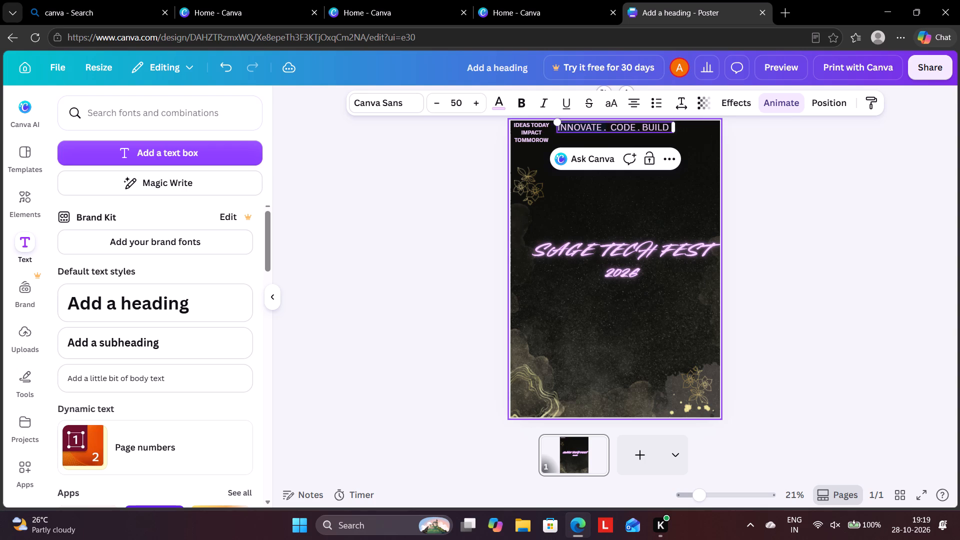
{"action": "key", "text": "space"}
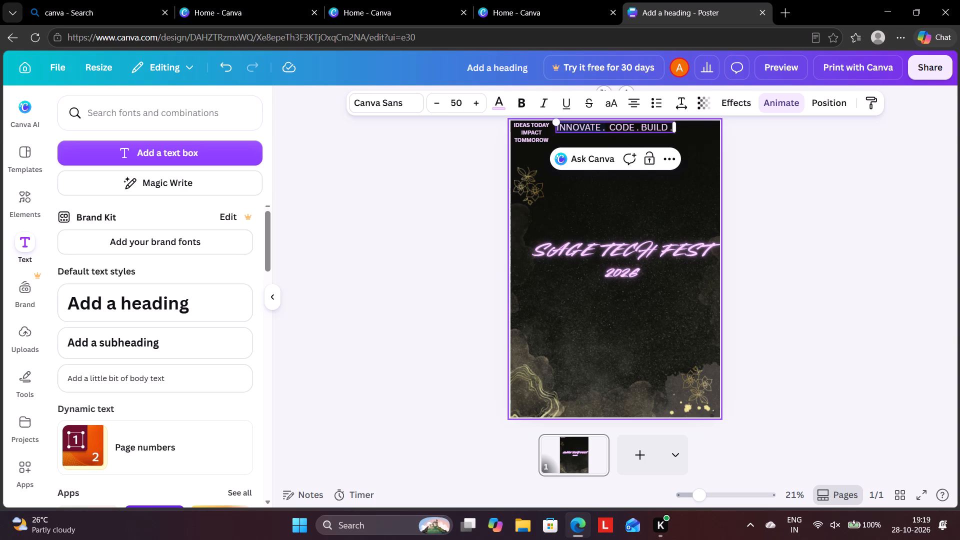
{"action": "type", "text": "GROW"}
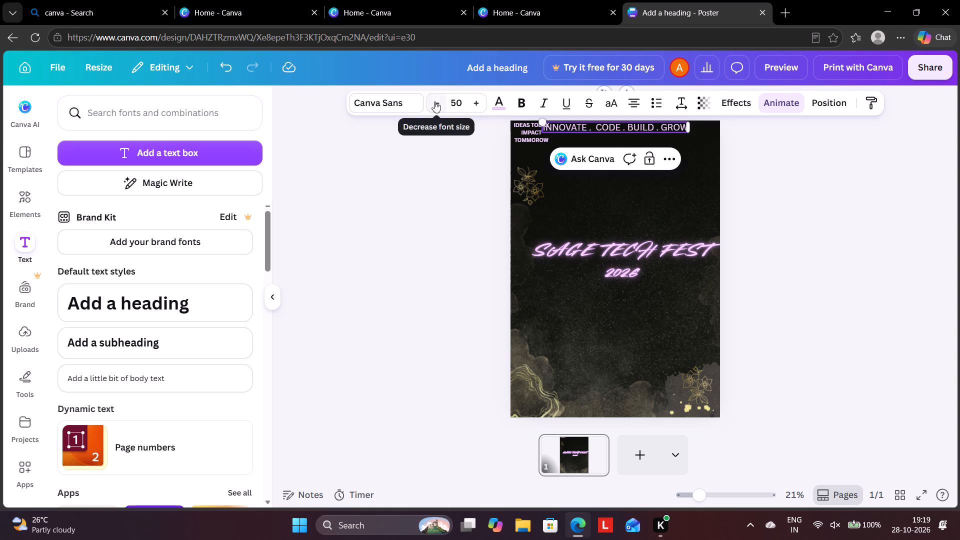
Reduce the font size of the INNOVATE . CODE . BUILD . GROW line to 31.
{"action": "left_click_drag", "start_coordinate": [434, 101], "coordinate": [434, 107]}
{"action": "left_click_drag", "start_coordinate": [433, 112], "coordinate": [430, 121]}
{"action": "double_click", "coordinate": [430, 121]}
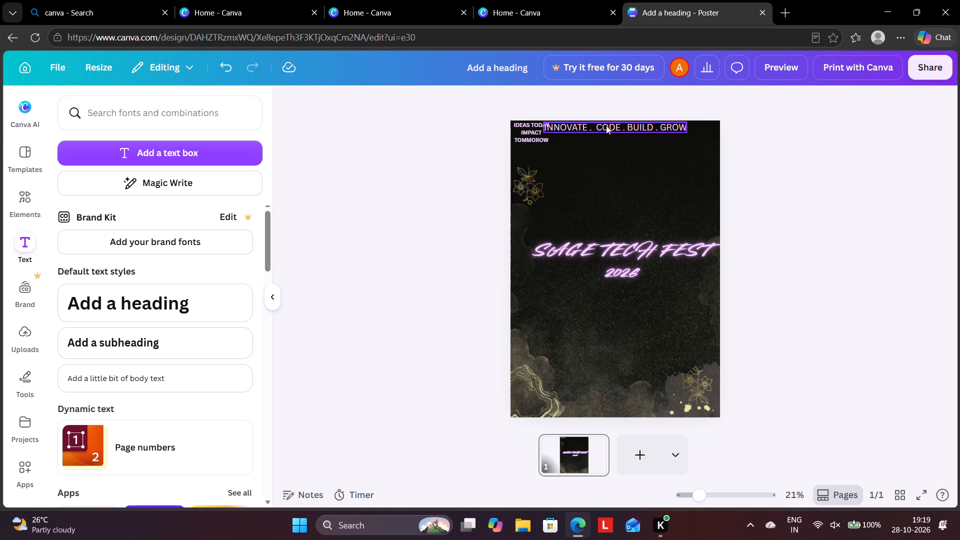
{"action": "left_click", "coordinate": [606, 128]}
{"action": "triple_click", "coordinate": [432, 101]}
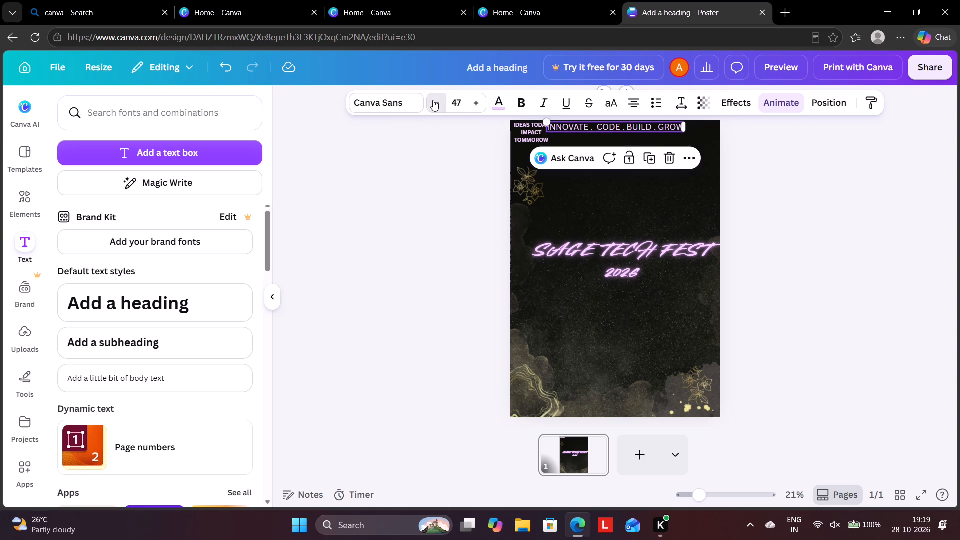
{"action": "triple_click", "coordinate": [433, 100]}
{"action": "triple_click", "coordinate": [433, 99]}
{"action": "triple_click", "coordinate": [433, 99]}
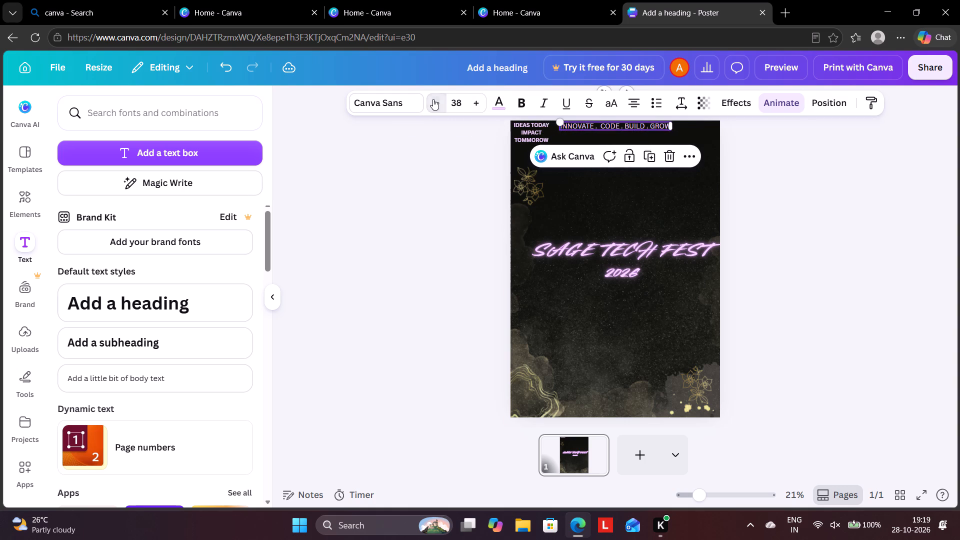
{"action": "triple_click", "coordinate": [433, 99]}
{"action": "triple_click", "coordinate": [433, 99]}
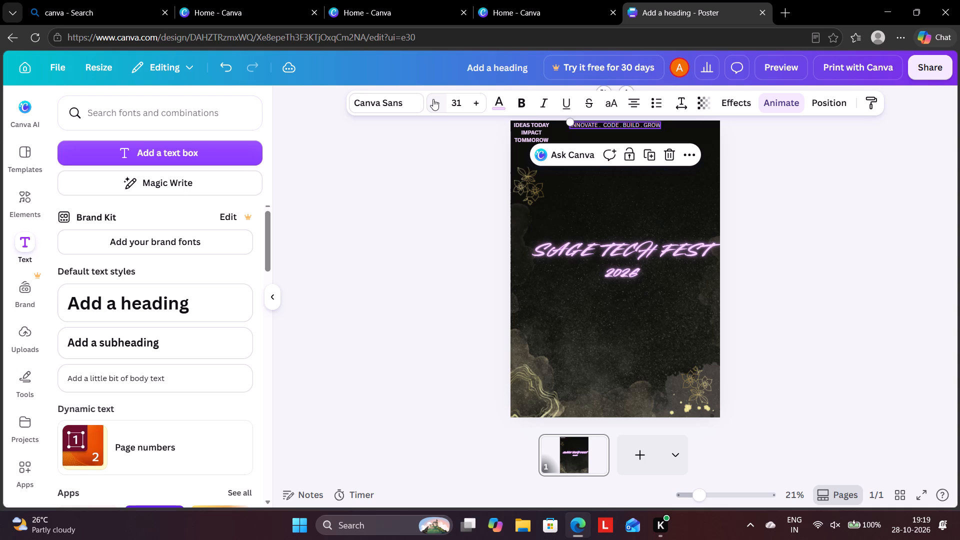
{"action": "left_click", "coordinate": [433, 99]}
{"action": "left_click", "coordinate": [407, 203]}
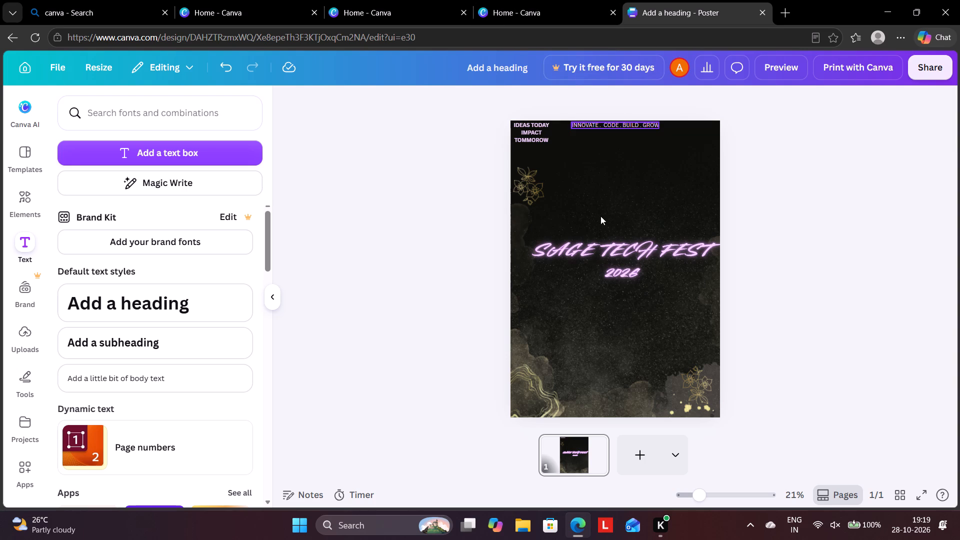
Move the SAGE TECH FEST 2026 heading up to just below the INNOVATE . CODE . BUILD . GROW line.
{"action": "left_click_drag", "start_coordinate": [613, 242], "coordinate": [616, 226]}
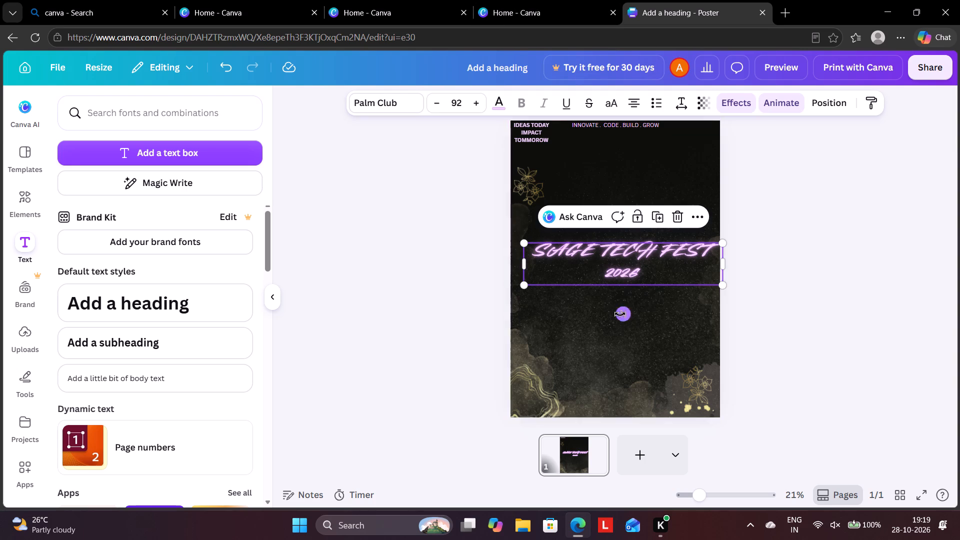
{"action": "left_click_drag", "start_coordinate": [626, 256], "coordinate": [625, 165]}
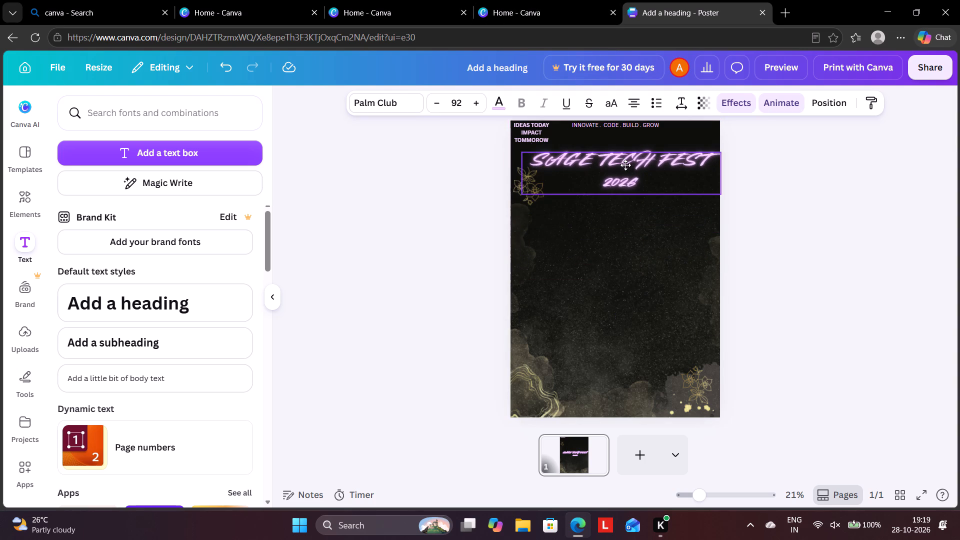
{"action": "left_click_drag", "start_coordinate": [625, 165], "coordinate": [626, 159]}
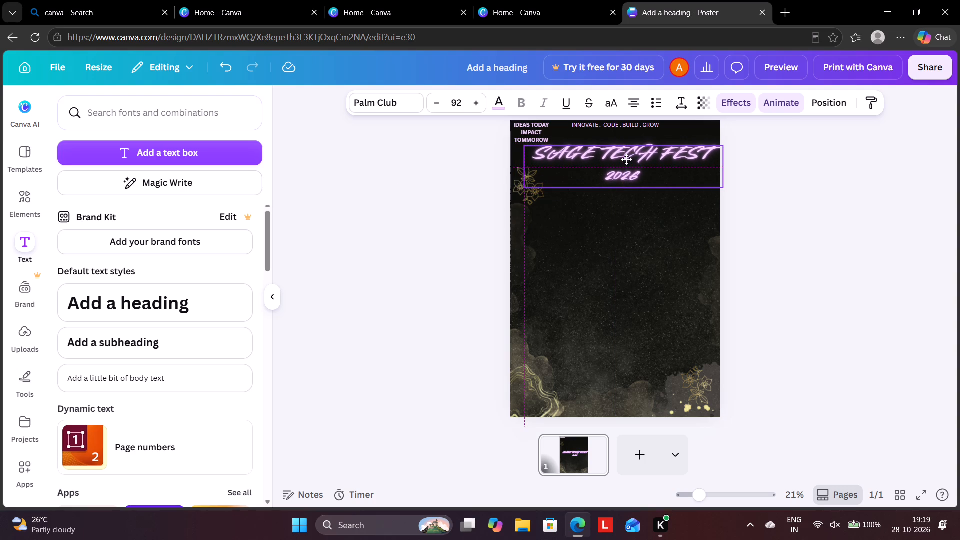
{"action": "left_click_drag", "start_coordinate": [626, 159], "coordinate": [621, 156]}
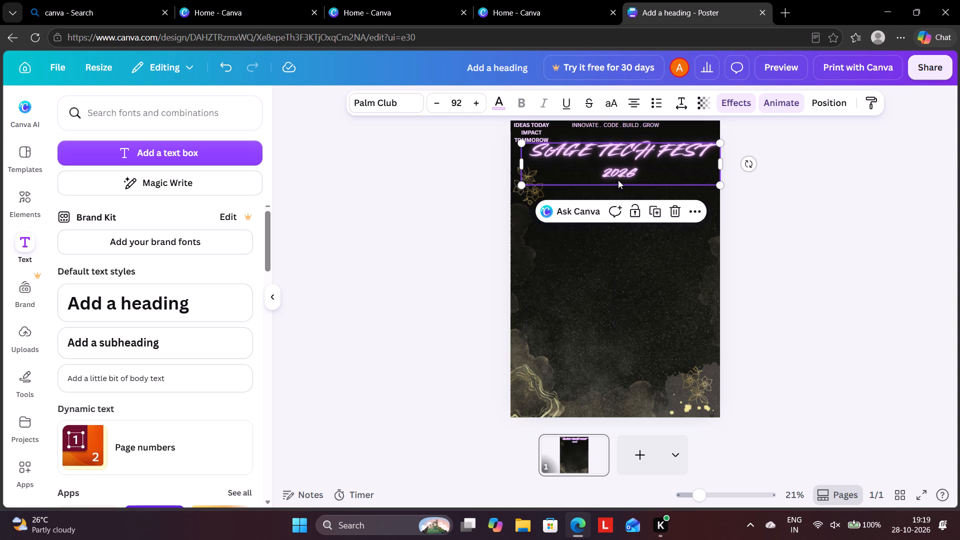
Reduce the font size of the SAGE TECH FEST 2026 heading to 73 so it fits on one line.
{"action": "triple_click", "coordinate": [439, 104]}
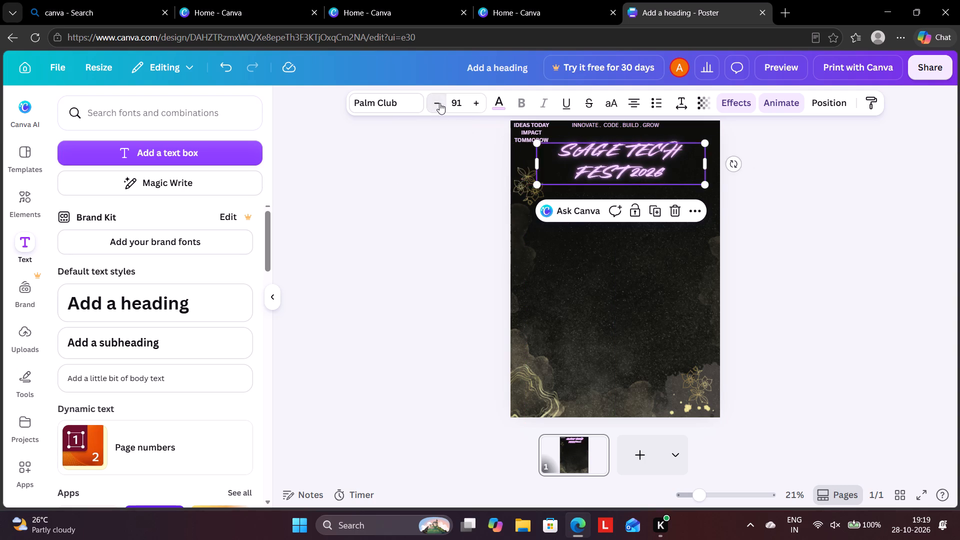
{"action": "triple_click", "coordinate": [439, 103]}
{"action": "triple_click", "coordinate": [439, 103]}
{"action": "left_click", "coordinate": [434, 106]}
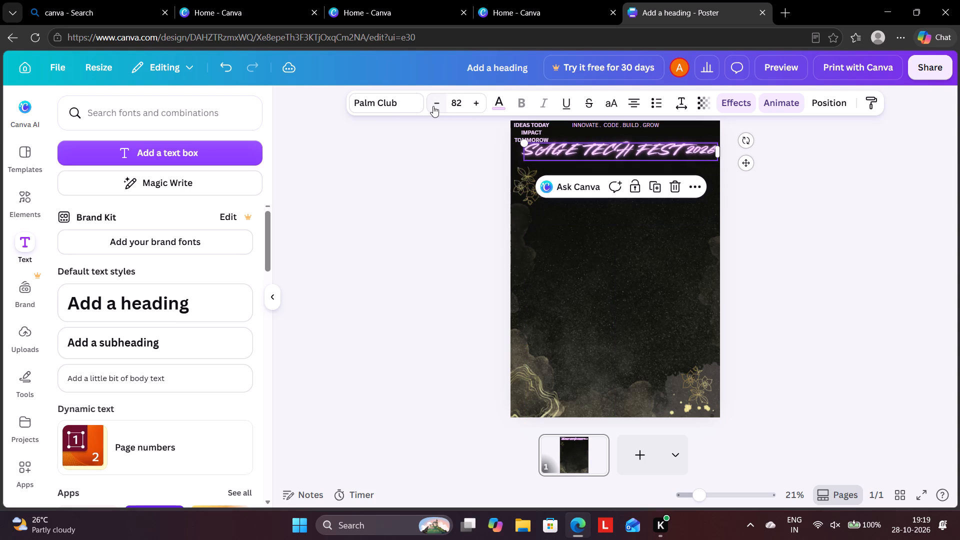
{"action": "triple_click", "coordinate": [433, 106]}
{"action": "double_click", "coordinate": [433, 106]}
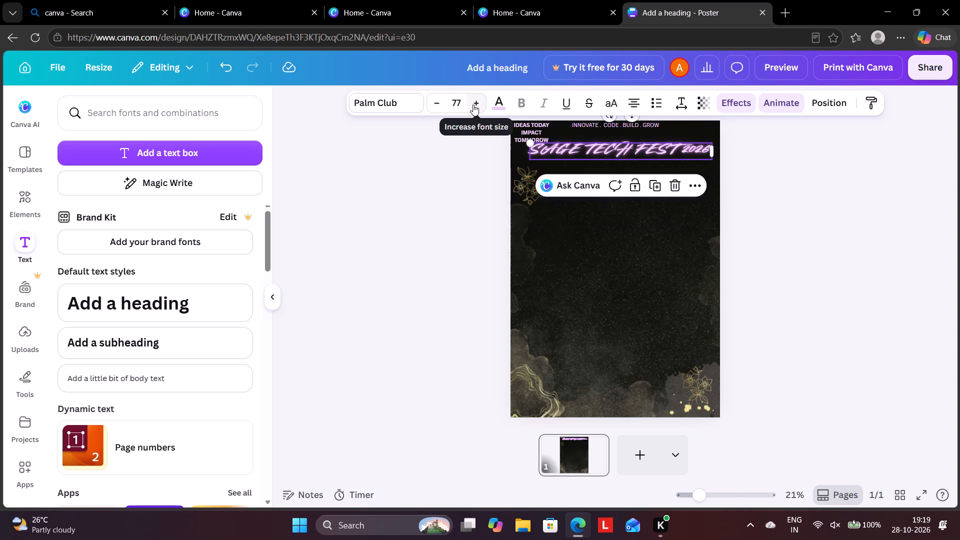
{"action": "triple_click", "coordinate": [440, 103]}
{"action": "left_click", "coordinate": [439, 102]}
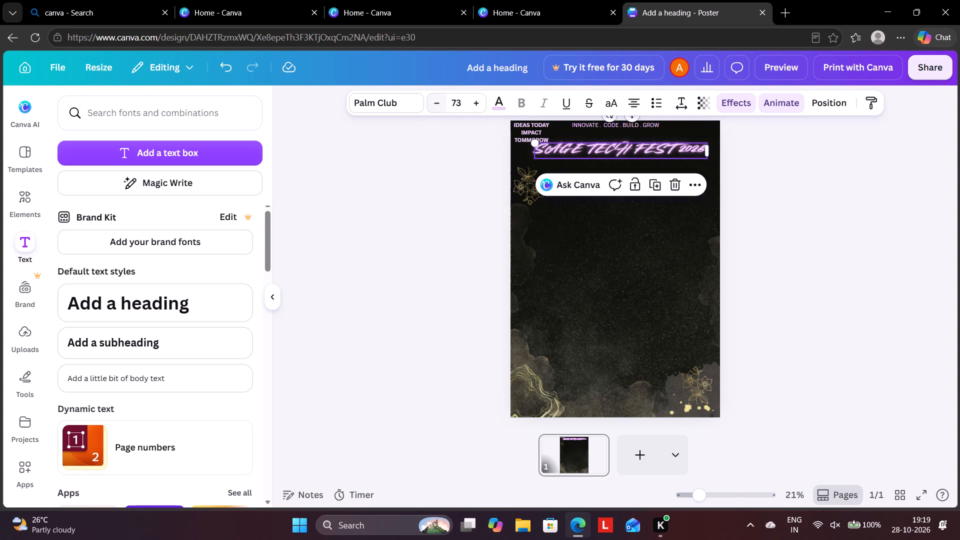
{"action": "left_click", "coordinate": [390, 186]}
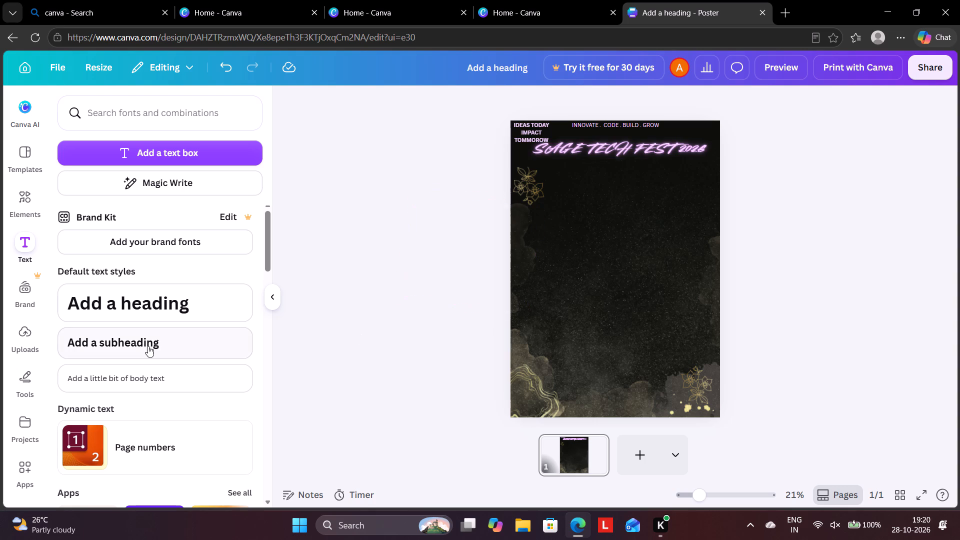
Add a body text box and place it centred just below the SAGE TECH FEST 2026 heading.
{"action": "left_click", "coordinate": [141, 367]}
{"action": "left_click_drag", "start_coordinate": [590, 270], "coordinate": [586, 230]}
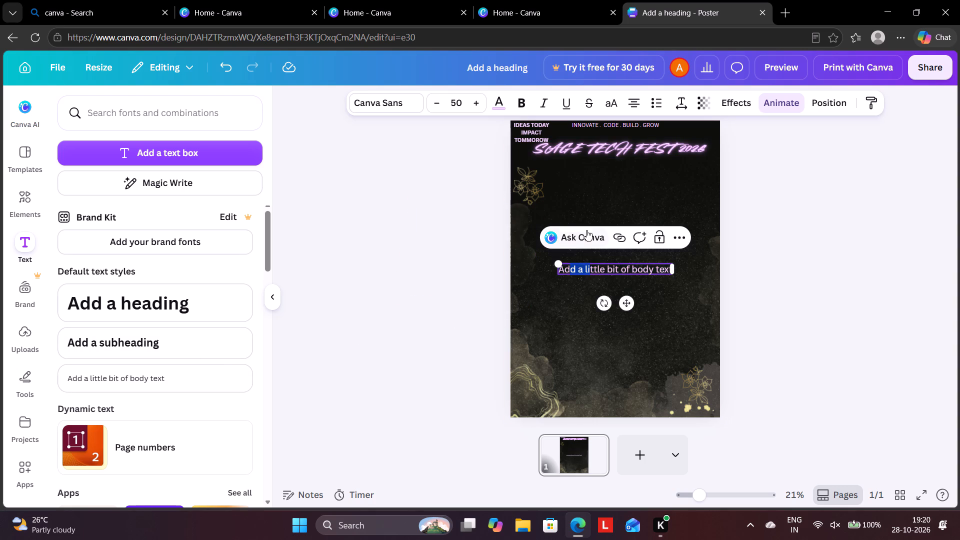
{"action": "left_click_drag", "start_coordinate": [586, 230], "coordinate": [585, 233]}
{"action": "left_click_drag", "start_coordinate": [624, 305], "coordinate": [616, 232]}
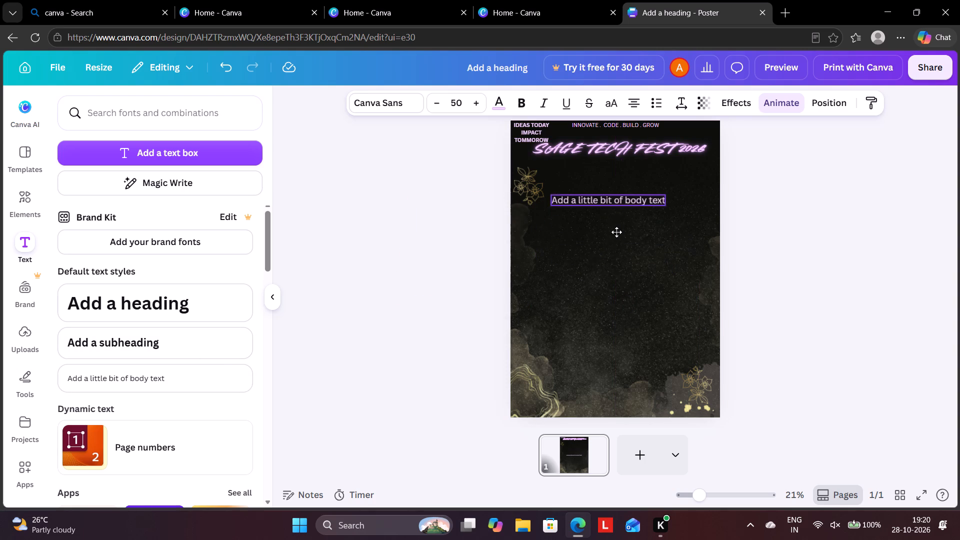
{"action": "left_click_drag", "start_coordinate": [616, 232], "coordinate": [619, 209]}
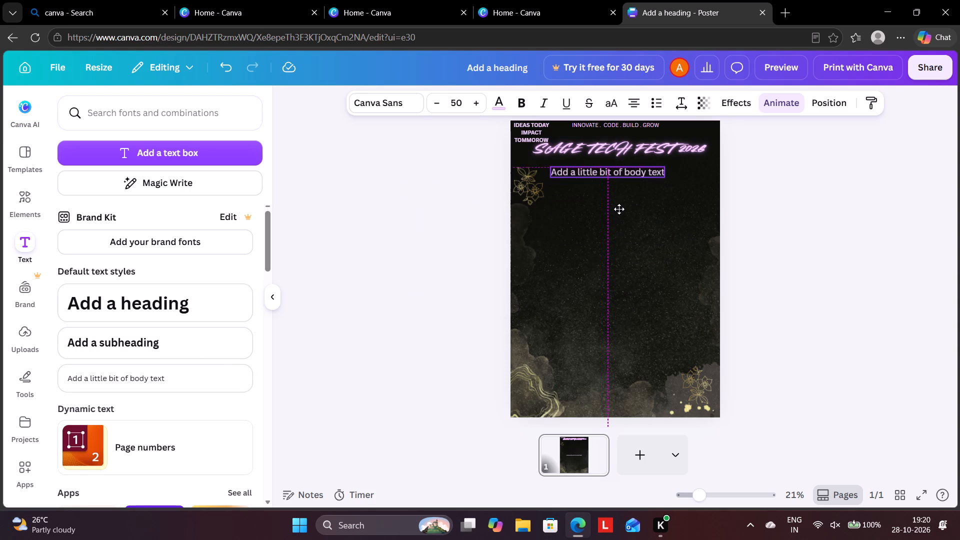
{"action": "left_click_drag", "start_coordinate": [619, 209], "coordinate": [622, 211]}
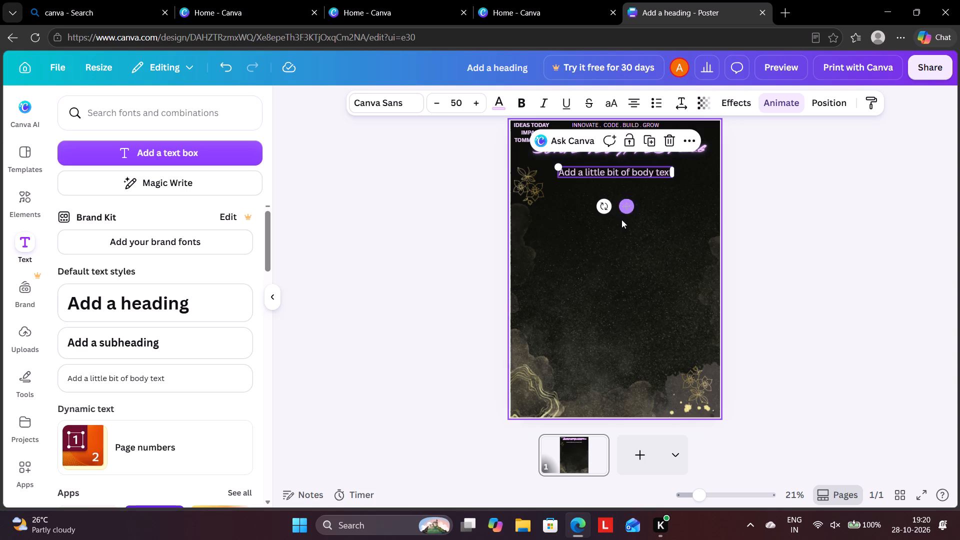
Clear the placeholder wording from the new body text box below the heading.
{"action": "left_click", "coordinate": [575, 167]}
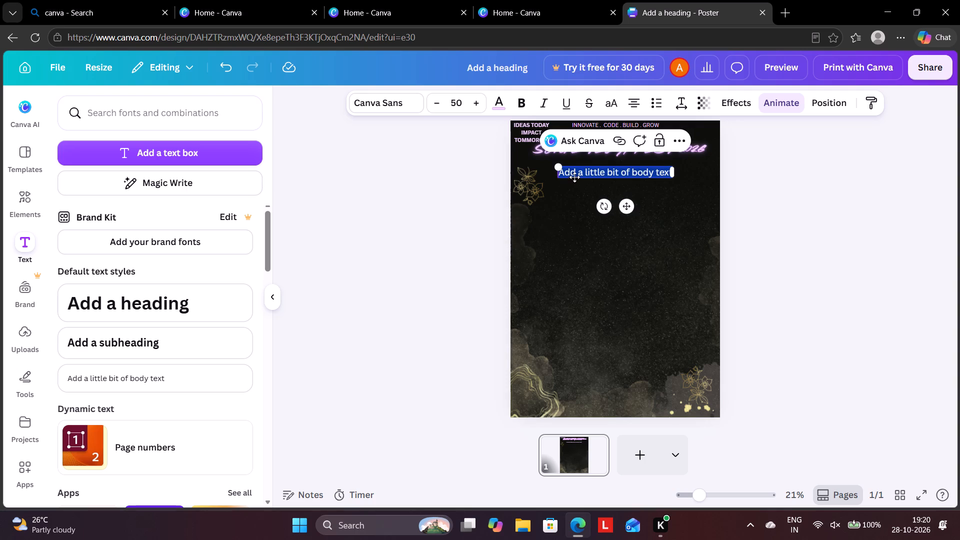
{"action": "key", "text": "BackSpace"}
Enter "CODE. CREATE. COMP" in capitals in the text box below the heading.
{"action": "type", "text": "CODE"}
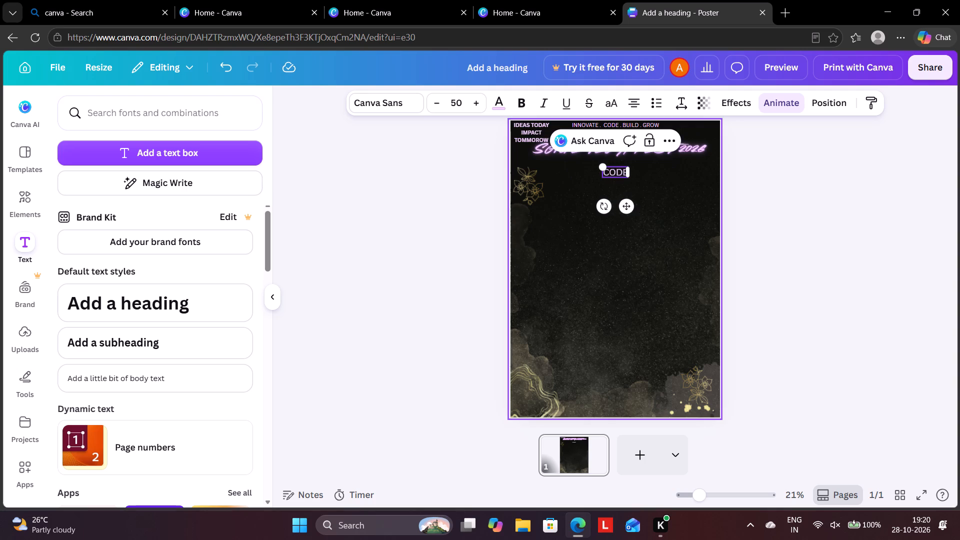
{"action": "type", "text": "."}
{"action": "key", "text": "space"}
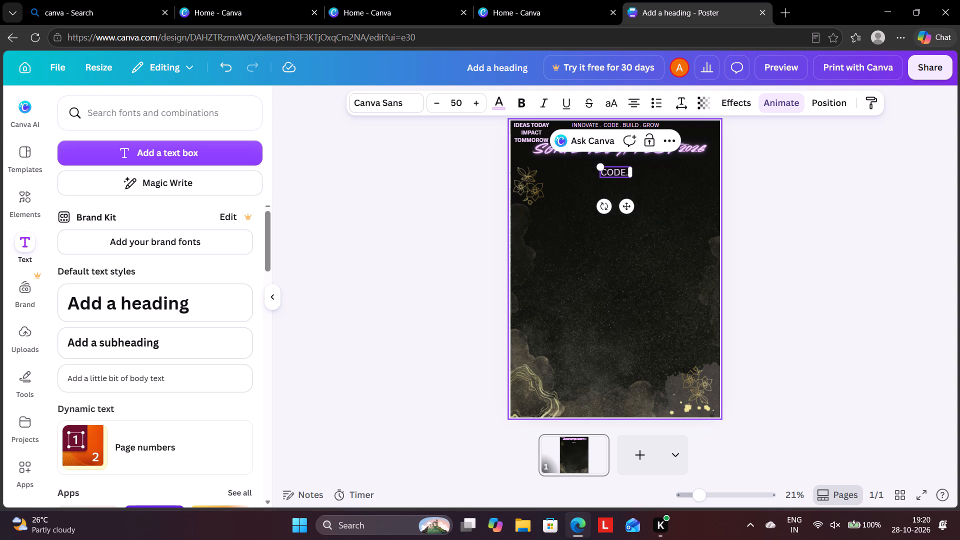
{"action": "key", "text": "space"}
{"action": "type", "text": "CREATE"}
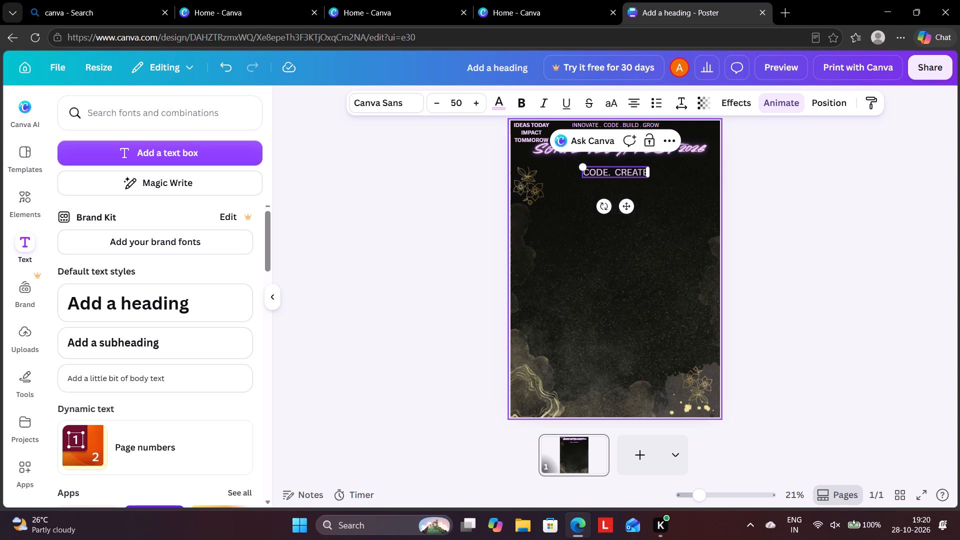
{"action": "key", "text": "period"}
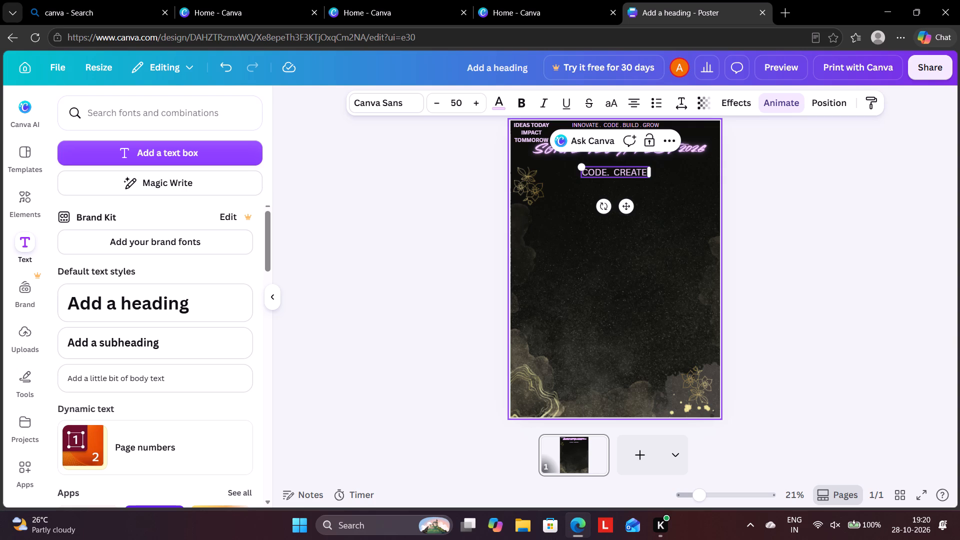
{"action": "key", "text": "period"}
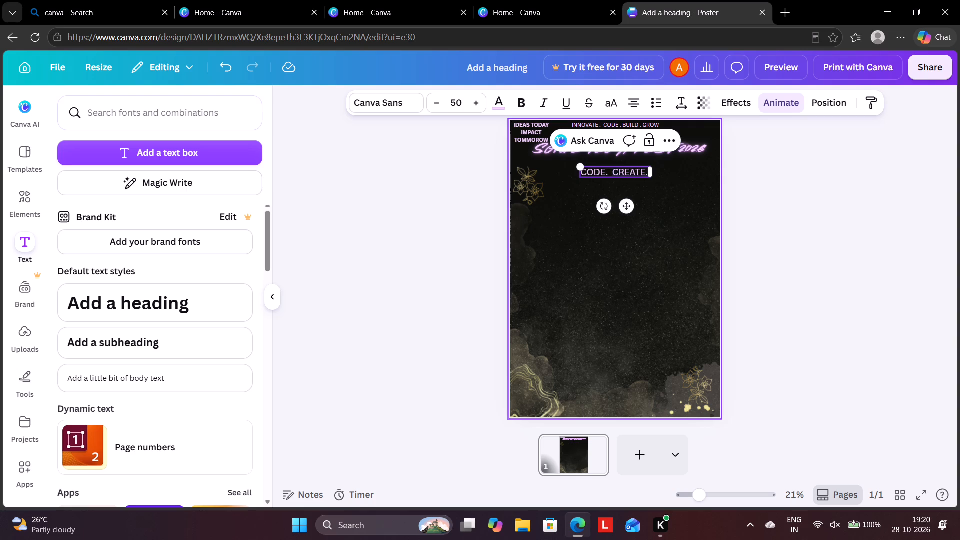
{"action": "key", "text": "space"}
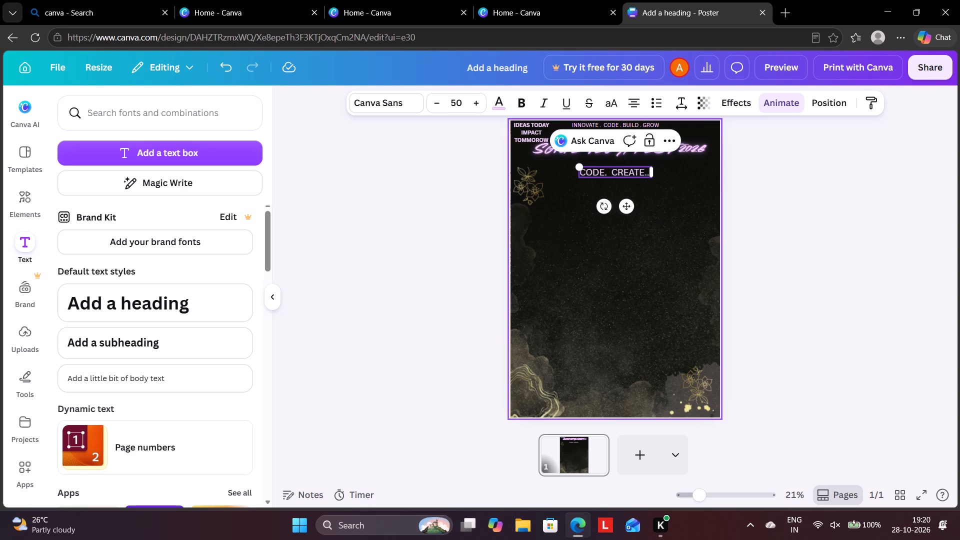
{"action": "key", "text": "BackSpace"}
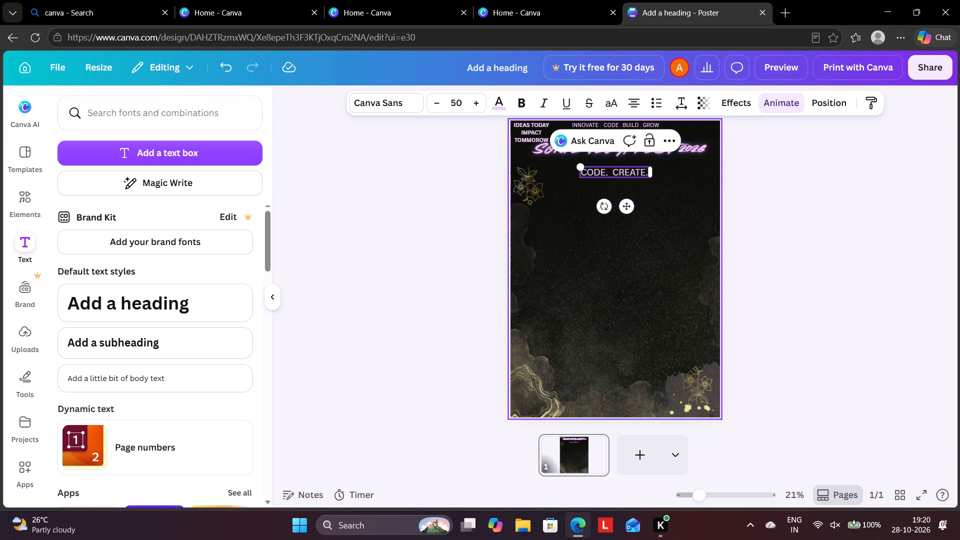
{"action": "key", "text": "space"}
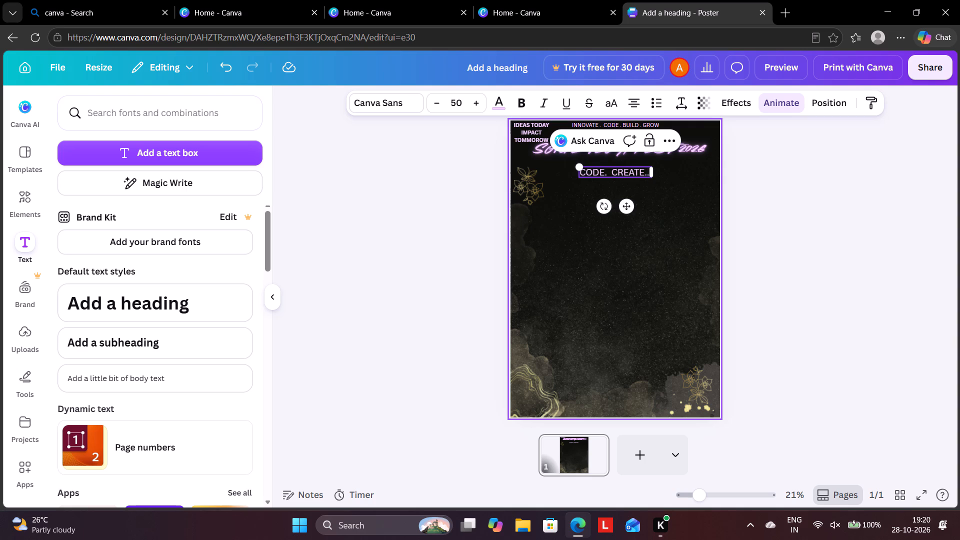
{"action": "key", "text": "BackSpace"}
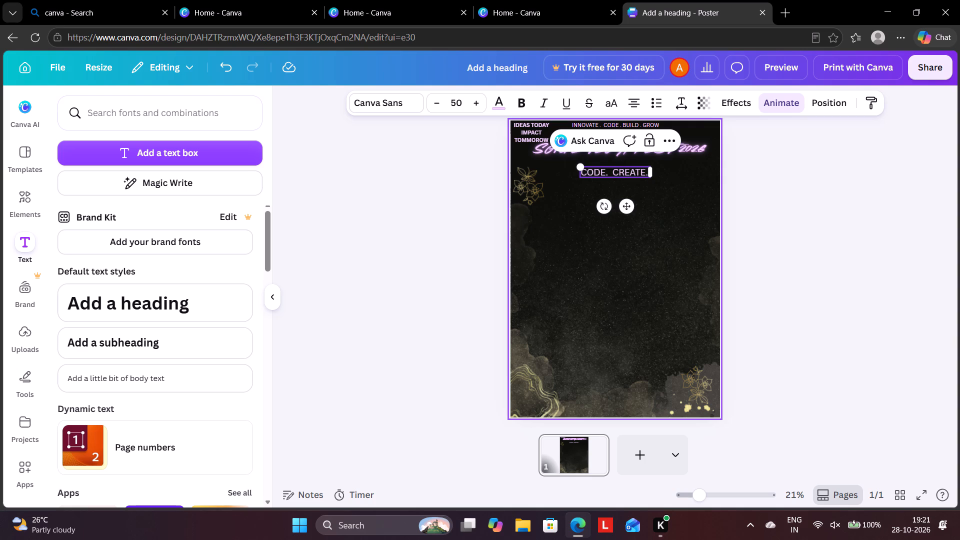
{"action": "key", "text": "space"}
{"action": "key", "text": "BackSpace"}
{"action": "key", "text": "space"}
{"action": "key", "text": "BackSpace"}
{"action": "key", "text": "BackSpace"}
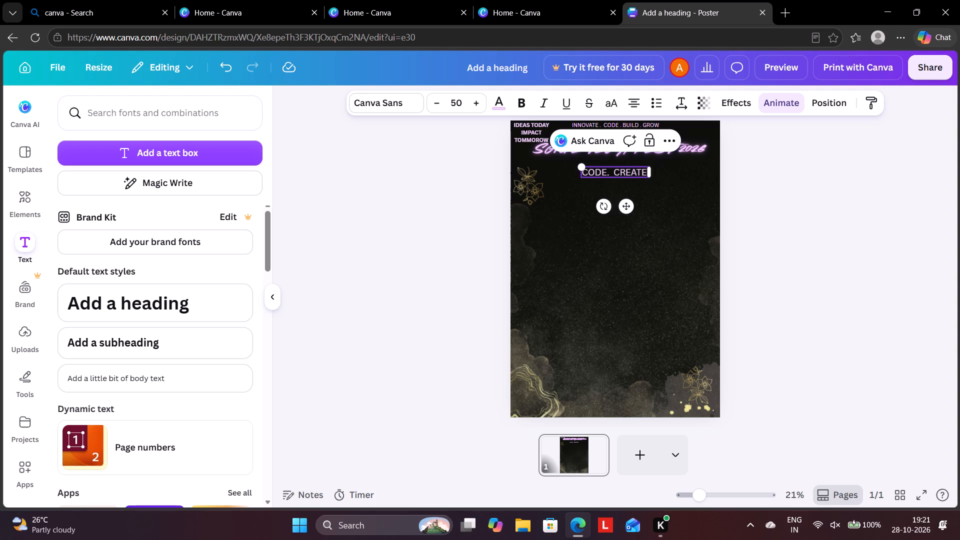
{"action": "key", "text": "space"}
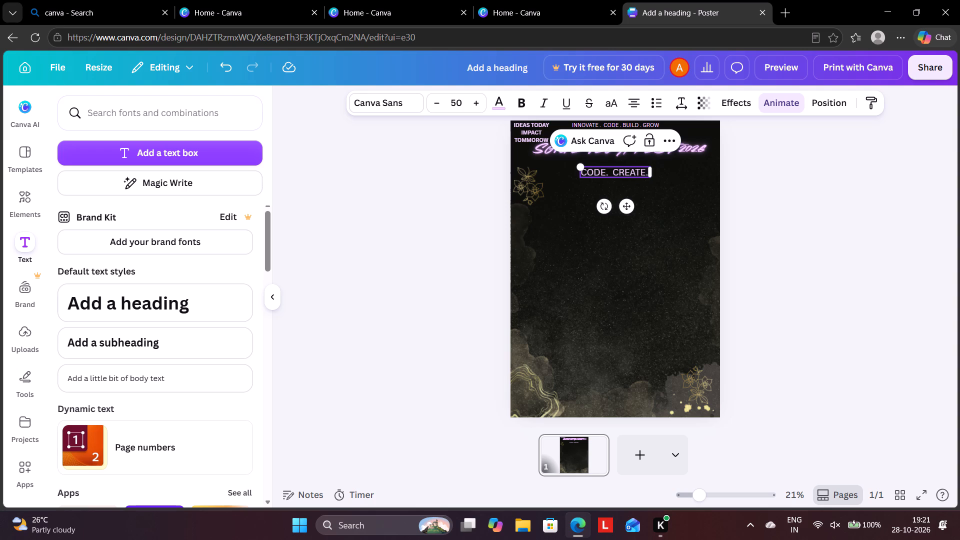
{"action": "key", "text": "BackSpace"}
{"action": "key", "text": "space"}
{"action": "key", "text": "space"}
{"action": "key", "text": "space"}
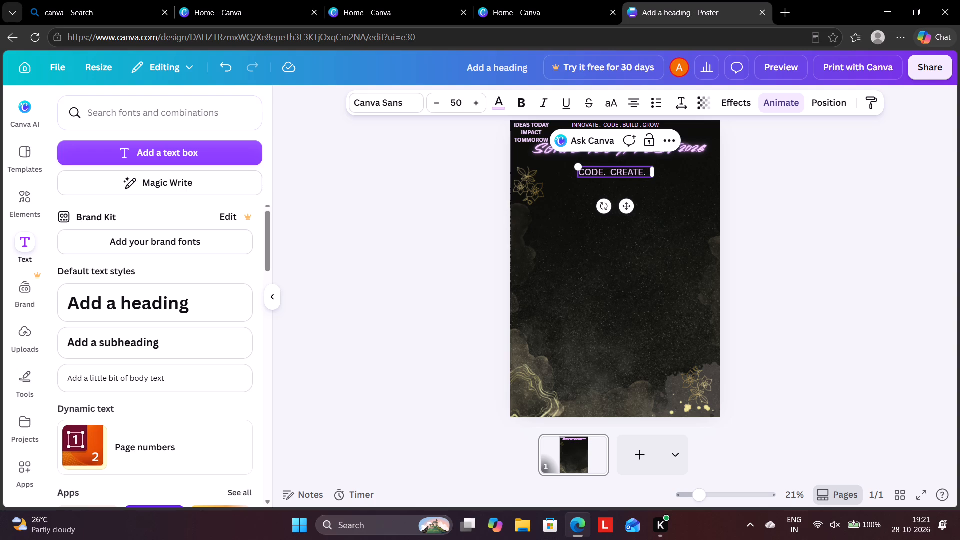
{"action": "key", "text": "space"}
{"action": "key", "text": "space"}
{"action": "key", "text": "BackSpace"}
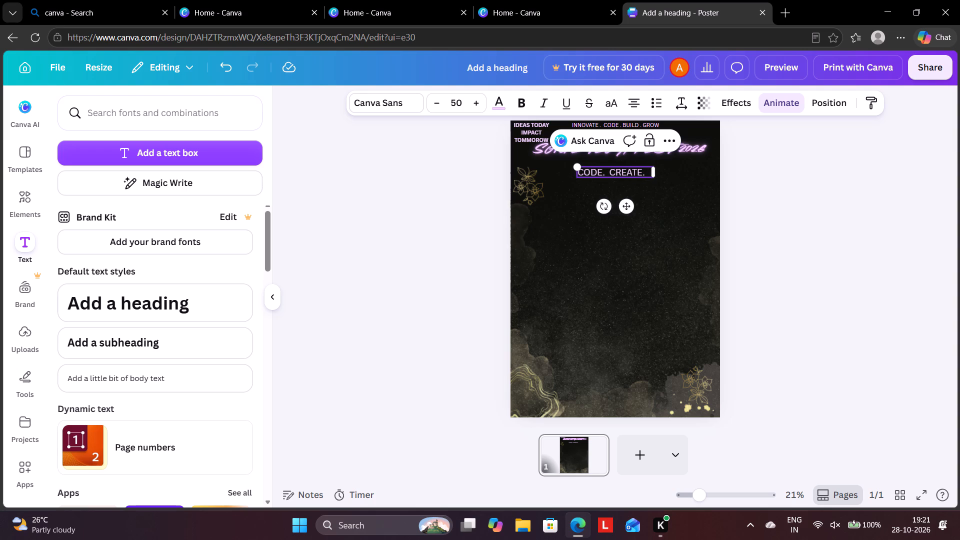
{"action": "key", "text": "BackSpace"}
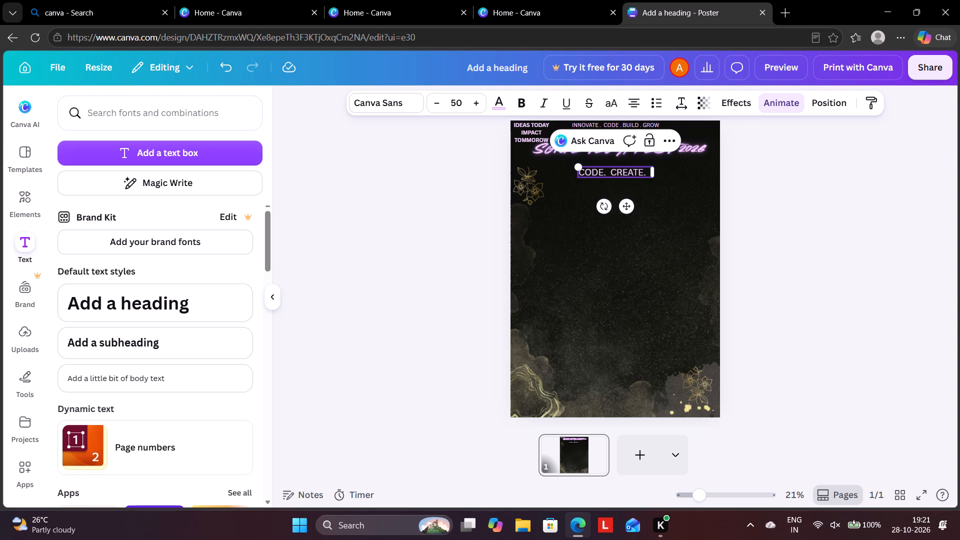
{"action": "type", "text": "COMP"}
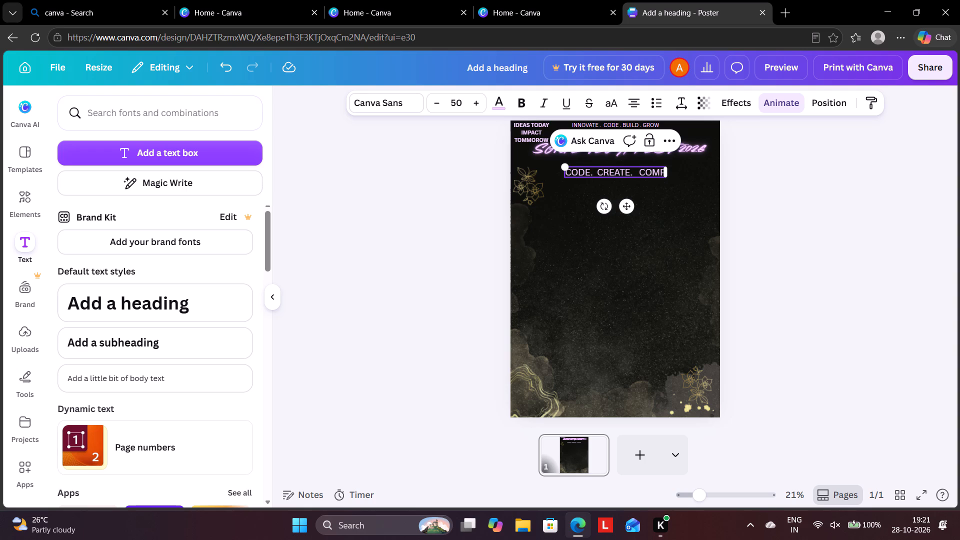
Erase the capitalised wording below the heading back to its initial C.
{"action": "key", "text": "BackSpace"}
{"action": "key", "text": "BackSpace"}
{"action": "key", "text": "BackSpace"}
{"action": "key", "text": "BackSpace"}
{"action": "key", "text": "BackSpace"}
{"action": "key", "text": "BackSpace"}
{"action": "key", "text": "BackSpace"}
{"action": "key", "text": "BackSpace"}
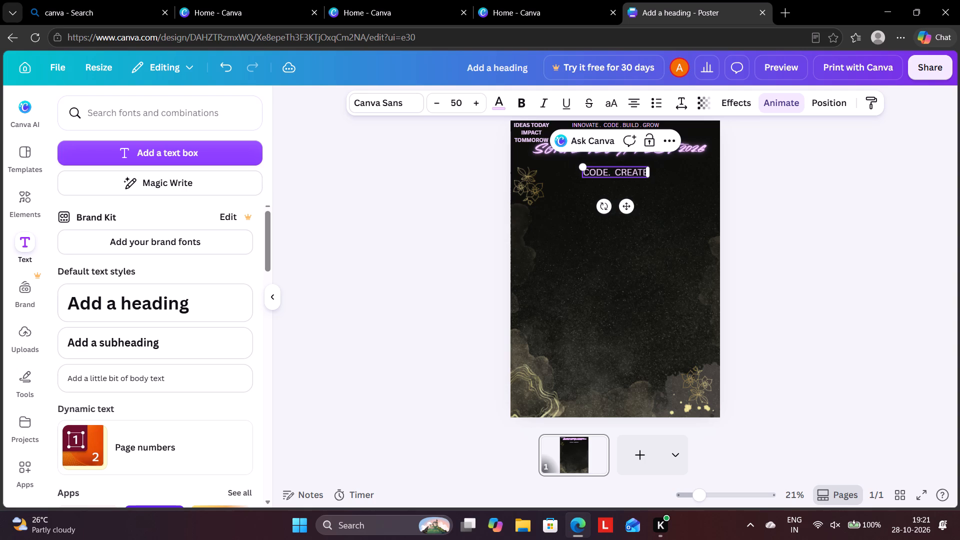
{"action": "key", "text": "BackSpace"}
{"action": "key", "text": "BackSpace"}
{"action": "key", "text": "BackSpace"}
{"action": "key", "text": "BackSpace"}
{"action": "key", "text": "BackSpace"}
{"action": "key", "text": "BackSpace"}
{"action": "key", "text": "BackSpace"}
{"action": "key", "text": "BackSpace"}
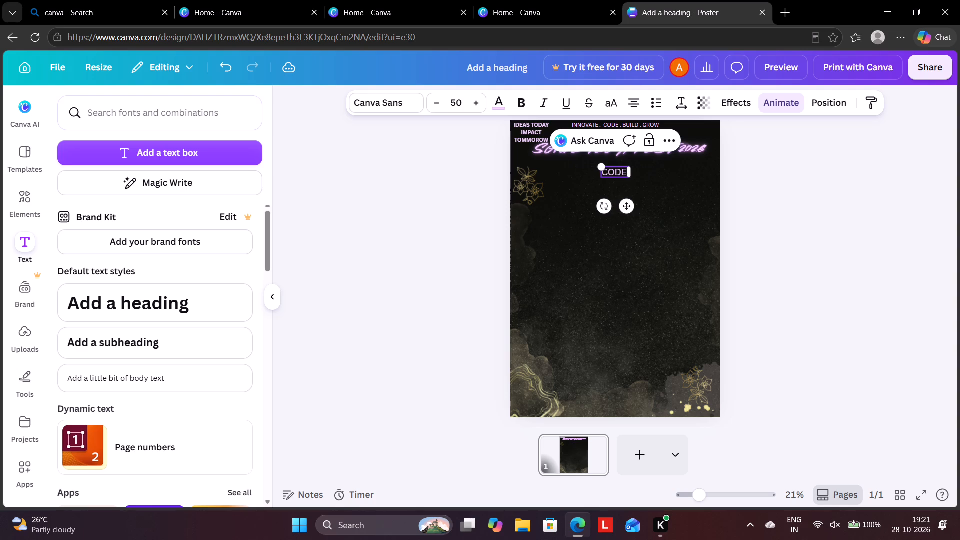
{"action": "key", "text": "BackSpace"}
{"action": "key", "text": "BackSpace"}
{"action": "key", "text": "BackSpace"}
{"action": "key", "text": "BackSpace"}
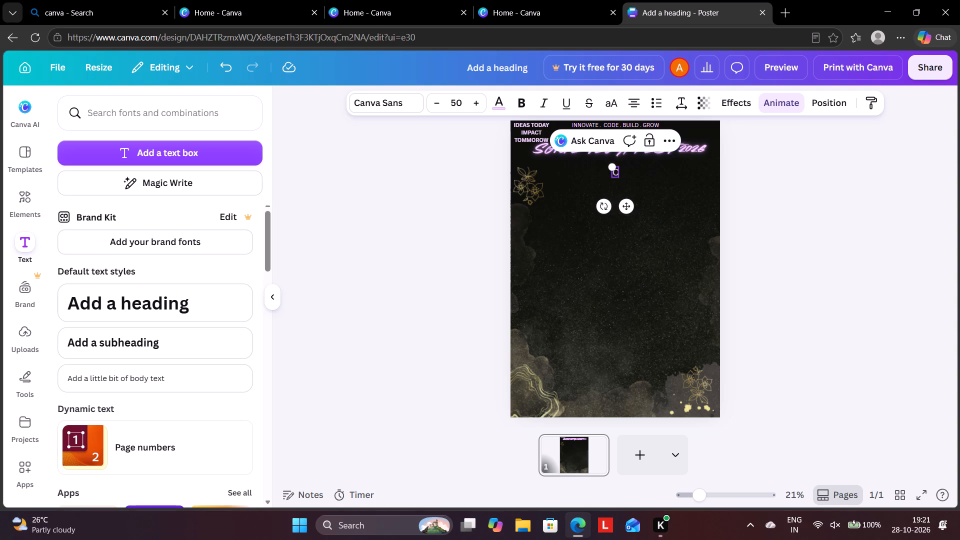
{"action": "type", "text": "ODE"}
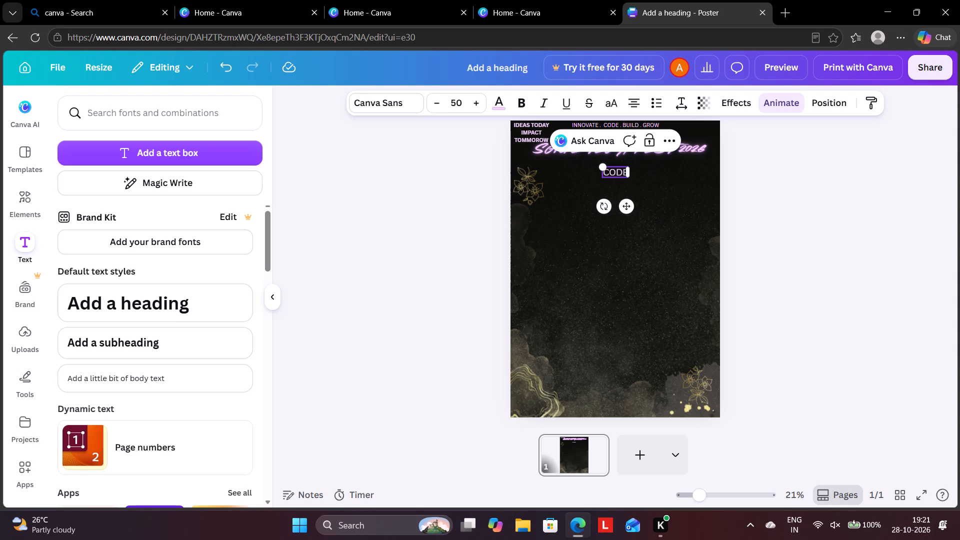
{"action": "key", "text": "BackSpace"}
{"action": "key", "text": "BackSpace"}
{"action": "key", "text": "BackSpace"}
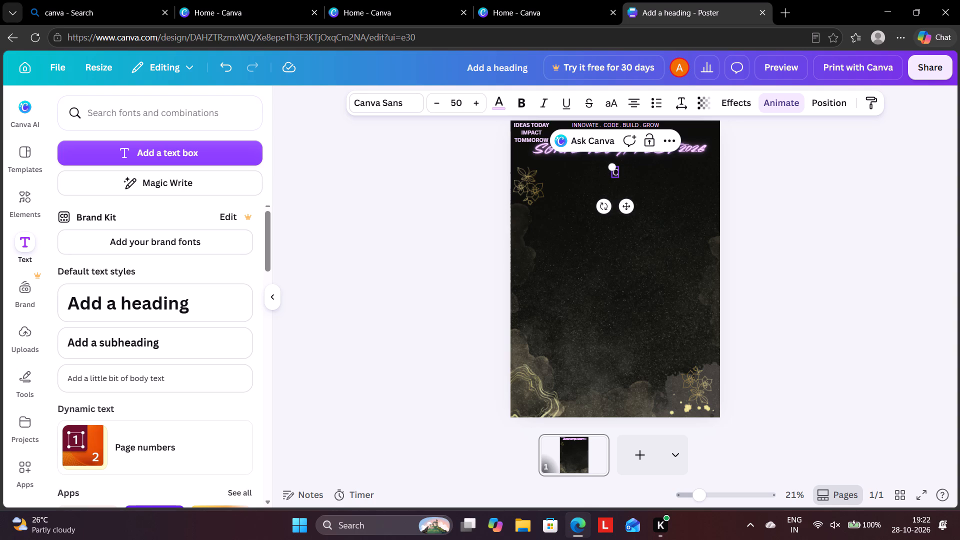
Complete the line below the heading so it reads "Code. create." in lowercase after the initial C.
{"action": "type", "text": "ode"}
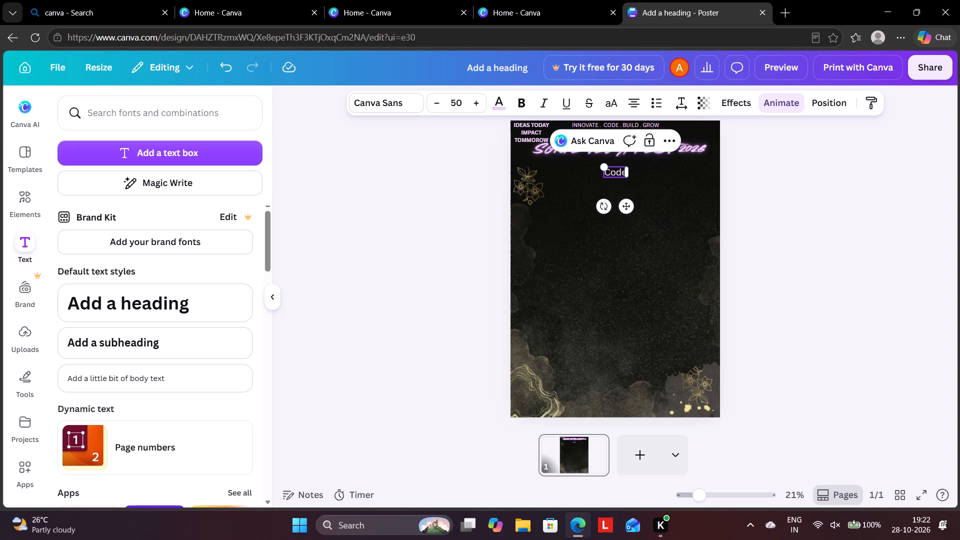
{"action": "type", "text": "."}
{"action": "key", "text": "space"}
{"action": "key", "text": "space"}
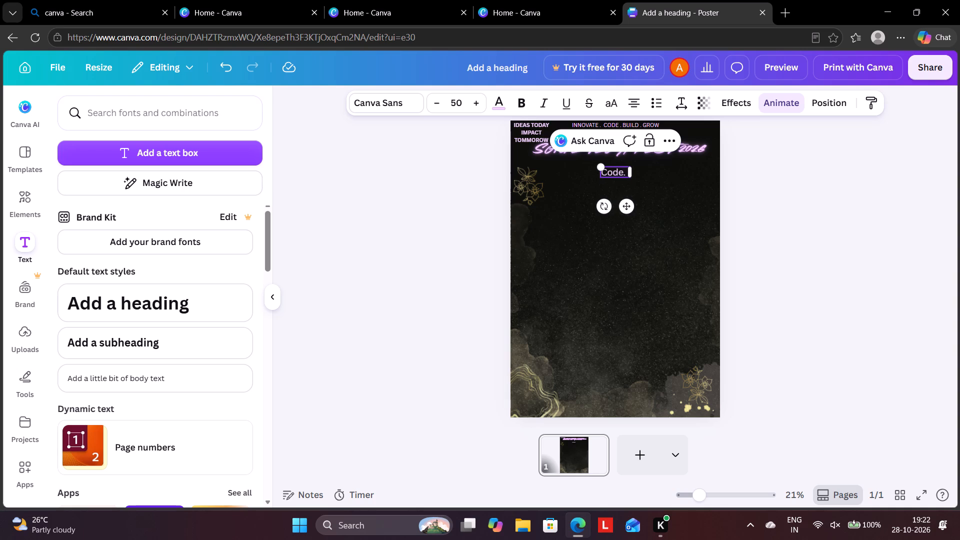
{"action": "type", "text": "create"}
{"action": "type", "text": "."}
{"action": "key", "text": "space"}
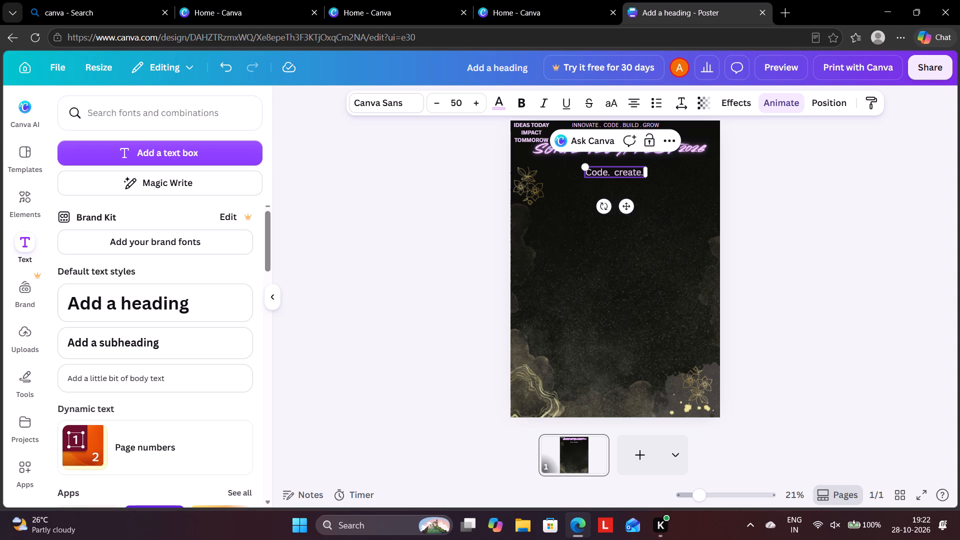
Capitalise the first letter of "create" in the line below the heading.
{"action": "key", "text": "Left"}
{"action": "key", "text": "Left"}
{"action": "key", "text": "Left"}
{"action": "key", "text": "Left"}
{"action": "key", "text": "Left"}
{"action": "key", "text": "Left"}
{"action": "key", "text": "Left"}
{"action": "key", "text": "Left"}
{"action": "key", "text": "Right"}
{"action": "key", "text": "BackSpace"}
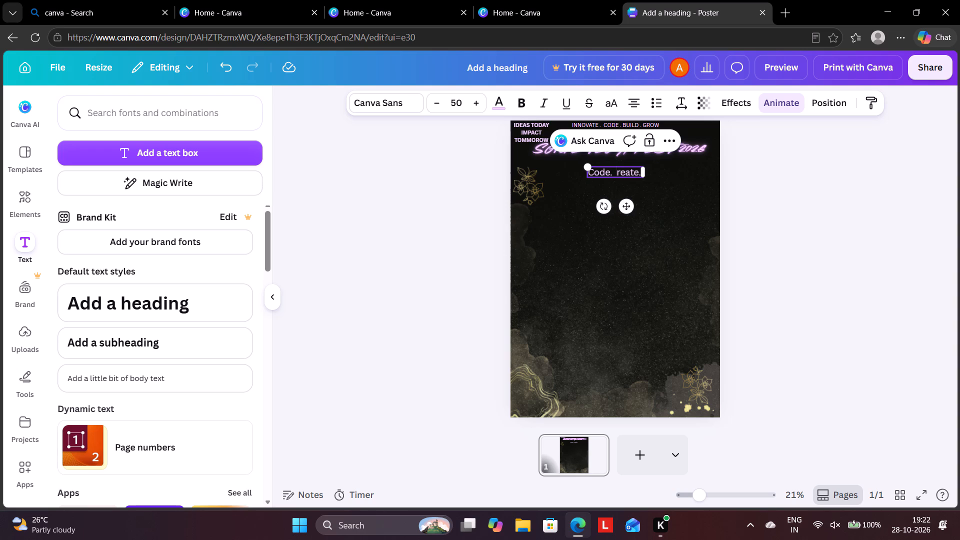
{"action": "key", "text": "shift+c"}
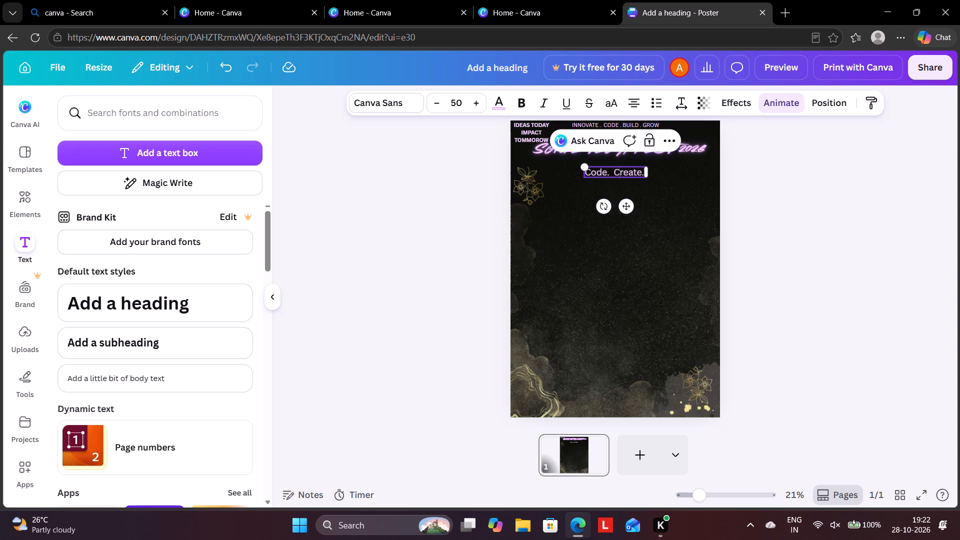
Add the word "Compete" after "Create." at the end of the line below the heading.
{"action": "key", "text": "Right"}
{"action": "key", "text": "Right"}
{"action": "key", "text": "Right"}
{"action": "key", "text": "Right"}
{"action": "key", "text": "Right"}
{"action": "key", "text": "Right"}
{"action": "key", "text": "space"}
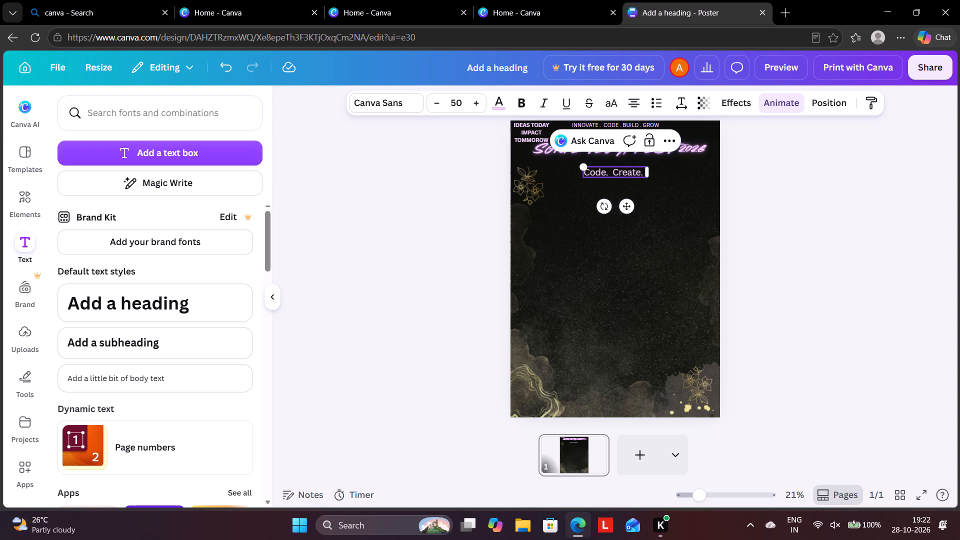
{"action": "key", "text": "space"}
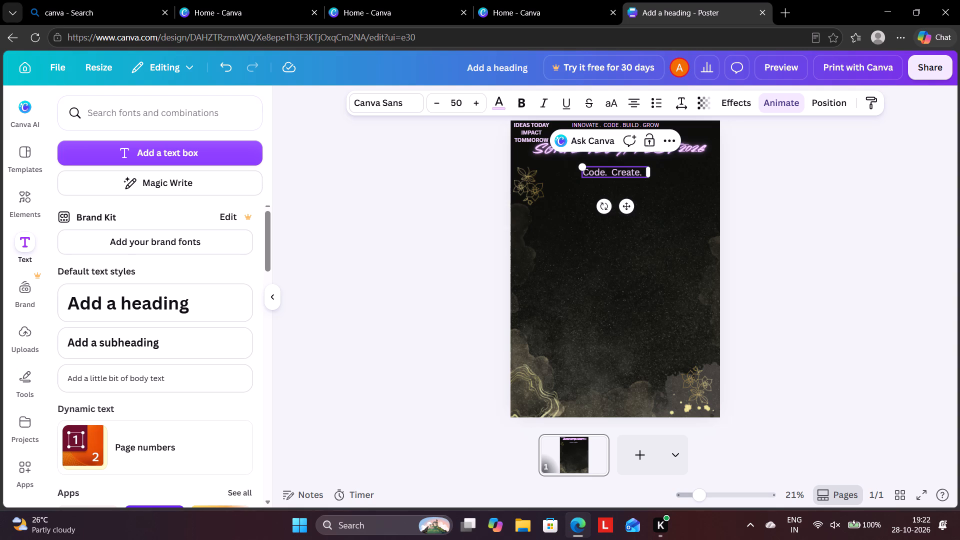
{"action": "type", "text": "Comp"}
{"action": "type", "text": "ete"}
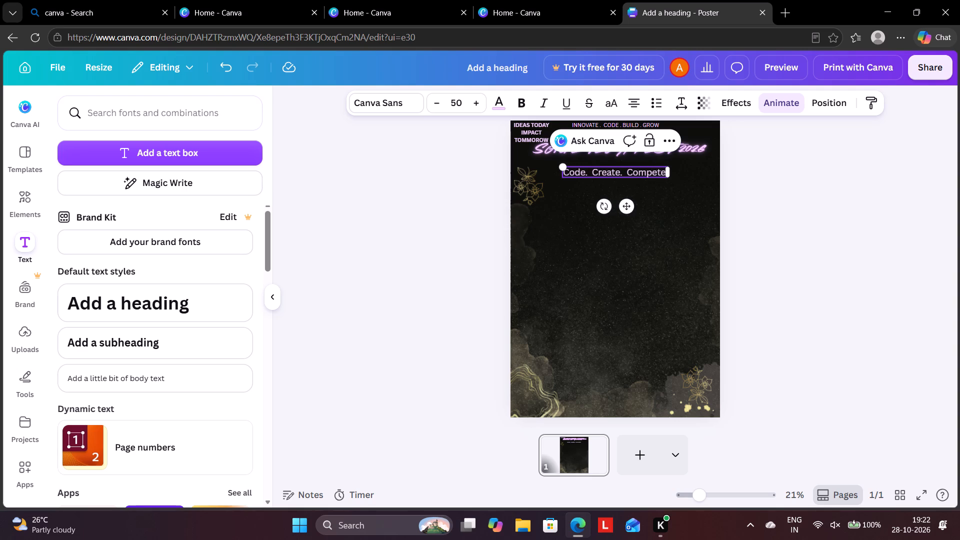
{"action": "key", "text": "space"}
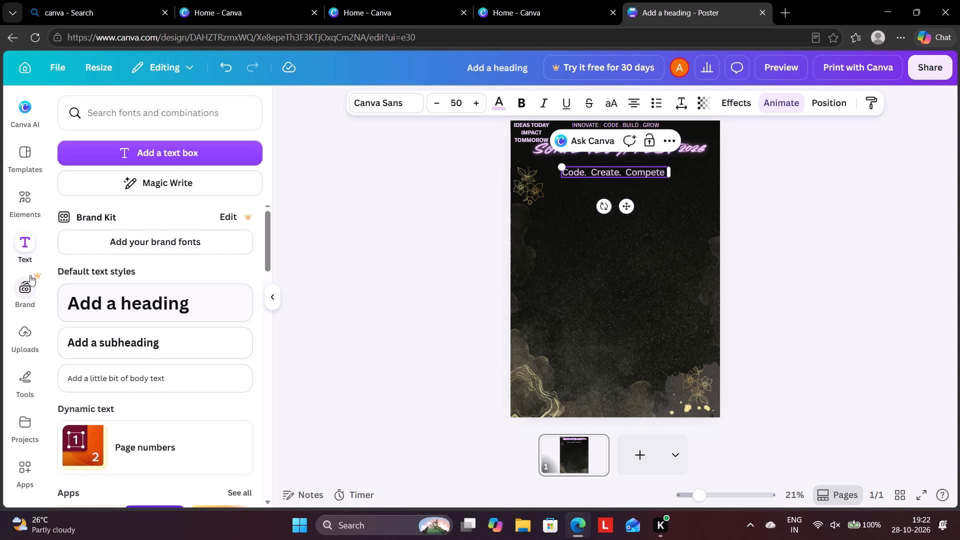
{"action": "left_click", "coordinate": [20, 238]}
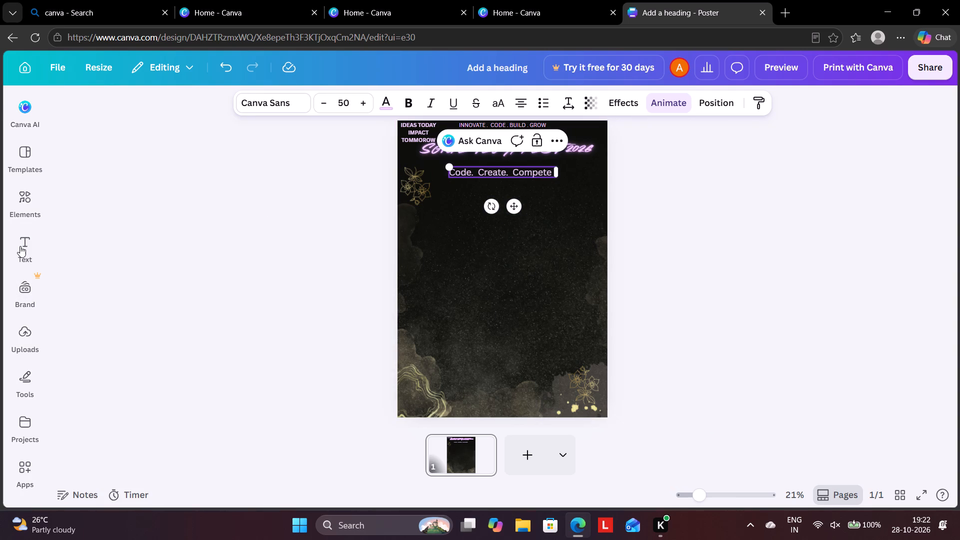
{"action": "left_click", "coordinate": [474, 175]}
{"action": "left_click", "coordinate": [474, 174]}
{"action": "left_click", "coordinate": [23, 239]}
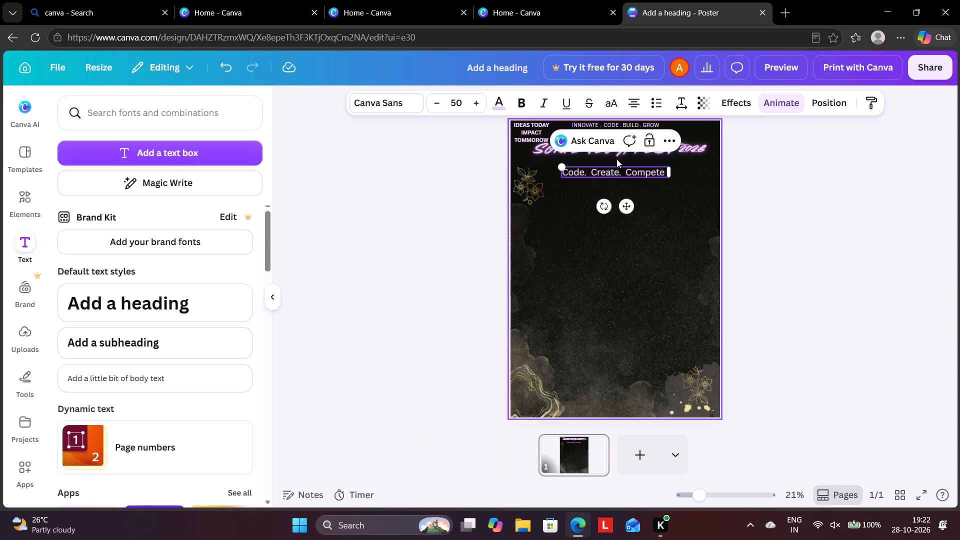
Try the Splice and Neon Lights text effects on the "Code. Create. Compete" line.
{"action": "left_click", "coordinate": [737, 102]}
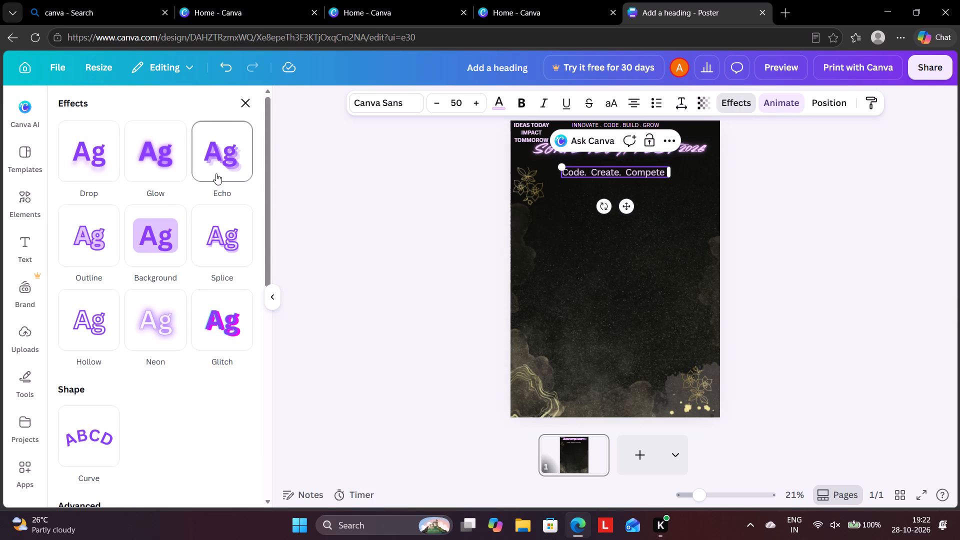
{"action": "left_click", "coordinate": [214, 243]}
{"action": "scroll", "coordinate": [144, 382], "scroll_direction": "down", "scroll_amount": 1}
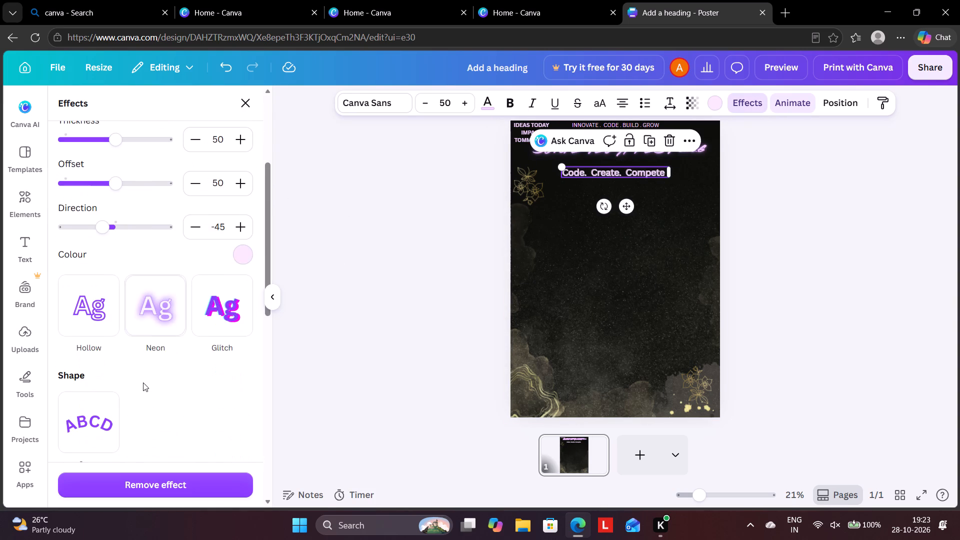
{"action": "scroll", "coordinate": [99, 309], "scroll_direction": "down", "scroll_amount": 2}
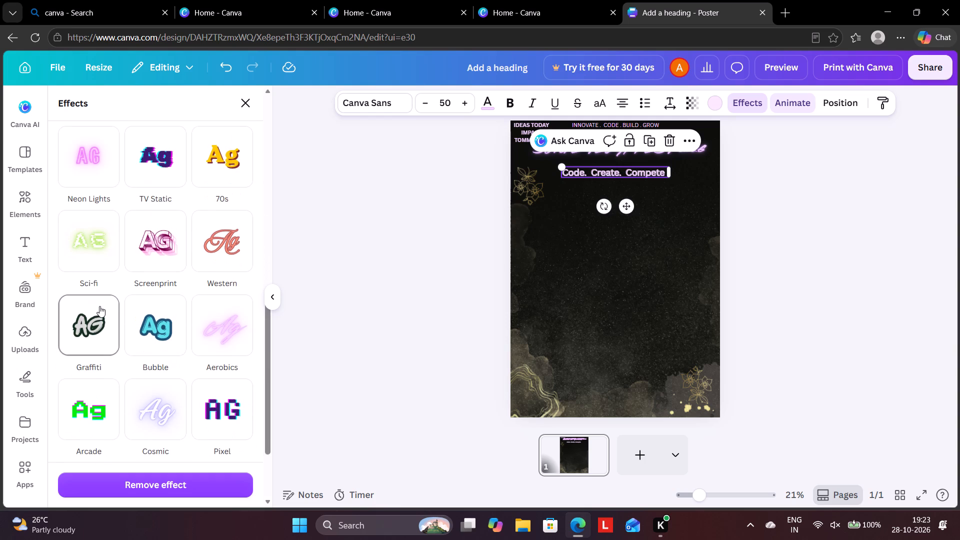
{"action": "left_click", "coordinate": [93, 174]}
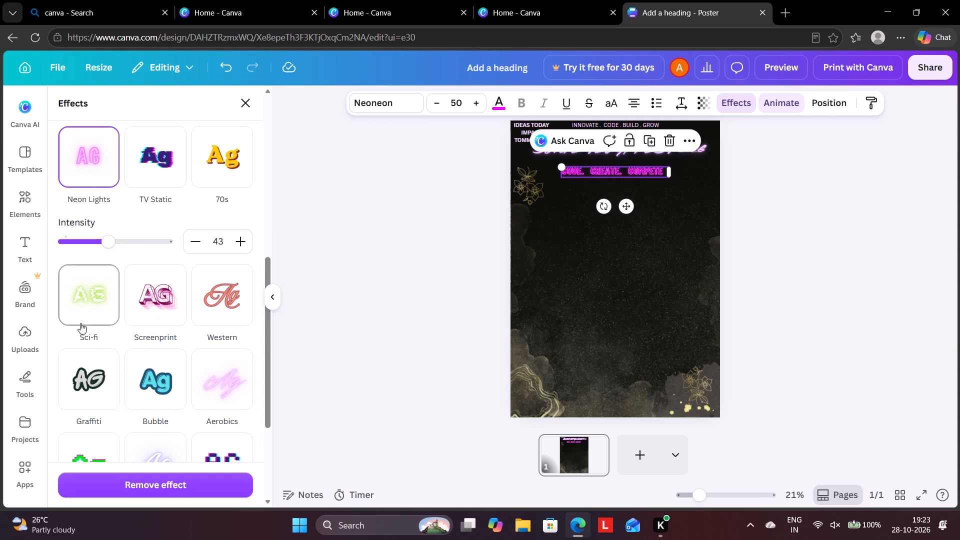
Apply the Western text effect to the "Code. Create. Compete" line and deselect it.
{"action": "scroll", "coordinate": [102, 312], "scroll_direction": "down", "scroll_amount": 1}
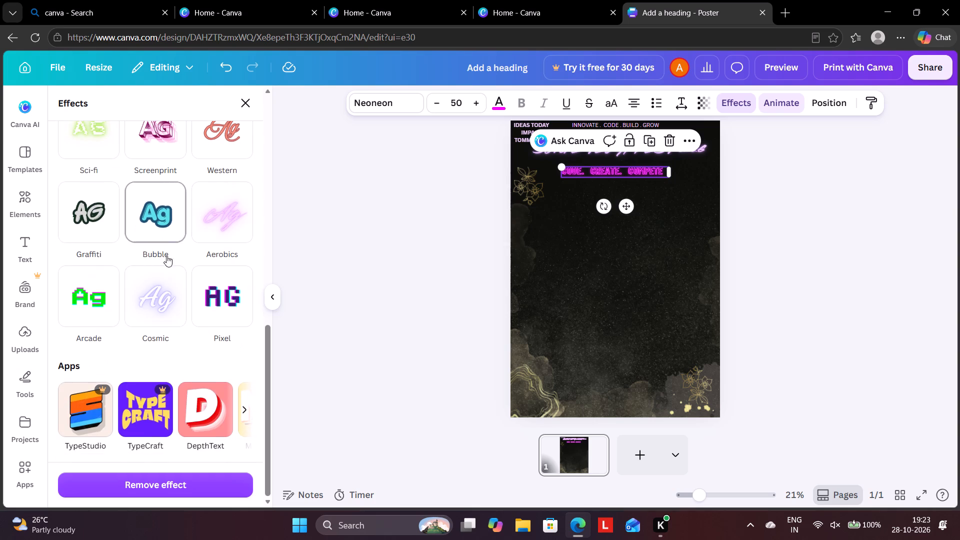
{"action": "left_click", "coordinate": [209, 140]}
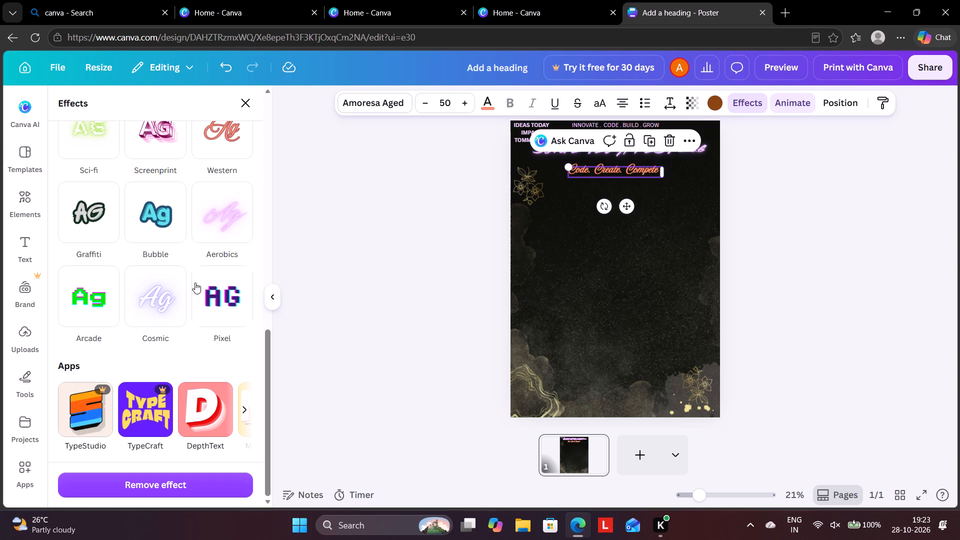
{"action": "left_click", "coordinate": [417, 318]}
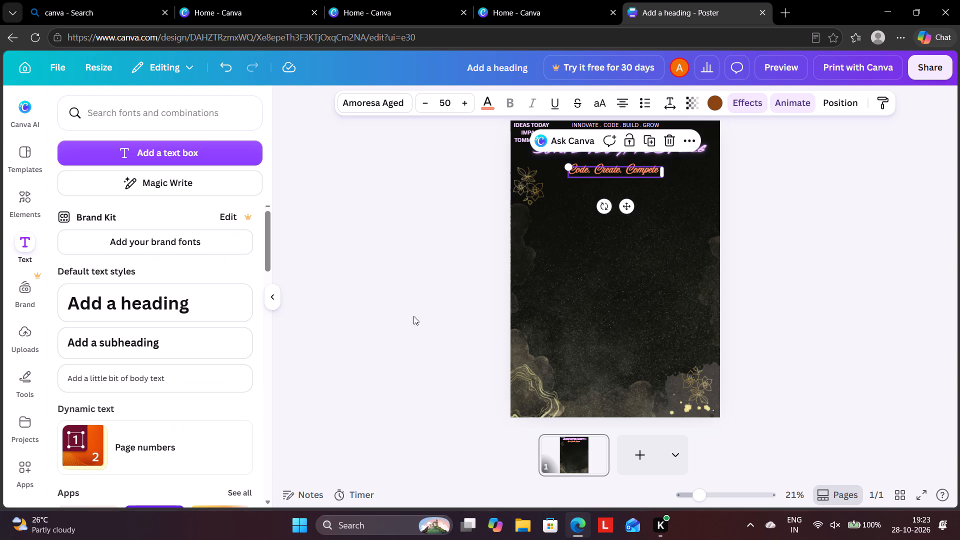
{"action": "left_click", "coordinate": [274, 262]}
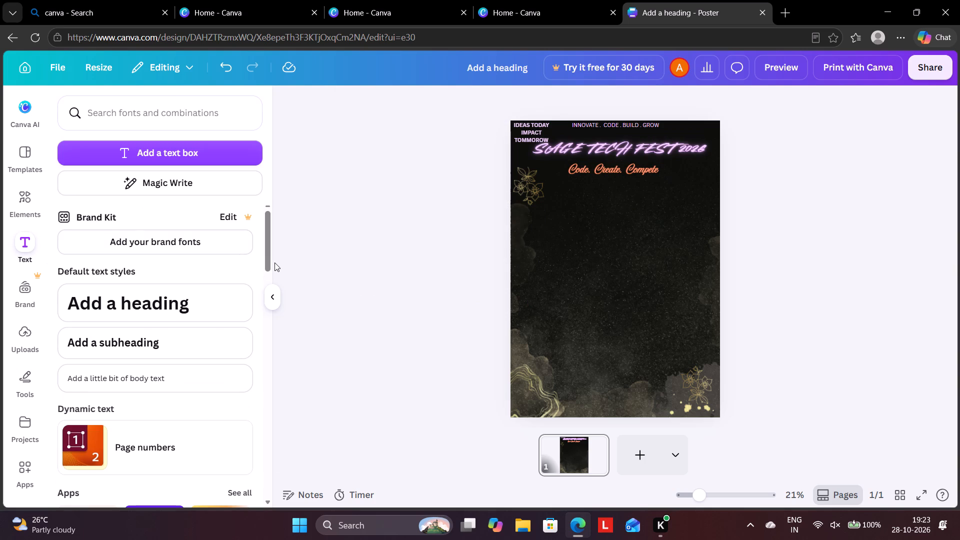
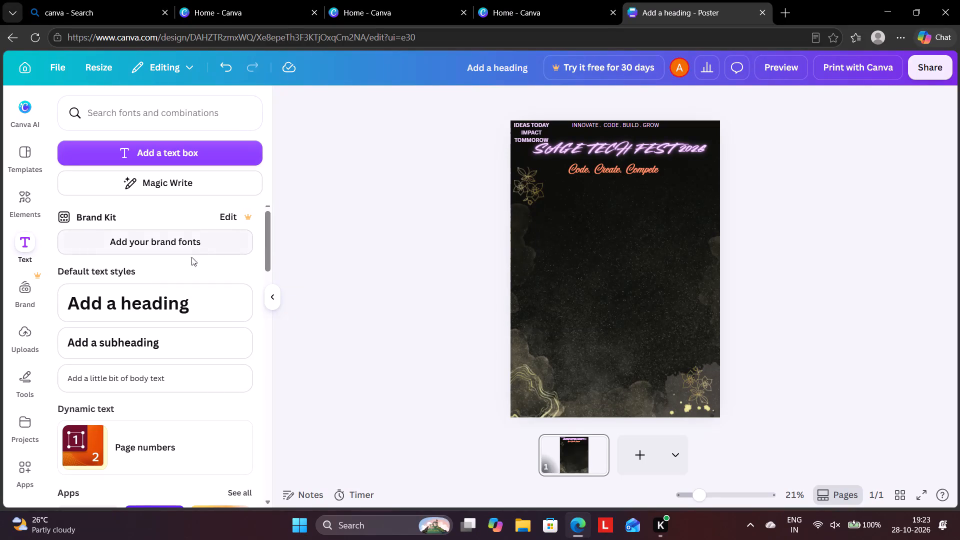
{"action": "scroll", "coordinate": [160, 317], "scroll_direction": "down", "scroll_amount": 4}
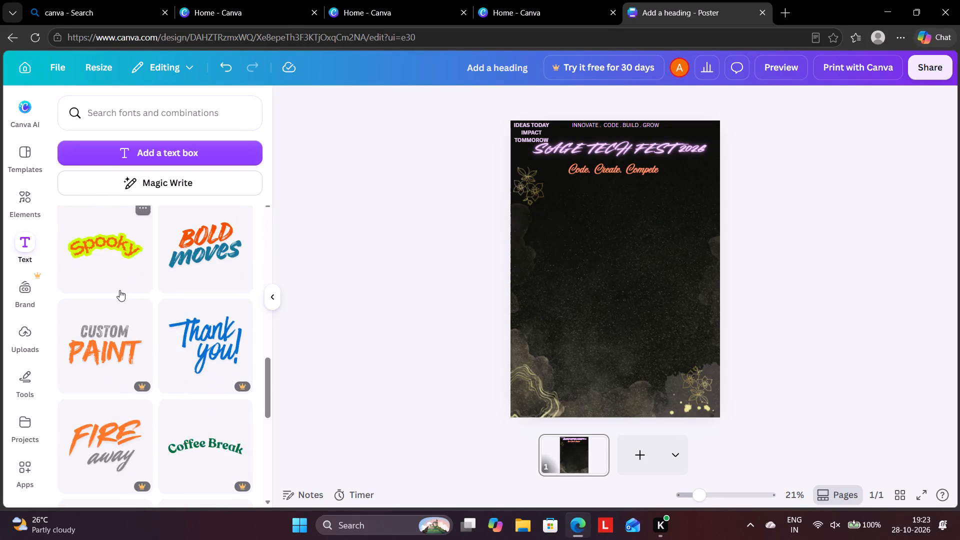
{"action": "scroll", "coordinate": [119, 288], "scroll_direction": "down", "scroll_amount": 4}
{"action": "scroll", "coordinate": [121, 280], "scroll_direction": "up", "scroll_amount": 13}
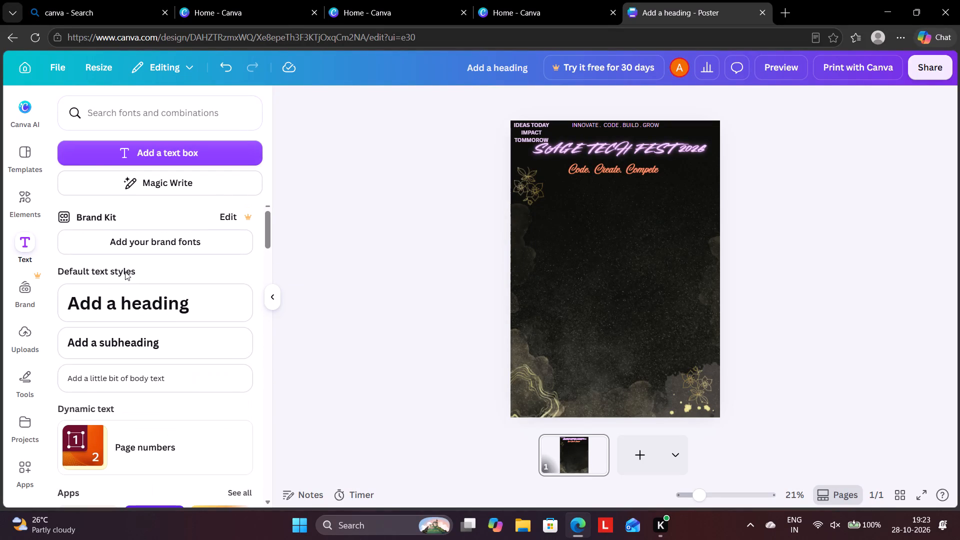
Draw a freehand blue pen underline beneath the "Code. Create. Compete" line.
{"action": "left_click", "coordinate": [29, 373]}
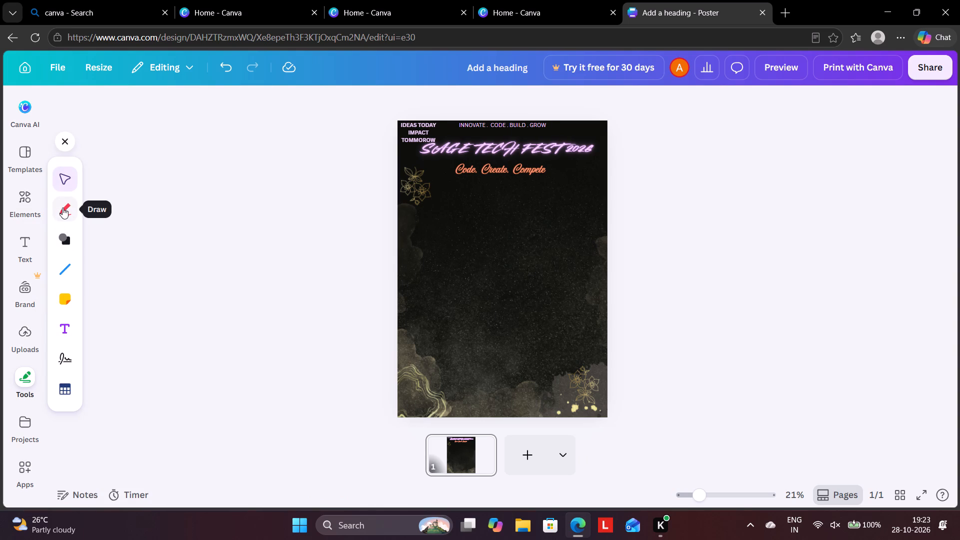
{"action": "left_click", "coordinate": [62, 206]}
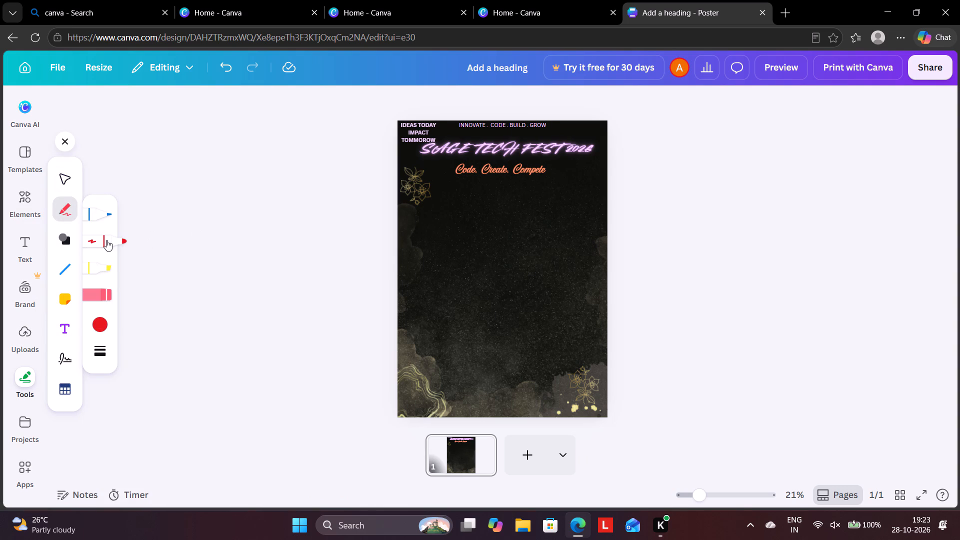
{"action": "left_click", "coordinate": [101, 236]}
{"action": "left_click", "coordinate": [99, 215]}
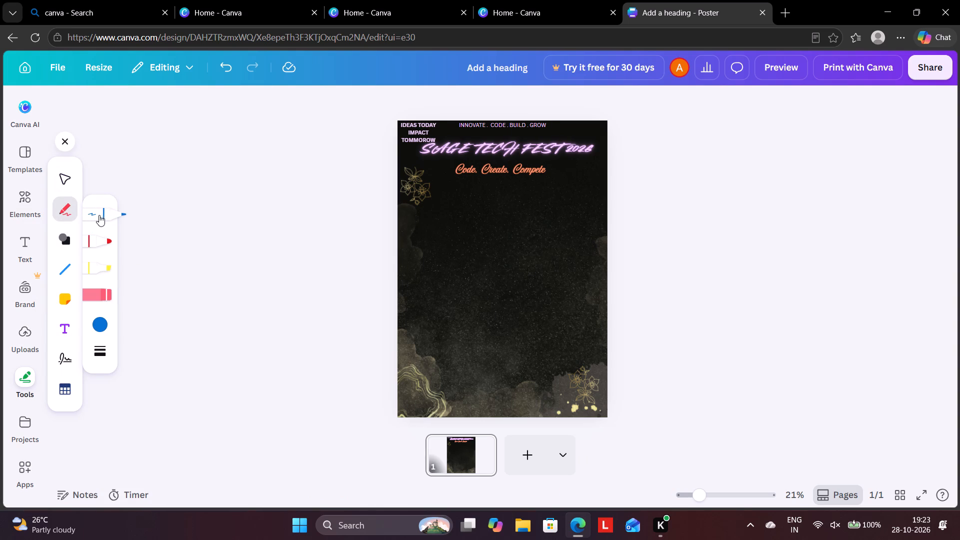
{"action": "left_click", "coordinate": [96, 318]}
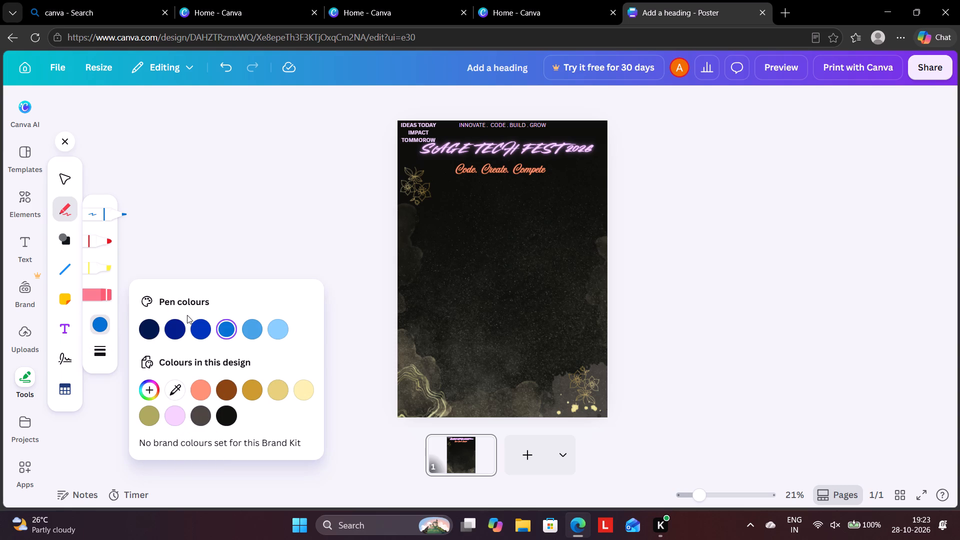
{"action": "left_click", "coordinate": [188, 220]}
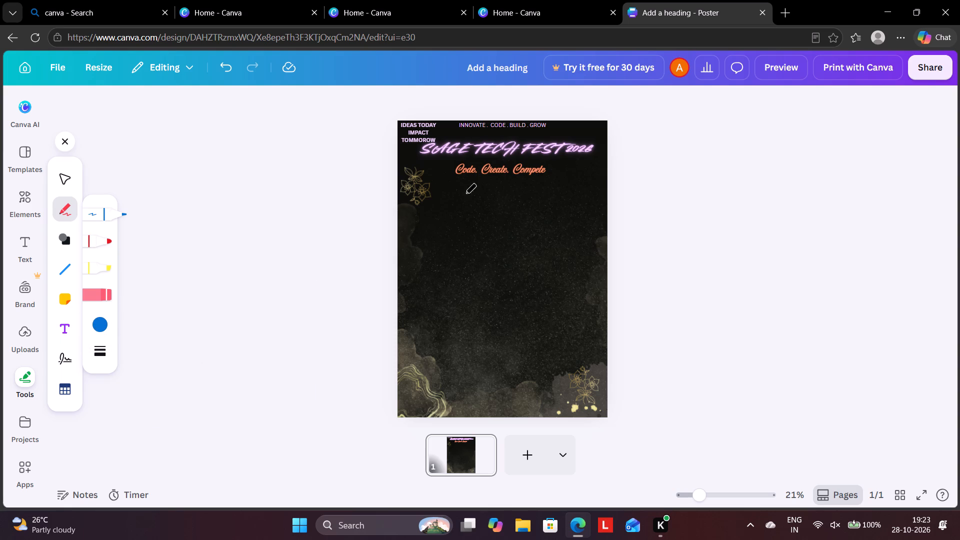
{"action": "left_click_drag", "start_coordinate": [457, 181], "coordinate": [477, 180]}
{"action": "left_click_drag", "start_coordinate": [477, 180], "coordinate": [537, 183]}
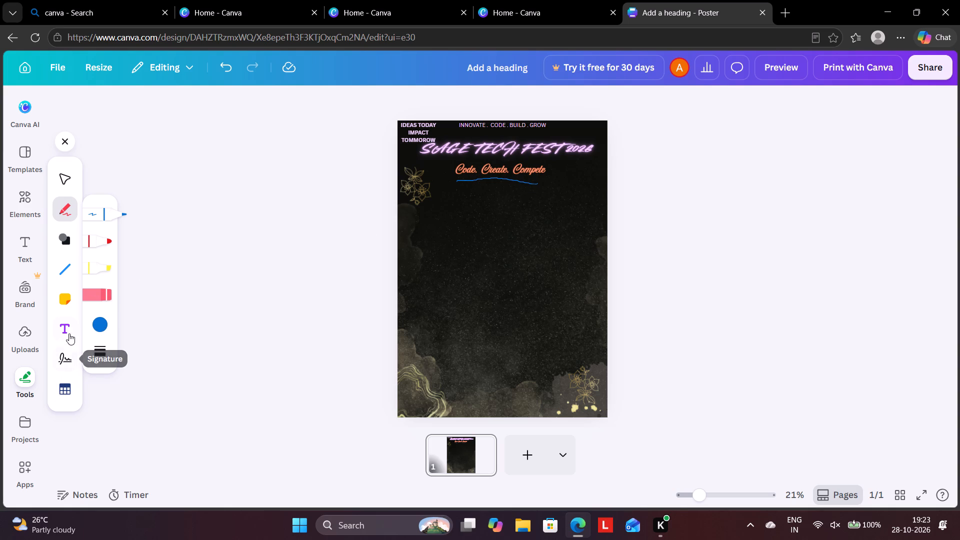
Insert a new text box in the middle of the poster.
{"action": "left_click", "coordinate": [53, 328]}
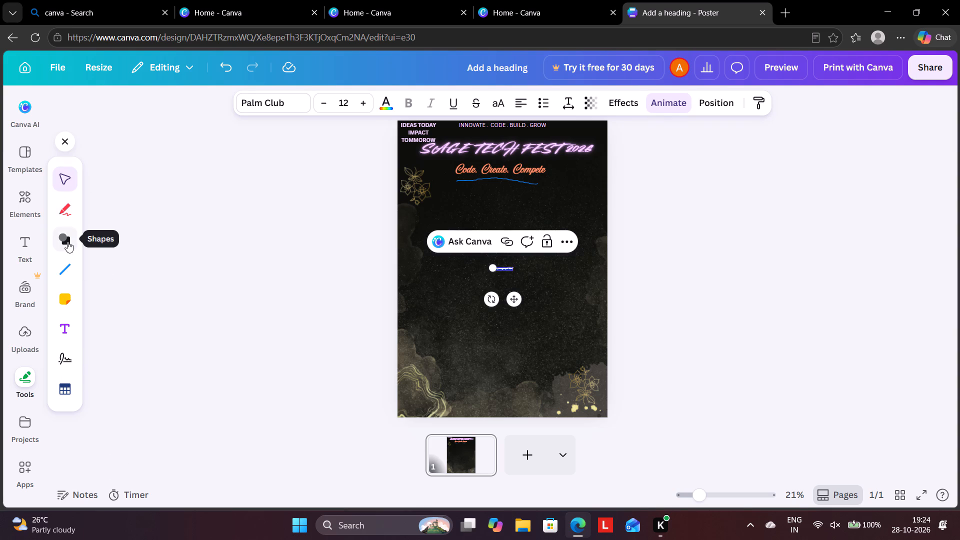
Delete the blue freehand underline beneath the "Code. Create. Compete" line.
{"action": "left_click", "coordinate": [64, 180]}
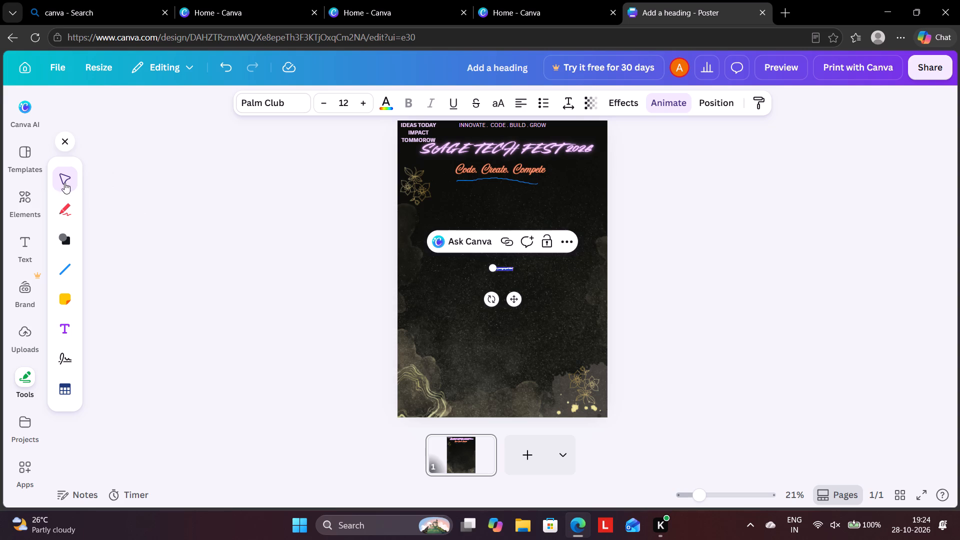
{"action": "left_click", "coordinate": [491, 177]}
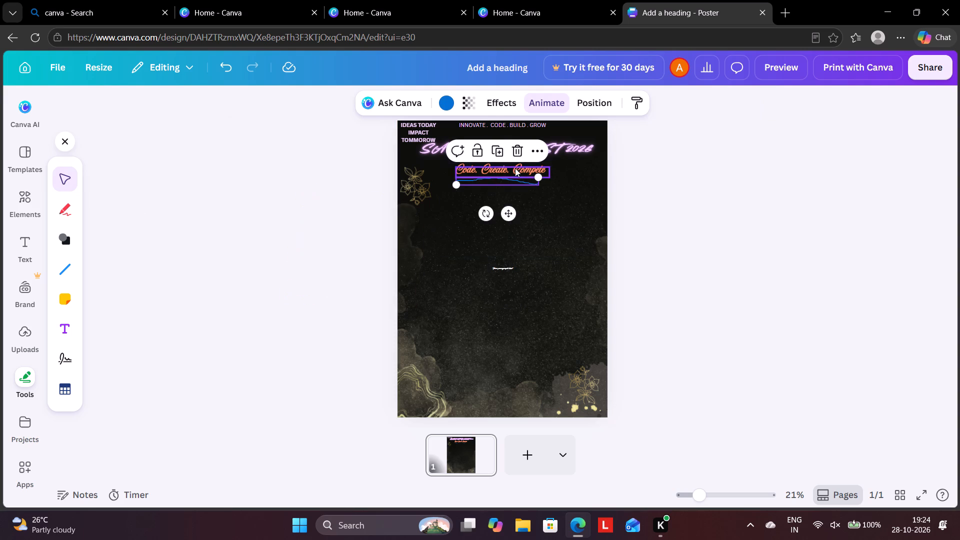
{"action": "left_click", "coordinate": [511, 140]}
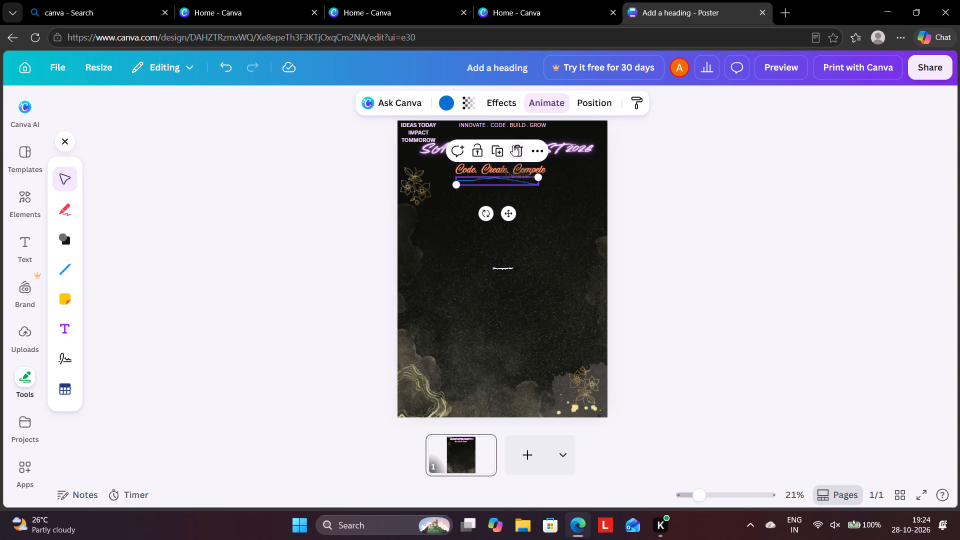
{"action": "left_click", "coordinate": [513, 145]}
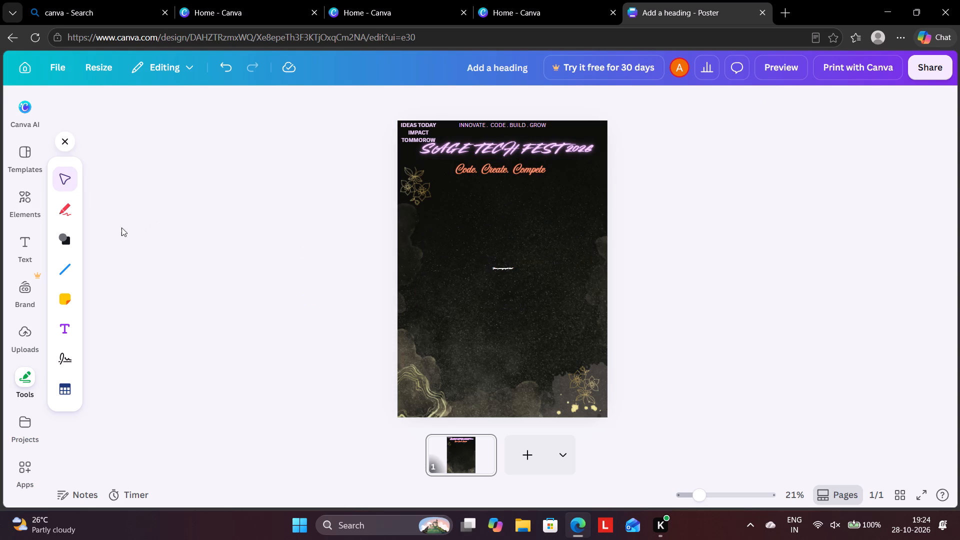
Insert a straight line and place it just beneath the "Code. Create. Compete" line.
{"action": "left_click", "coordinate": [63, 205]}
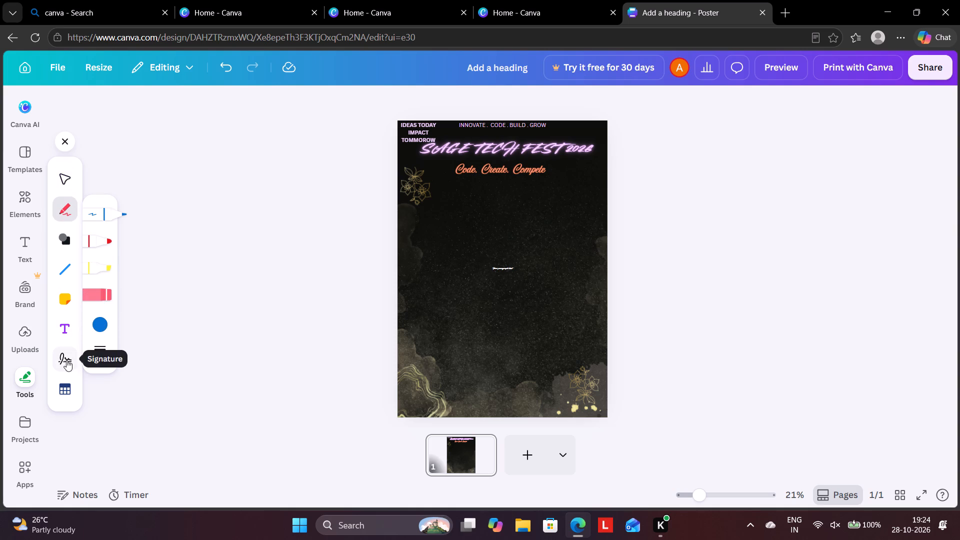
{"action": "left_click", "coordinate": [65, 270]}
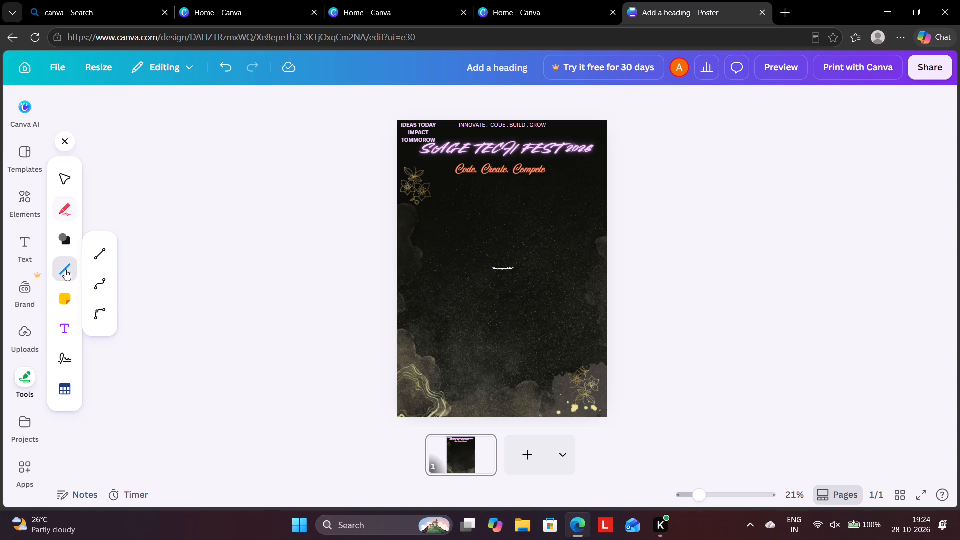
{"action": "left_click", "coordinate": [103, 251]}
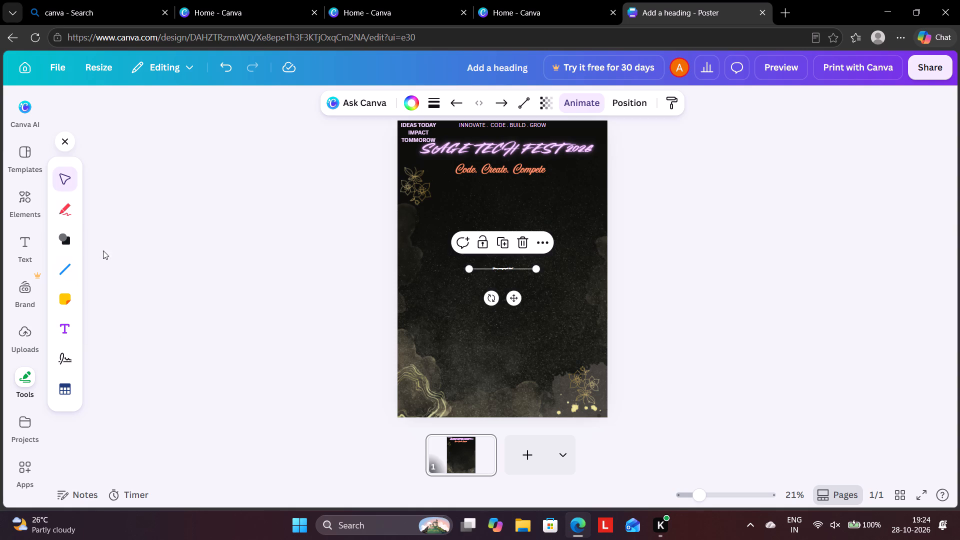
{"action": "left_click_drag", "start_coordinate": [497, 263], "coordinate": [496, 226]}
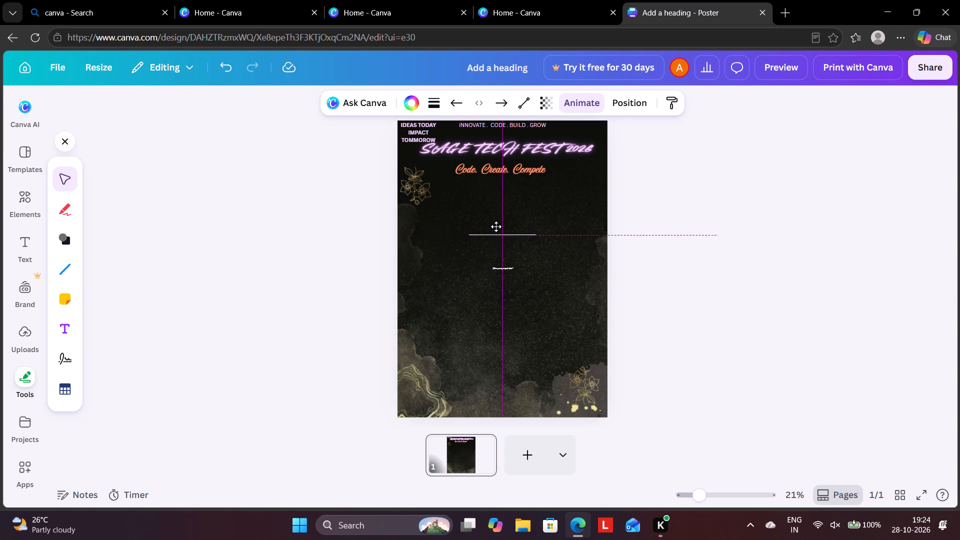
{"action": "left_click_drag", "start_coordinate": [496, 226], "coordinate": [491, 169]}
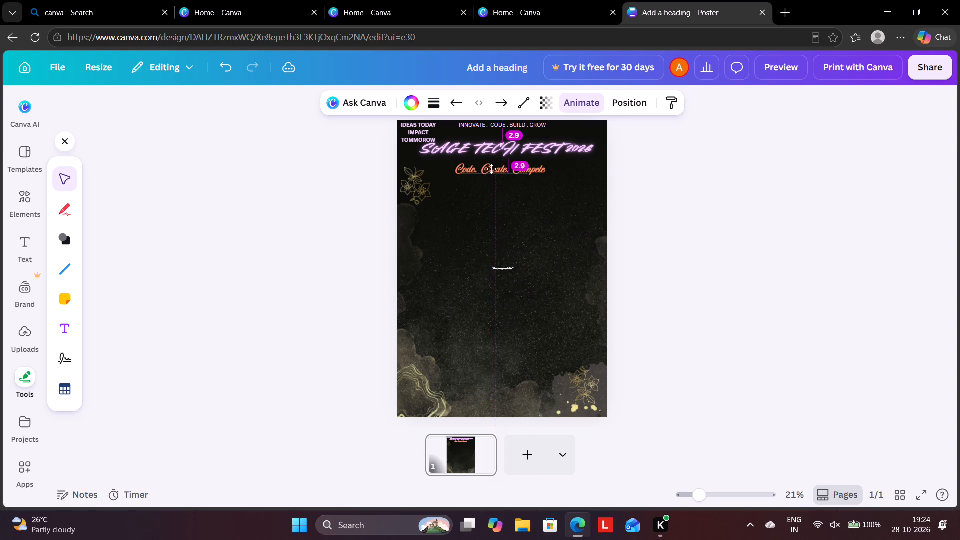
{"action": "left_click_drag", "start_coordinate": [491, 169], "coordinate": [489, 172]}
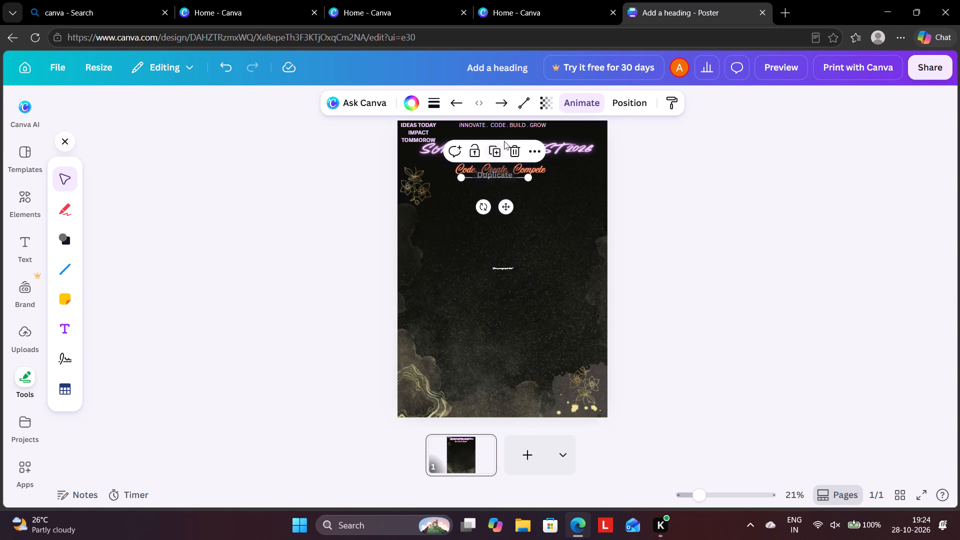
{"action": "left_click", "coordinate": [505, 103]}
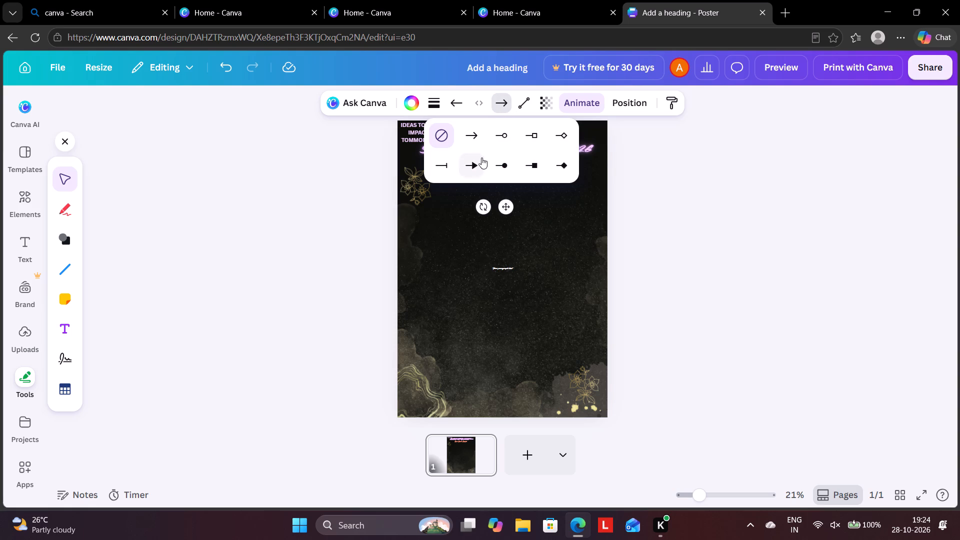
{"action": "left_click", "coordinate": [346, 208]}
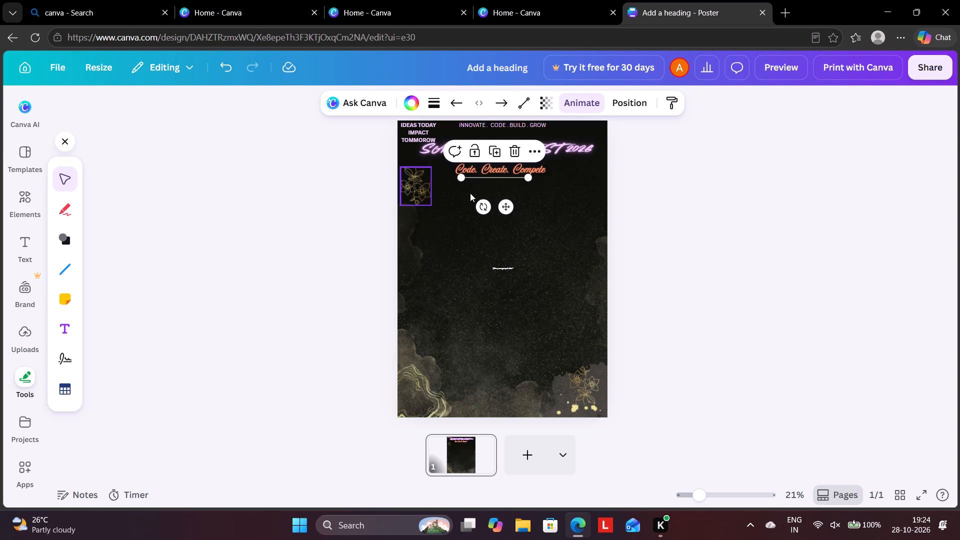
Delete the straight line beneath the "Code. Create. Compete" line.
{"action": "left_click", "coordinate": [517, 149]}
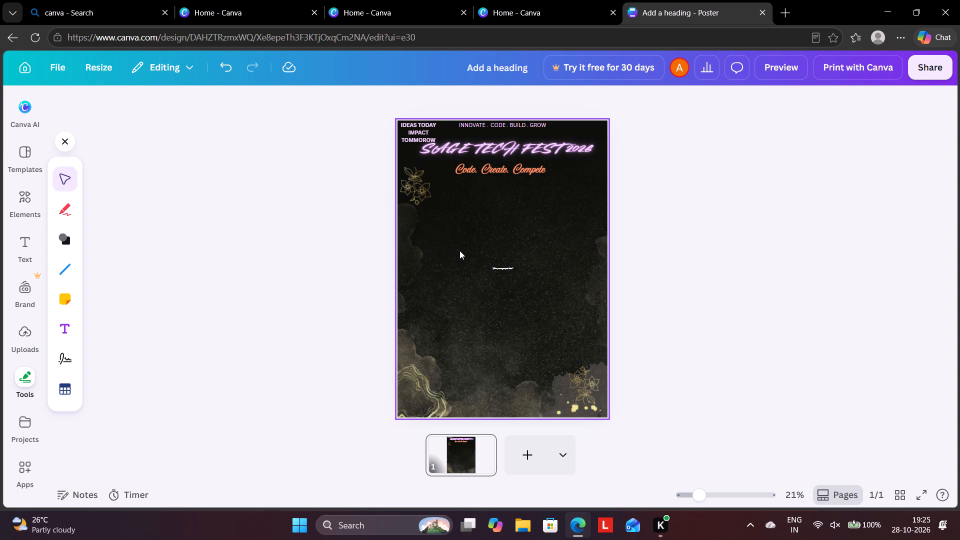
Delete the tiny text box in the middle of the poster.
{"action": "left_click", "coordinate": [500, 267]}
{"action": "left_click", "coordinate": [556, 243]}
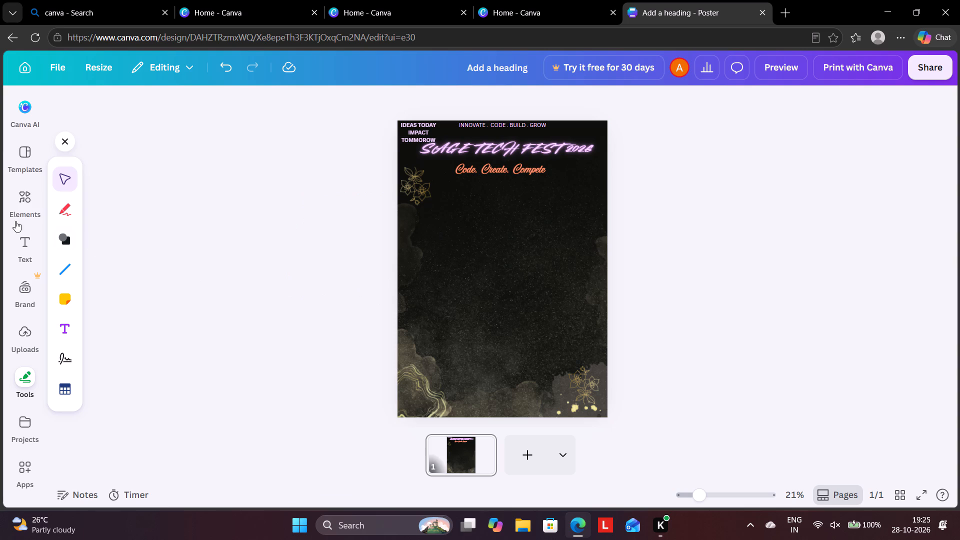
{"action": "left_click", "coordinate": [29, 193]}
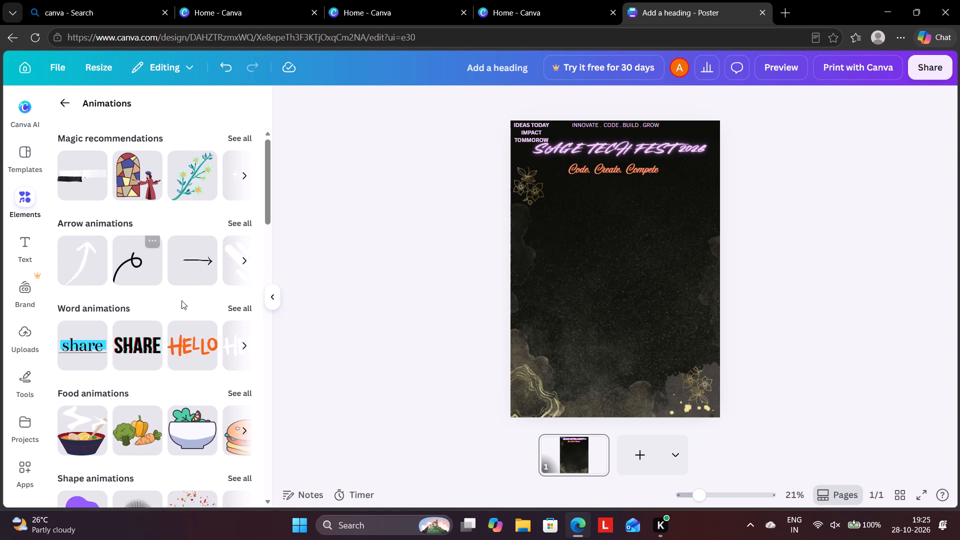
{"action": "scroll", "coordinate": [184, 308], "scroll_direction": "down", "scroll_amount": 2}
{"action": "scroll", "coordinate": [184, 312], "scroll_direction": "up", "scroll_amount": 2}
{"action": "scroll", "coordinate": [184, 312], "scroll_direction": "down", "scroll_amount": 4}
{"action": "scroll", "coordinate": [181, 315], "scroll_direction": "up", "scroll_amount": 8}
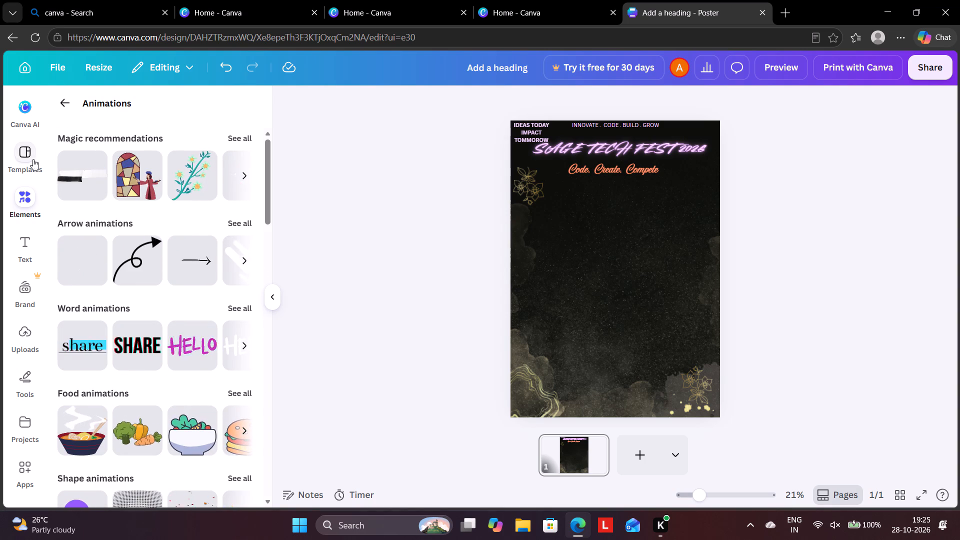
Leave the current template's details and search the poster templates for "code logo".
{"action": "left_click", "coordinate": [17, 149]}
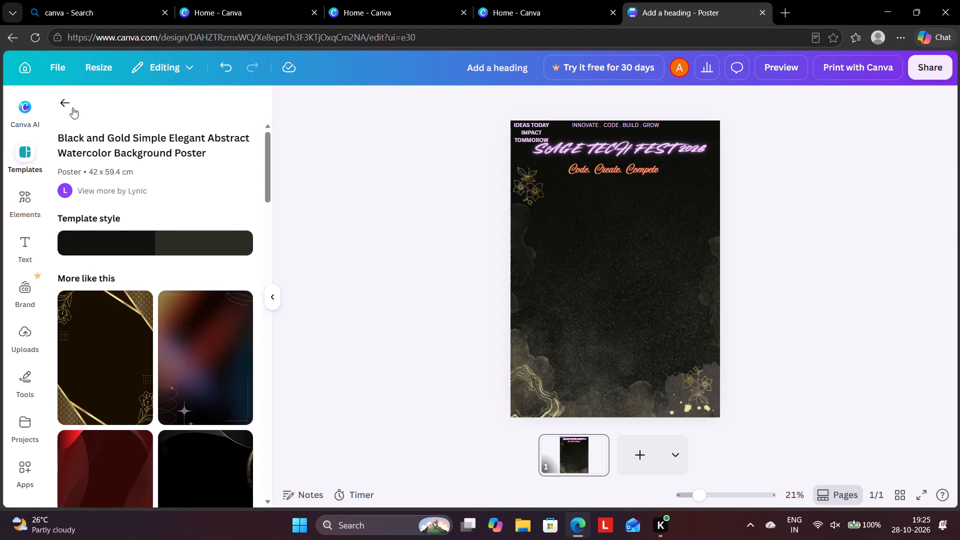
{"action": "left_click", "coordinate": [71, 102]}
{"action": "left_click", "coordinate": [121, 115]}
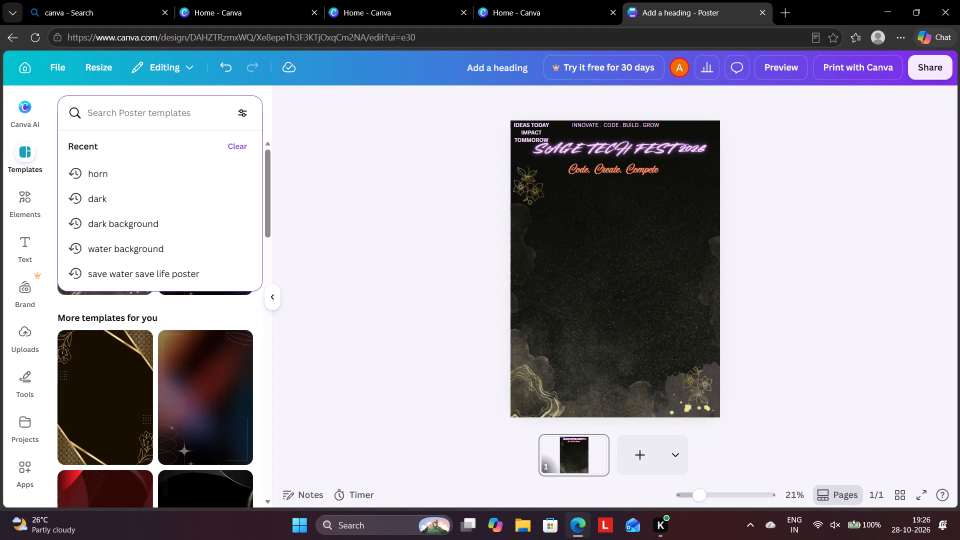
{"action": "type", "text": "code"}
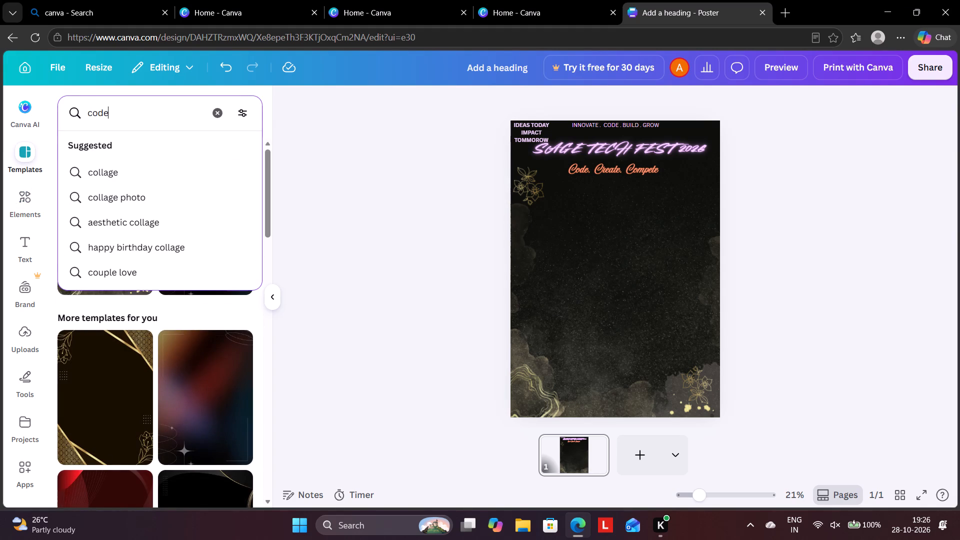
{"action": "key", "text": "space"}
{"action": "type", "text": "lo"}
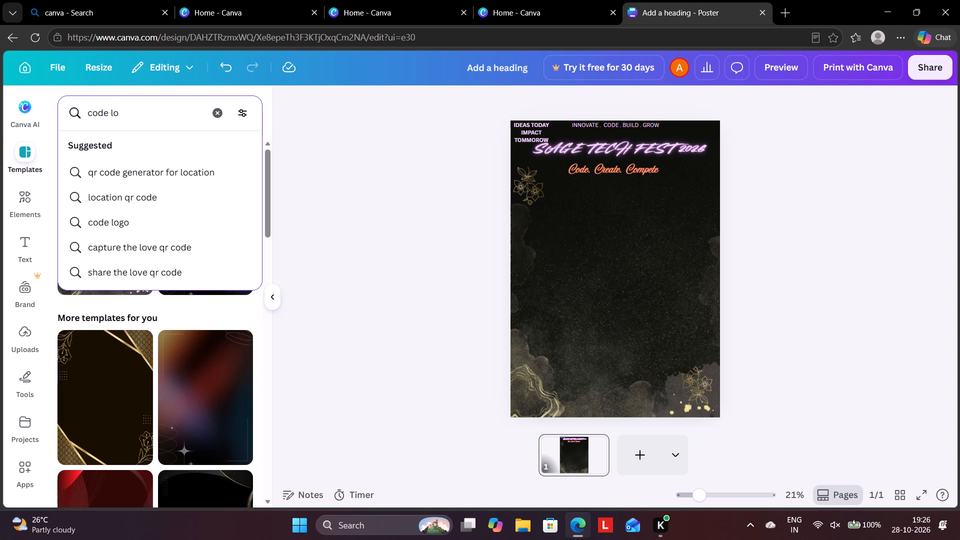
{"action": "type", "text": "go"}
{"action": "key", "text": "Return"}
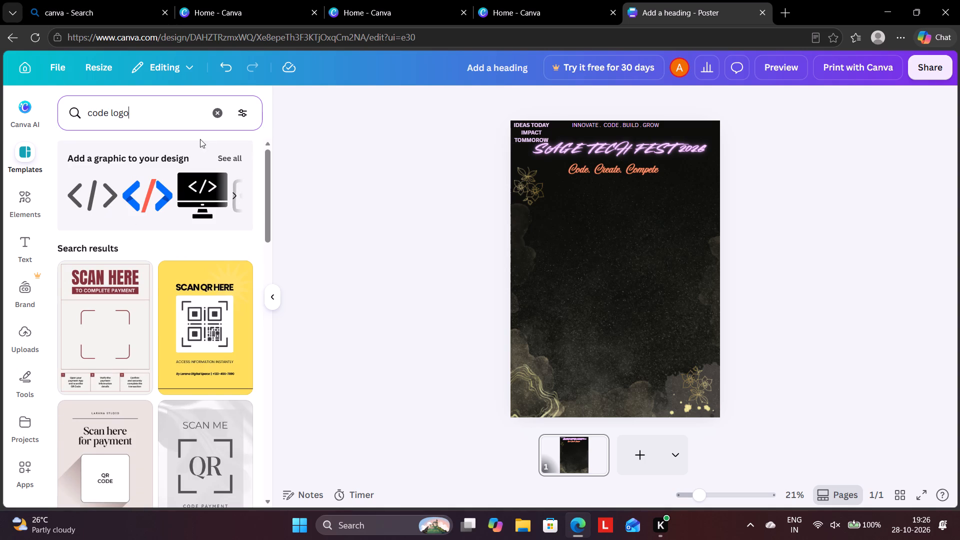
Browse the full set of "code logo" graphics and add the blue angle brackets with a red slash to the poster.
{"action": "left_click", "coordinate": [231, 149]}
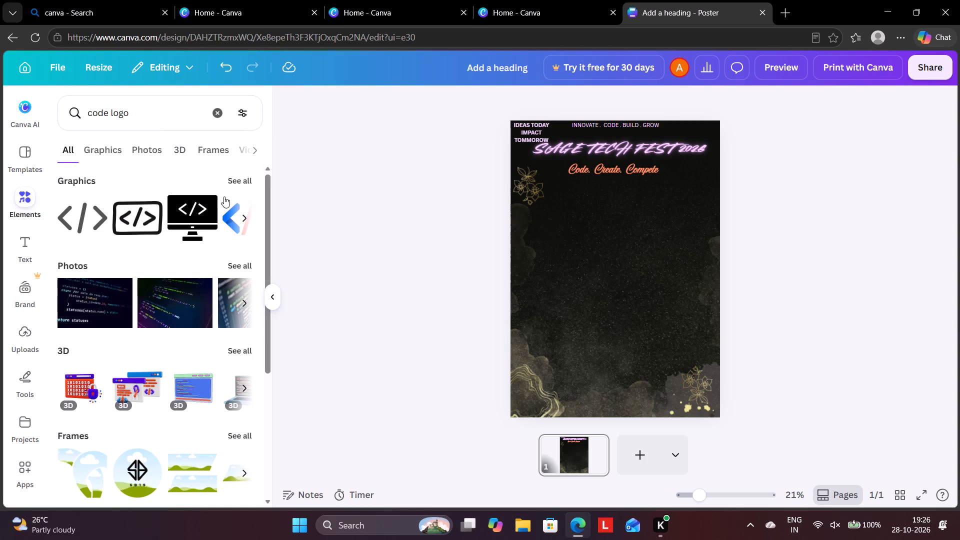
{"action": "left_click", "coordinate": [241, 213]}
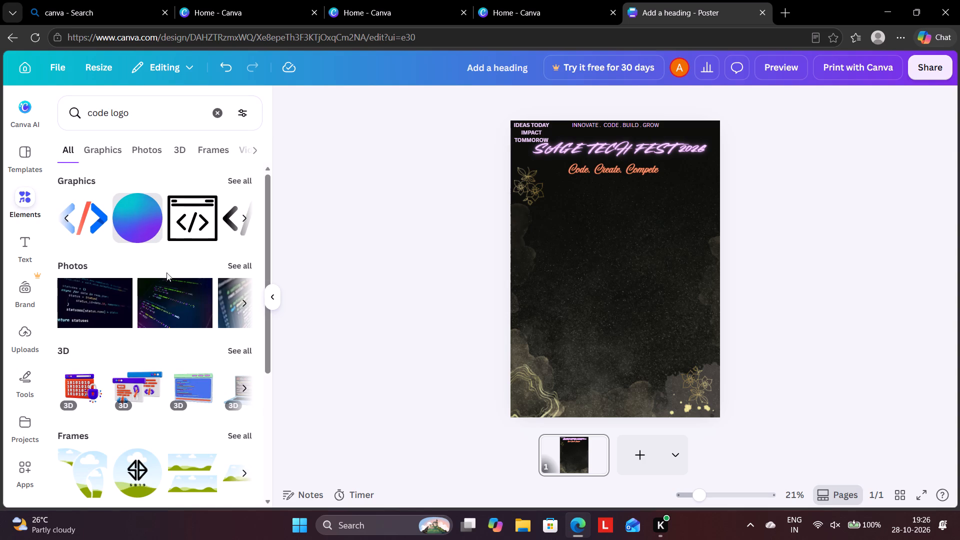
{"action": "left_click", "coordinate": [238, 180]}
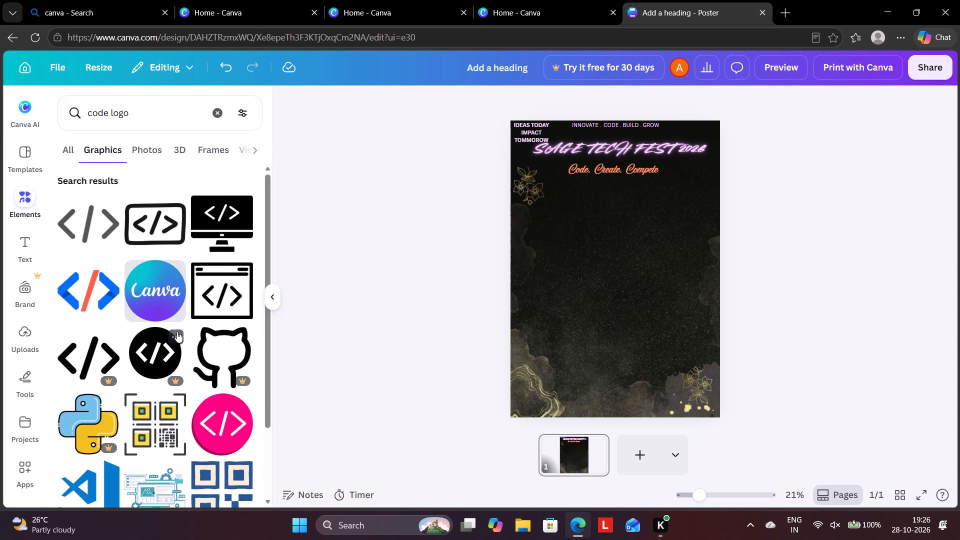
{"action": "scroll", "coordinate": [139, 382], "scroll_direction": "down", "scroll_amount": 2}
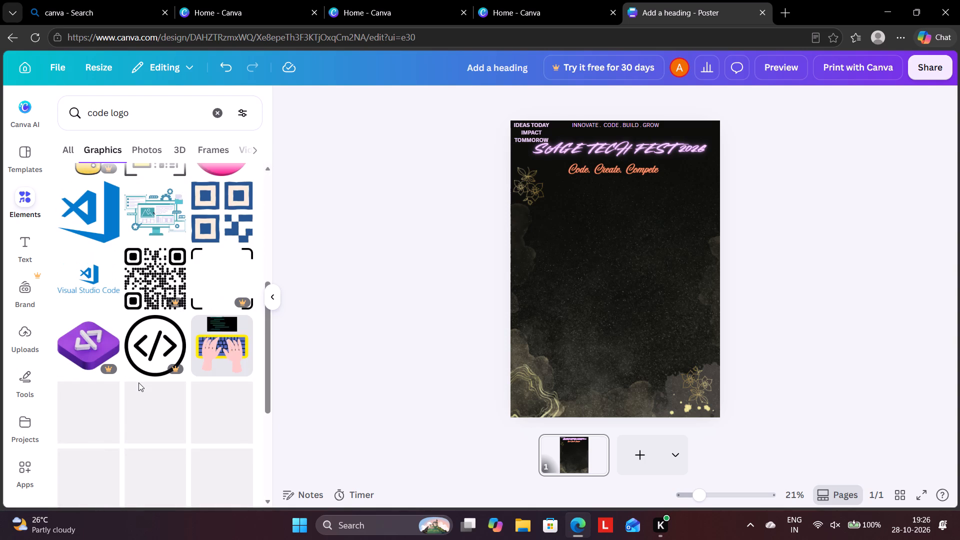
{"action": "scroll", "coordinate": [137, 381], "scroll_direction": "down", "scroll_amount": 1}
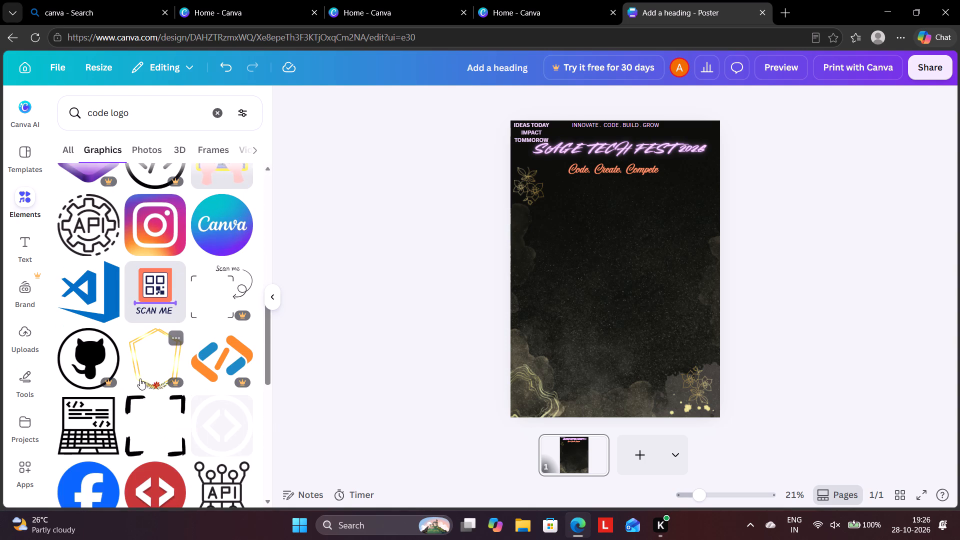
{"action": "scroll", "coordinate": [140, 378], "scroll_direction": "down", "scroll_amount": 3}
{"action": "scroll", "coordinate": [150, 361], "scroll_direction": "up", "scroll_amount": 2}
{"action": "scroll", "coordinate": [150, 361], "scroll_direction": "down", "scroll_amount": 3}
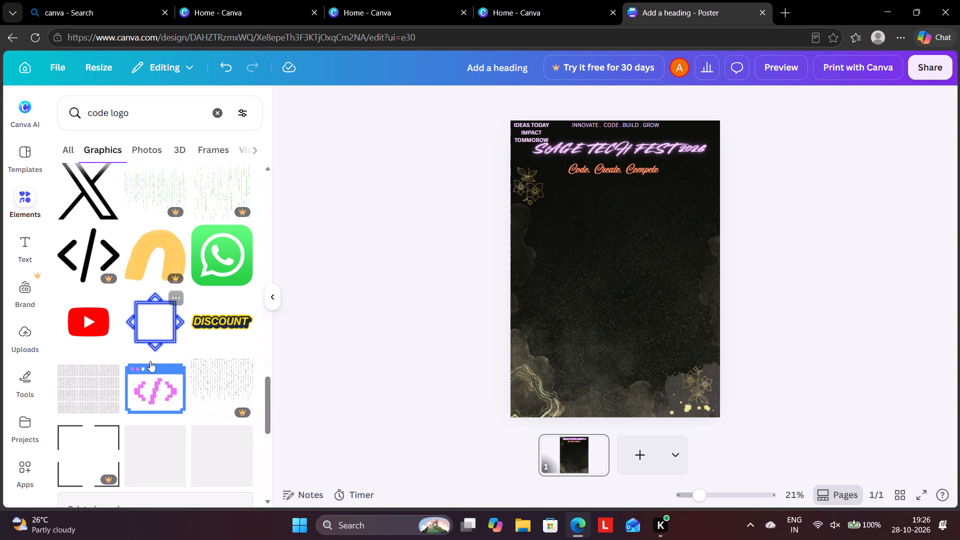
{"action": "scroll", "coordinate": [150, 361], "scroll_direction": "down", "scroll_amount": 2}
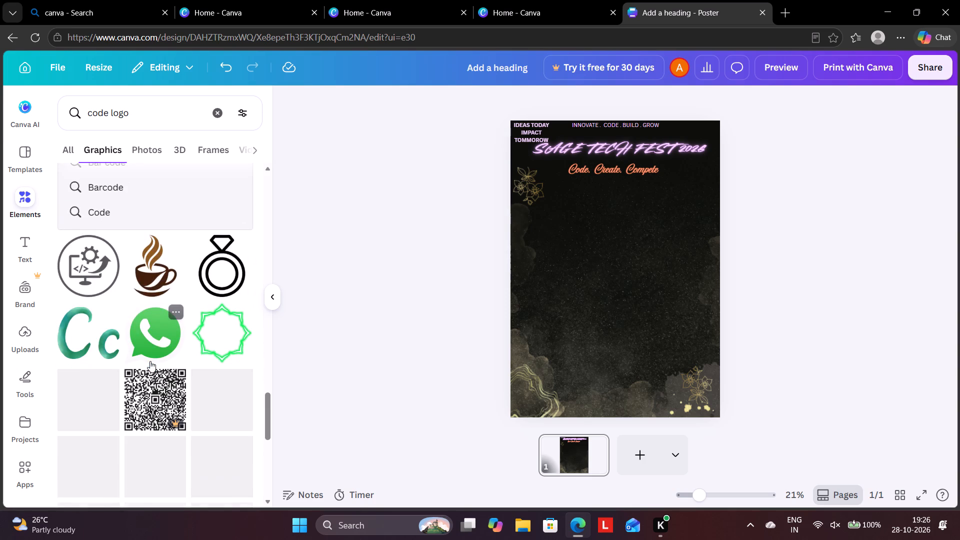
{"action": "scroll", "coordinate": [150, 361], "scroll_direction": "down", "scroll_amount": 2}
{"action": "scroll", "coordinate": [150, 361], "scroll_direction": "up", "scroll_amount": 13}
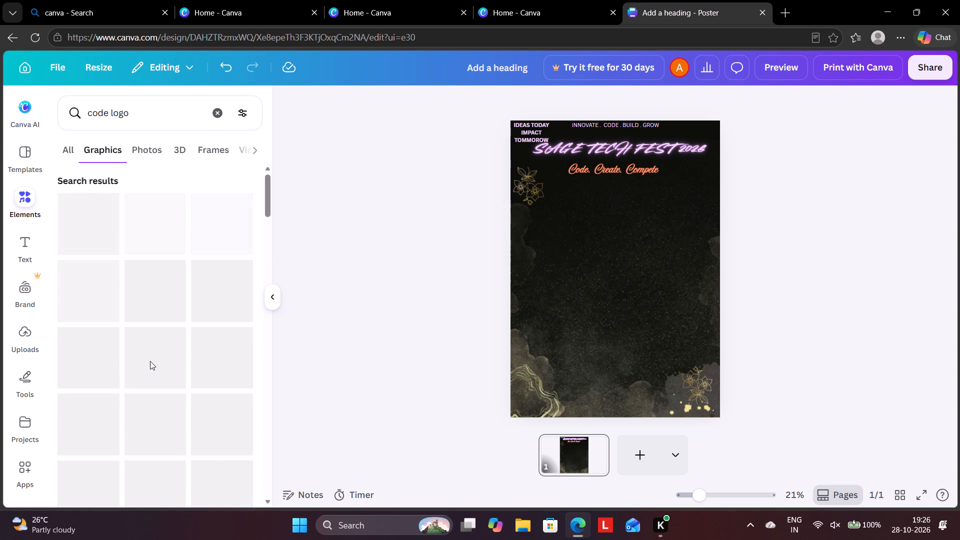
{"action": "scroll", "coordinate": [150, 361], "scroll_direction": "up", "scroll_amount": 3}
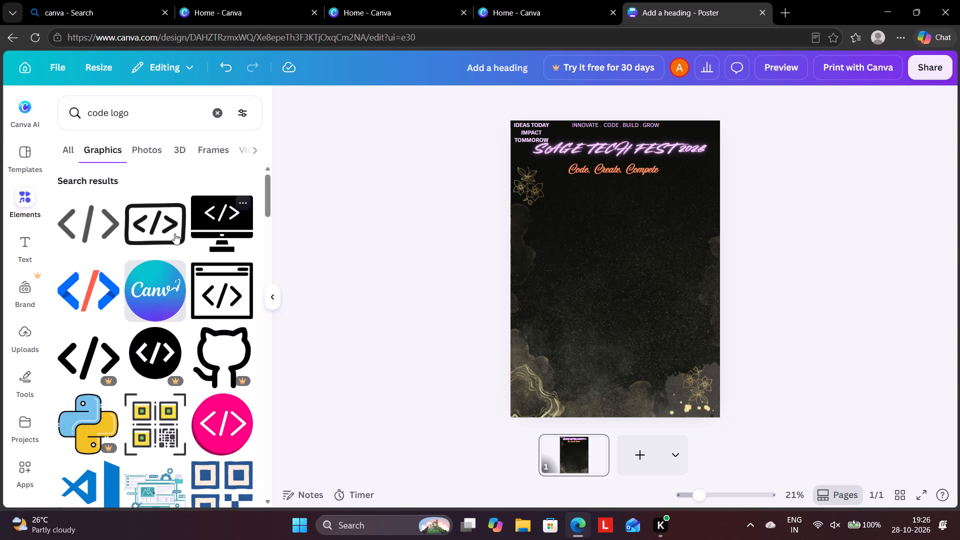
{"action": "left_click", "coordinate": [81, 285]}
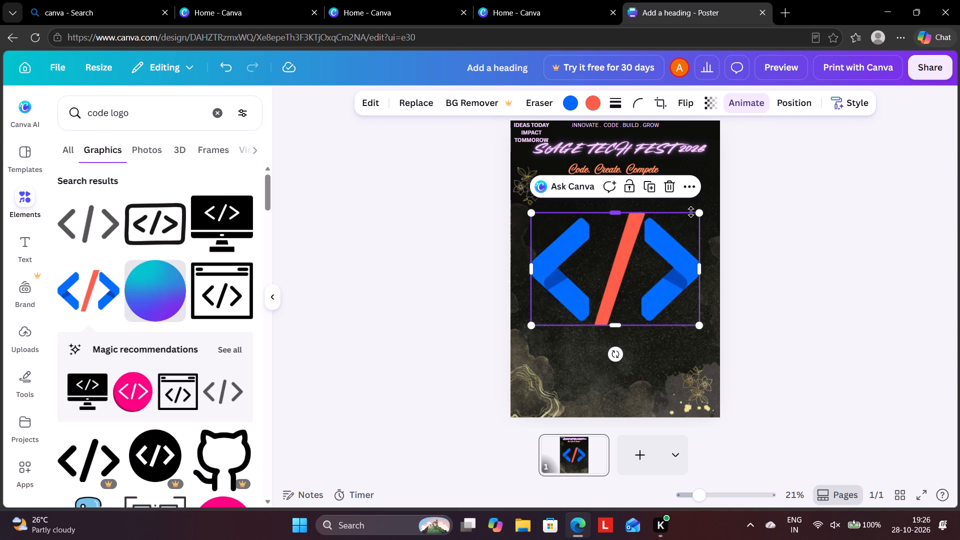
Shrink the code logo to slightly under 6.1 wide by 4.1 high and place it near the poster's left edge, below the gold flowers.
{"action": "left_click_drag", "start_coordinate": [696, 214], "coordinate": [647, 238]}
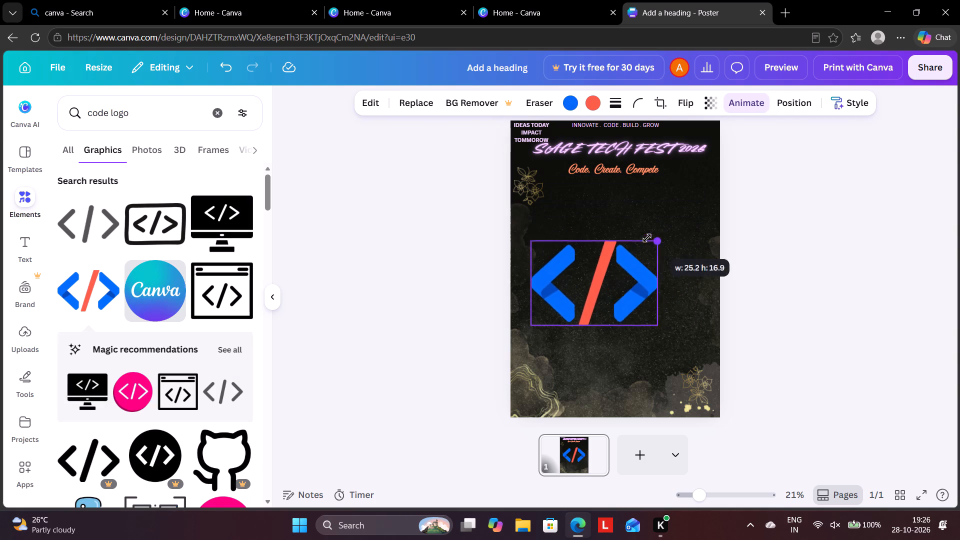
{"action": "left_click_drag", "start_coordinate": [647, 238], "coordinate": [556, 306]}
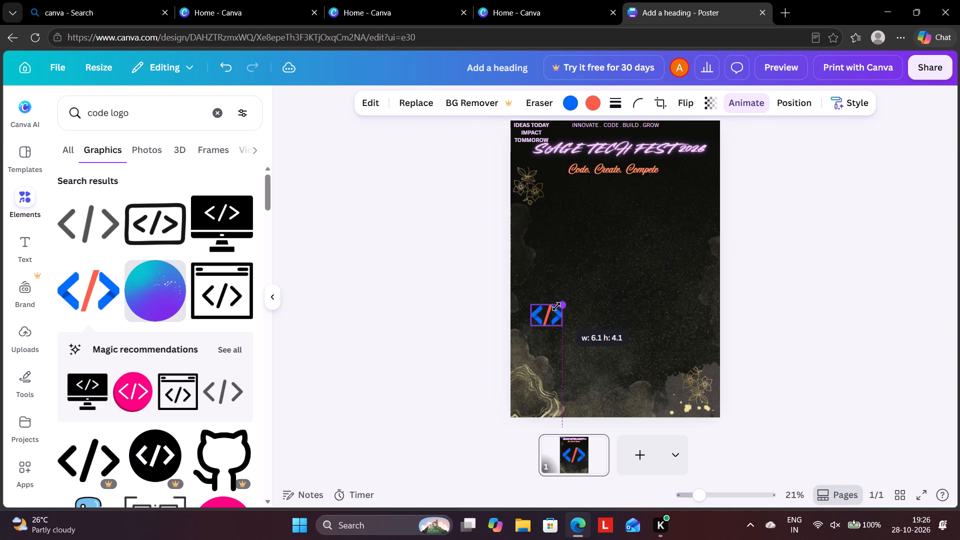
{"action": "left_click_drag", "start_coordinate": [556, 306], "coordinate": [556, 307]}
{"action": "left_click_drag", "start_coordinate": [548, 312], "coordinate": [559, 288]}
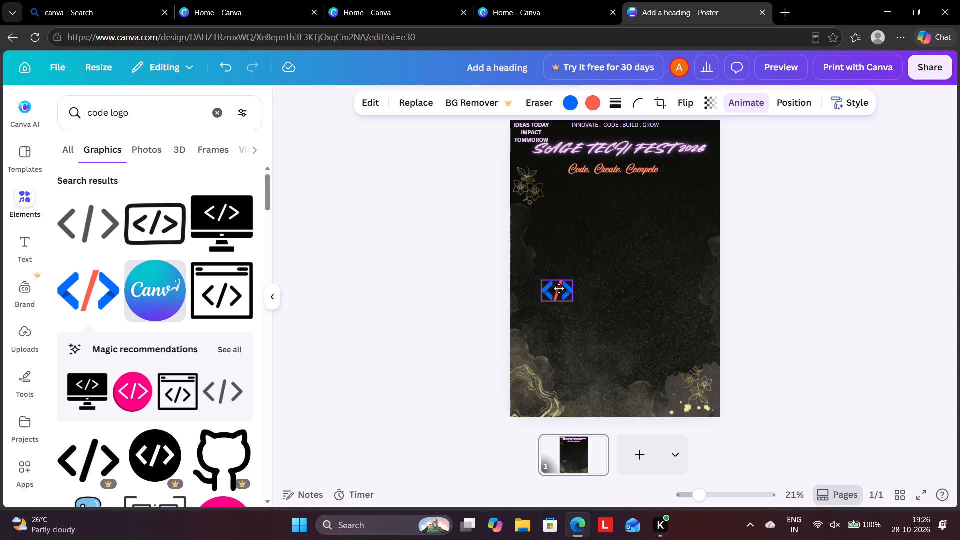
{"action": "left_click_drag", "start_coordinate": [559, 288], "coordinate": [555, 241]}
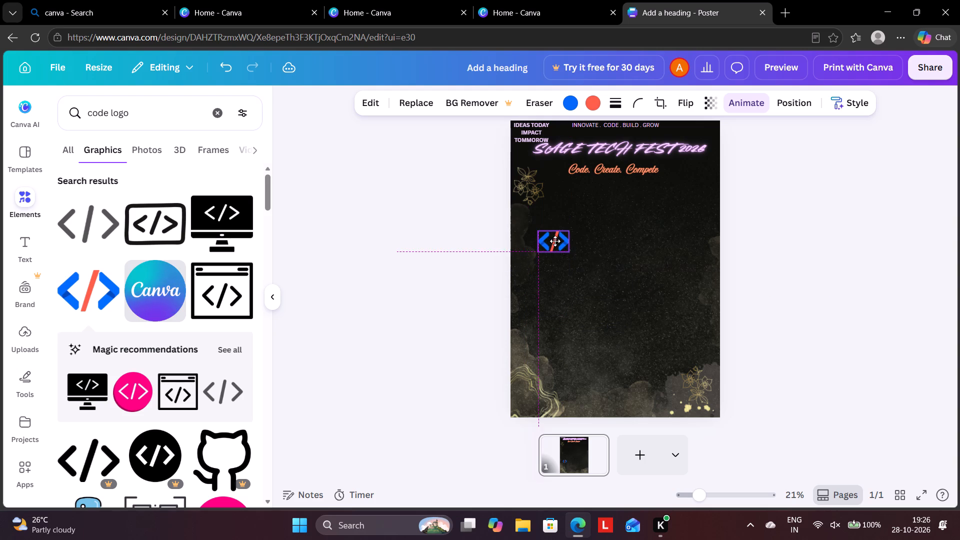
{"action": "left_click_drag", "start_coordinate": [555, 241], "coordinate": [551, 243]}
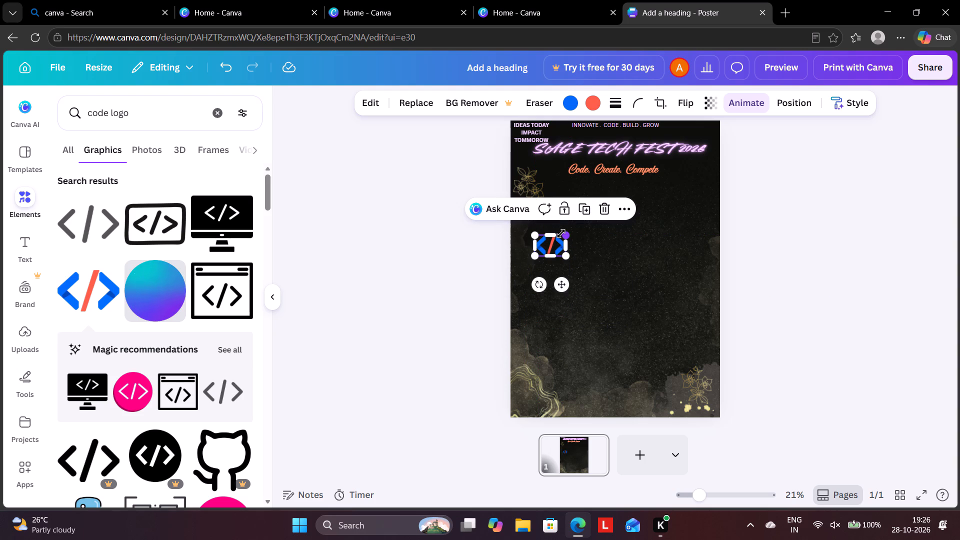
{"action": "left_click_drag", "start_coordinate": [565, 236], "coordinate": [560, 242]}
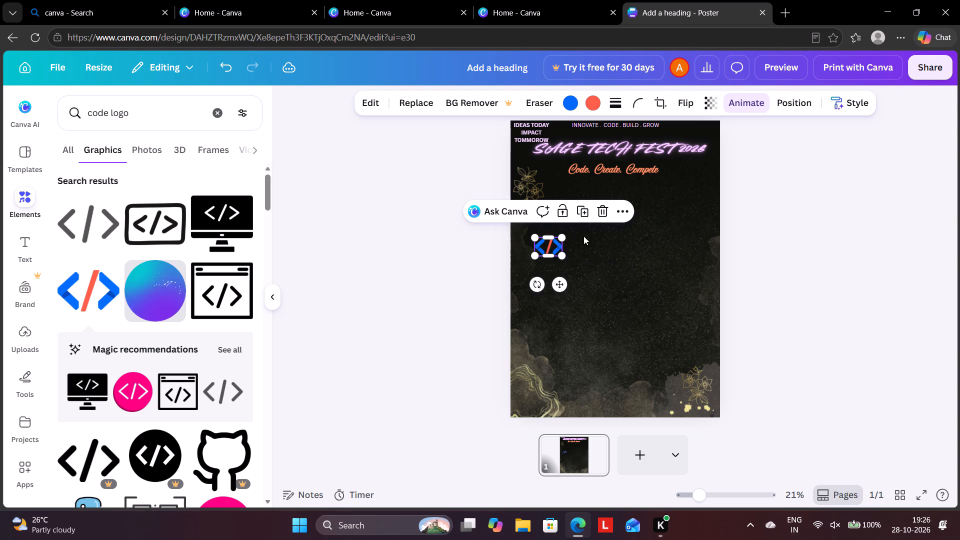
{"action": "left_click", "coordinate": [336, 286]}
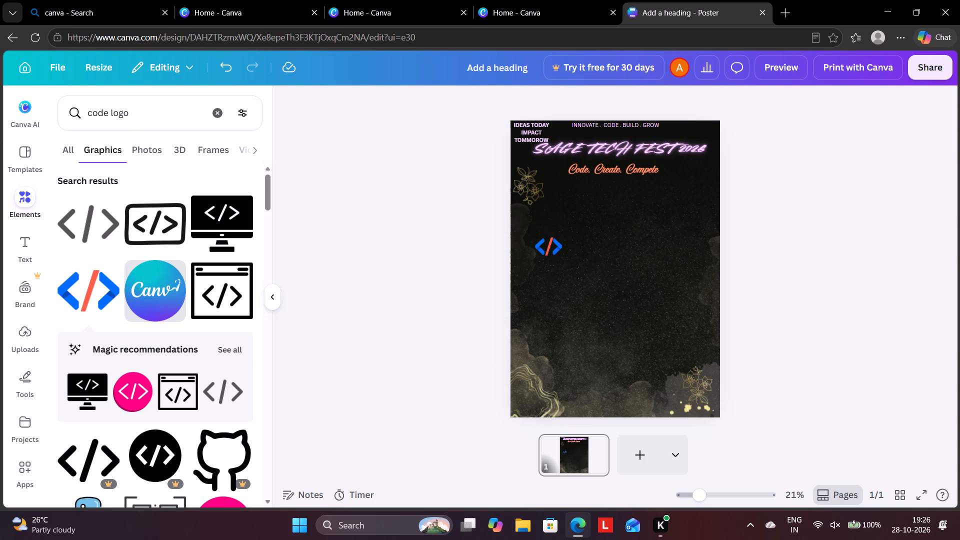
Search the graphics for "hackathon logo".
{"action": "left_click", "coordinate": [106, 111]}
{"action": "key", "text": "BackSpace"}
{"action": "key", "text": "BackSpace"}
{"action": "key", "text": "BackSpace"}
{"action": "key", "text": "BackSpace"}
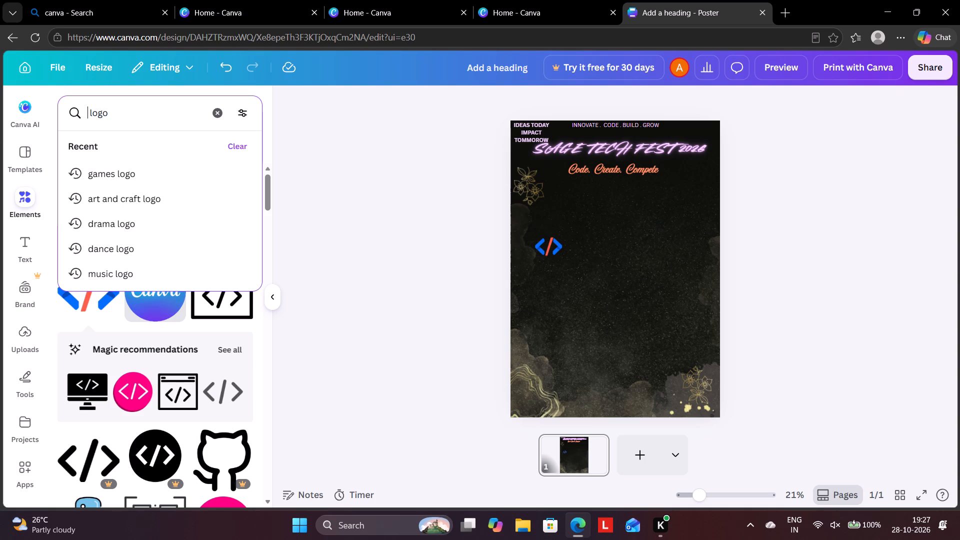
{"action": "type", "text": "hack"}
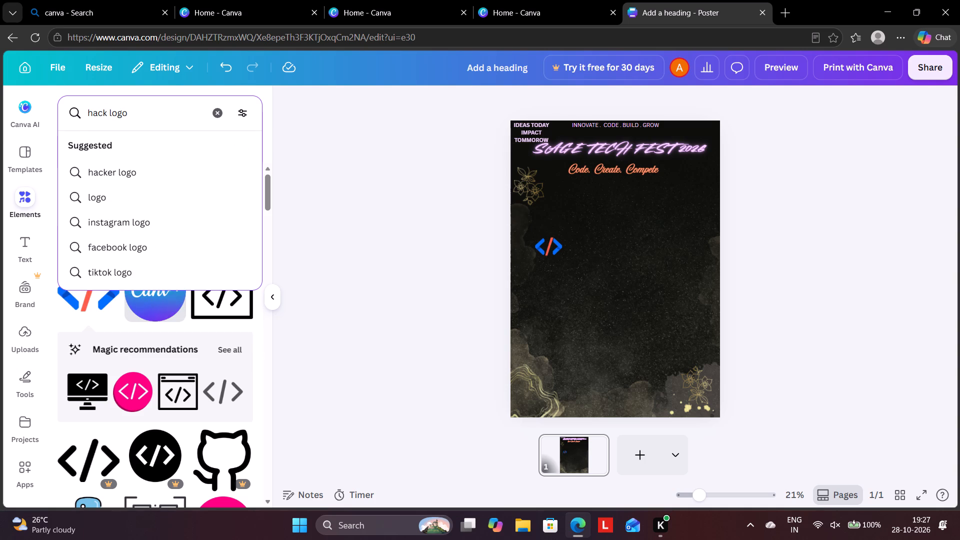
{"action": "type", "text": "at"}
{"action": "key", "text": "h"}
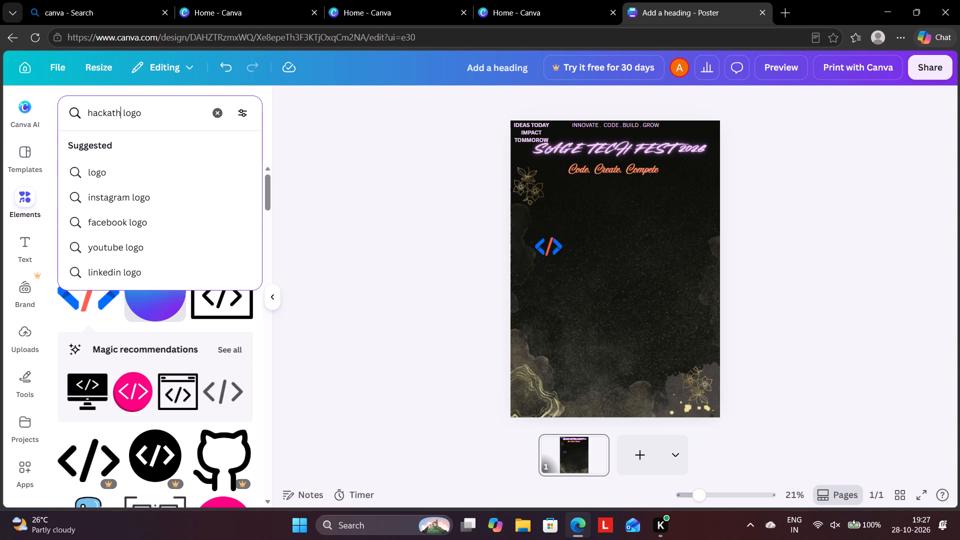
{"action": "type", "text": "on"}
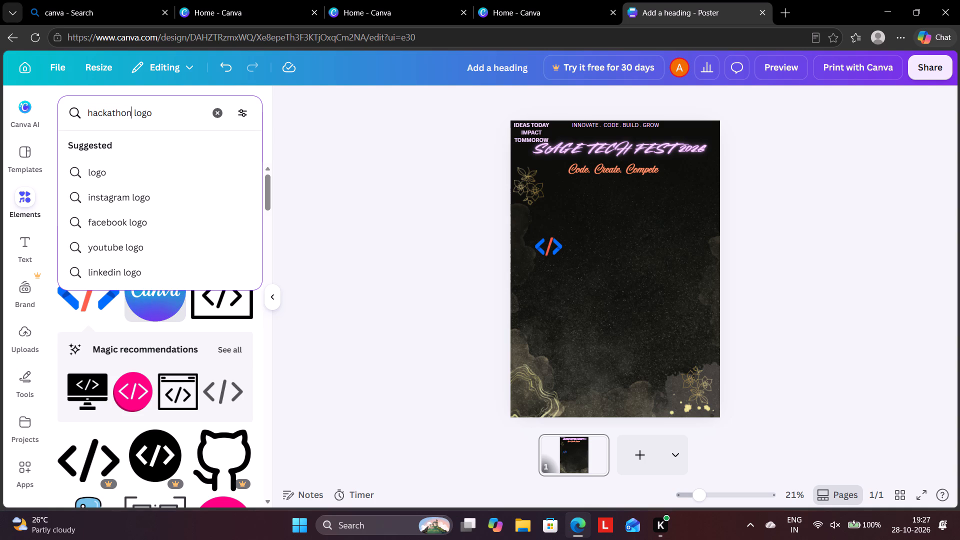
{"action": "key", "text": "Return"}
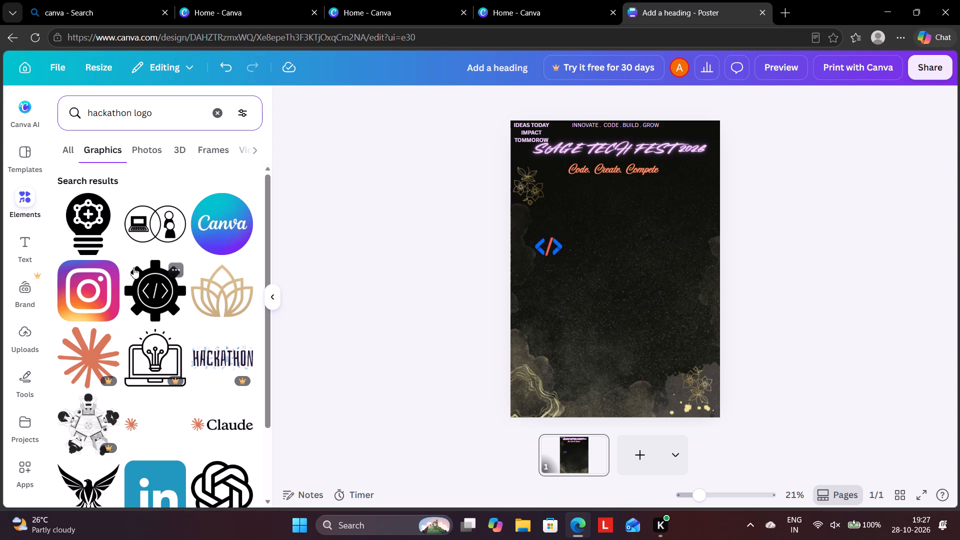
Check the other element categories, such as photos, 3D, frames and mockups, for "hackathon logo" and return to the graphics results.
{"action": "left_click", "coordinate": [145, 144]}
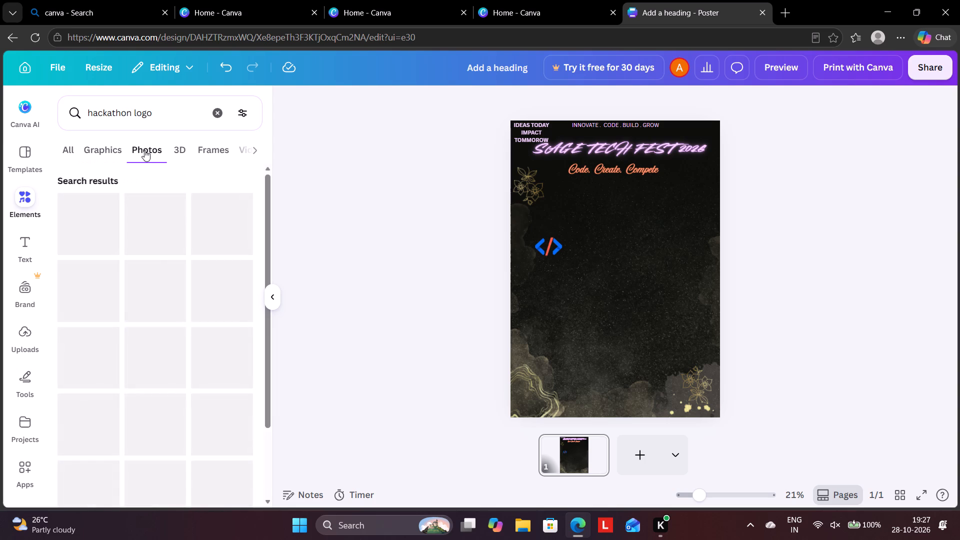
{"action": "left_click", "coordinate": [171, 147]}
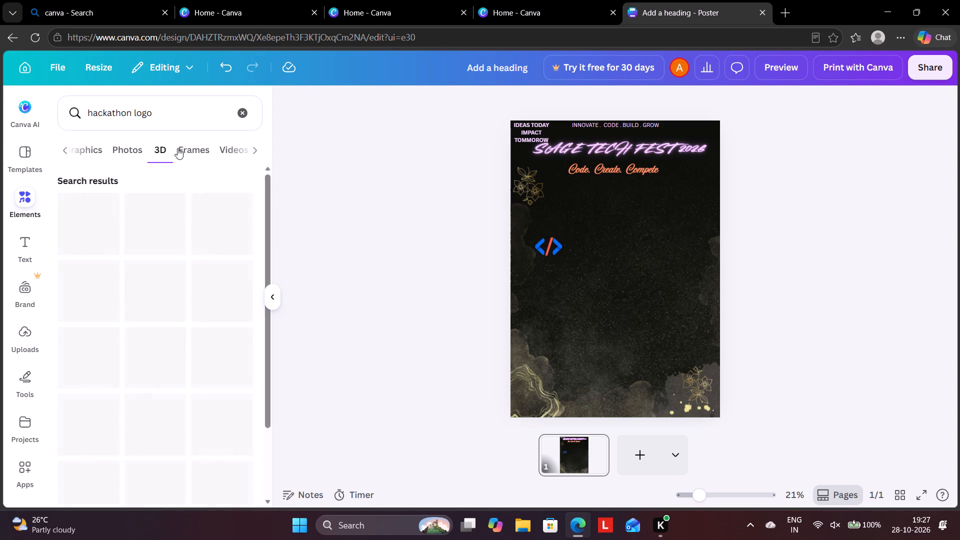
{"action": "left_click", "coordinate": [188, 146]}
{"action": "left_click", "coordinate": [191, 145]}
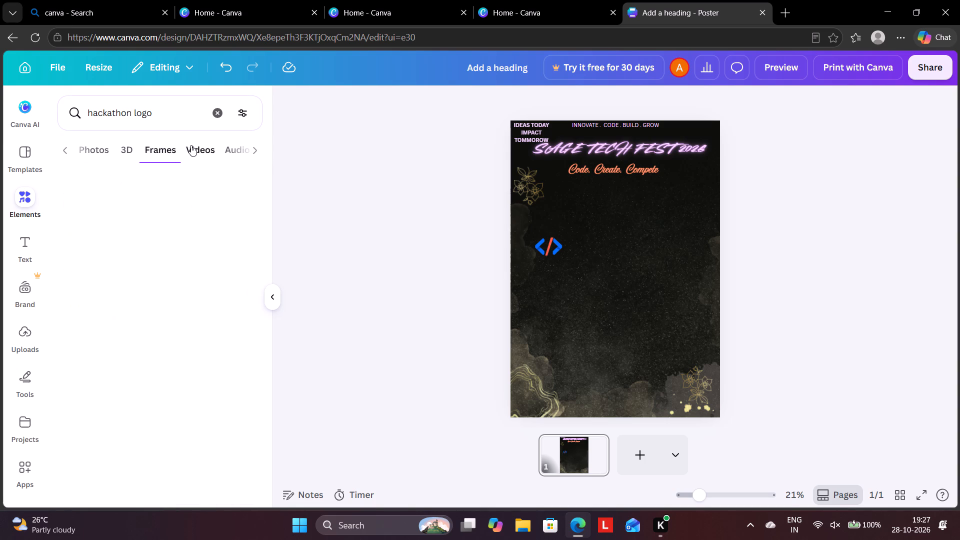
{"action": "left_click", "coordinate": [191, 145]}
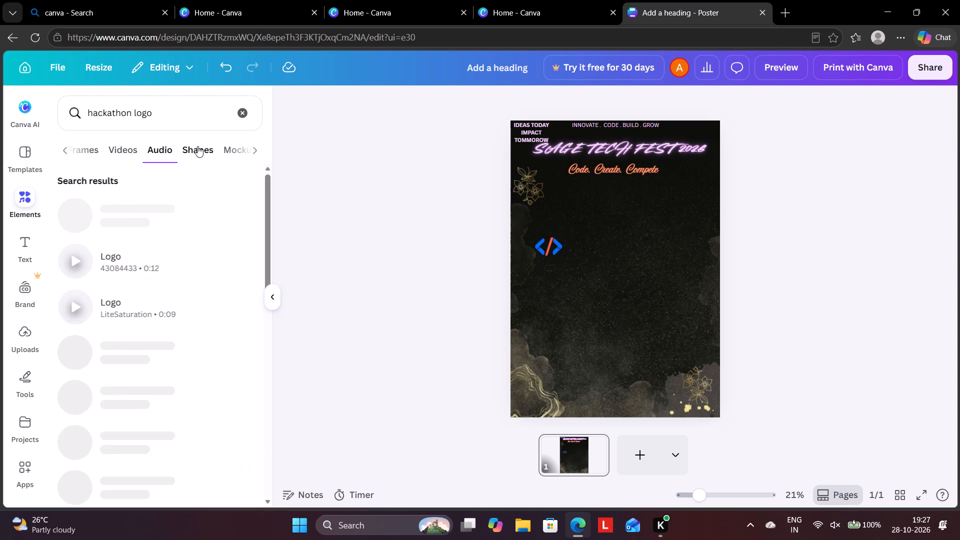
{"action": "left_click", "coordinate": [223, 151]}
{"action": "left_click", "coordinate": [235, 151]}
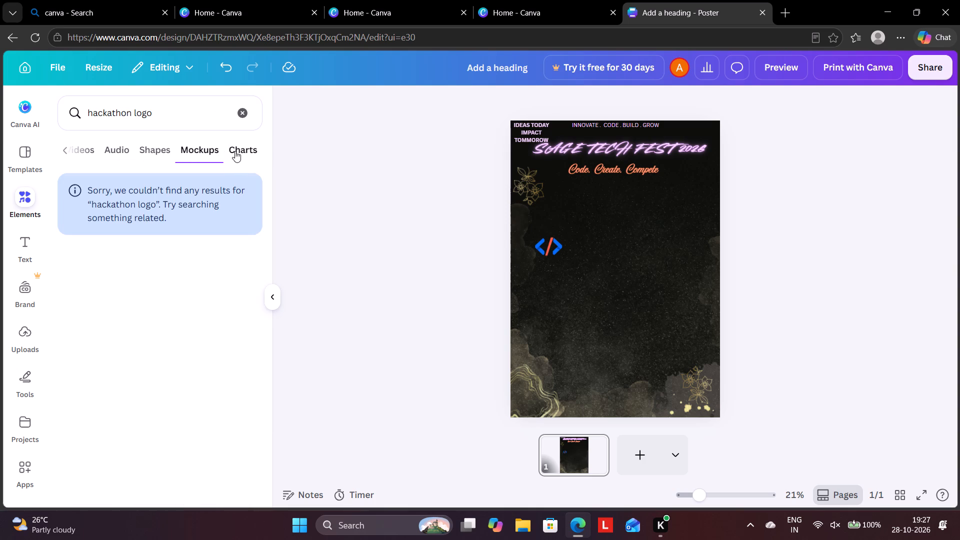
{"action": "left_click", "coordinate": [77, 154]}
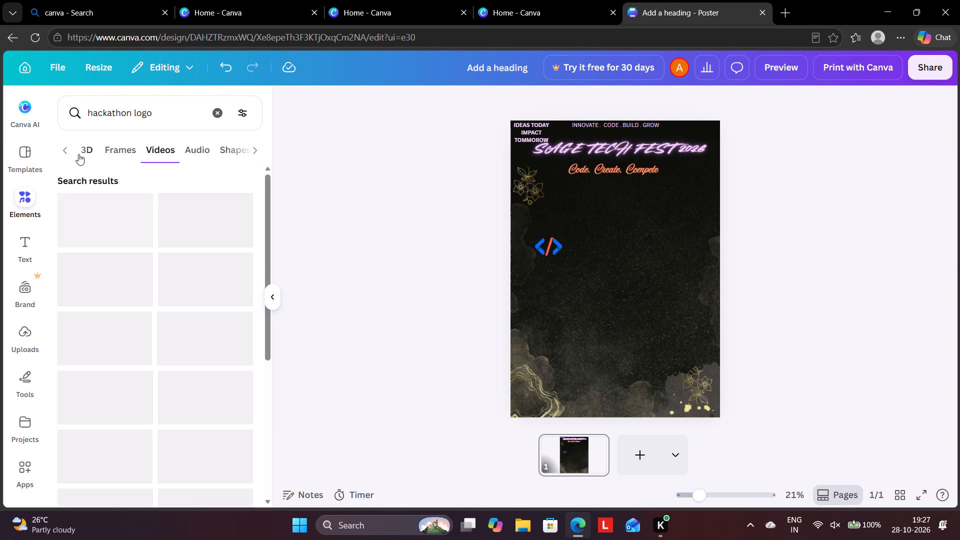
{"action": "left_click", "coordinate": [83, 151]}
{"action": "left_click", "coordinate": [80, 151]}
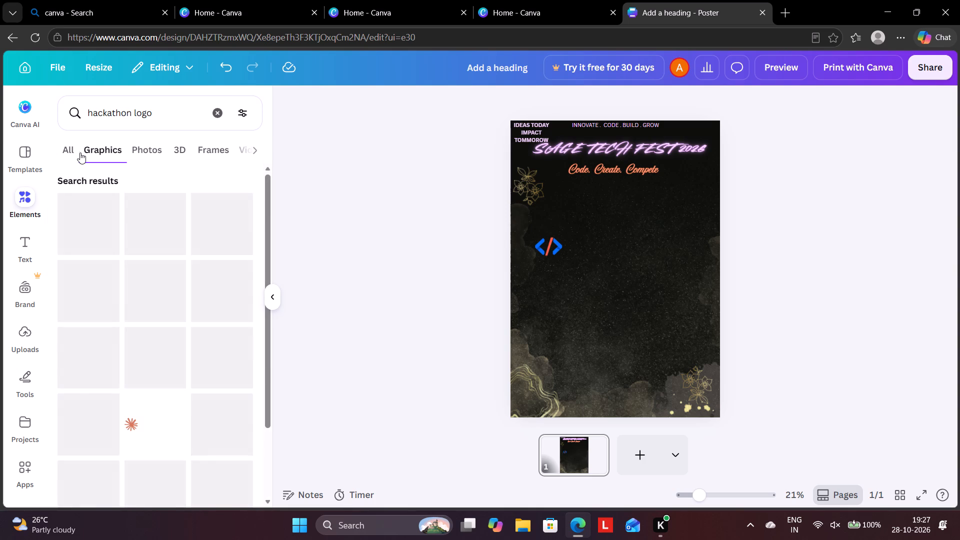
Browse the "hackathon logo" graphics for one that suits the poster.
{"action": "scroll", "coordinate": [191, 259], "scroll_direction": "down", "scroll_amount": 1}
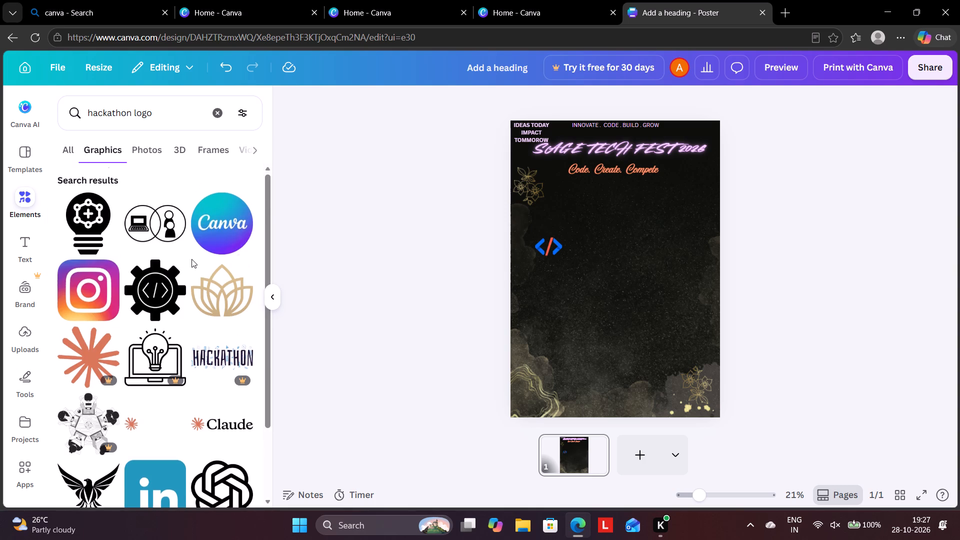
{"action": "scroll", "coordinate": [191, 259], "scroll_direction": "down", "scroll_amount": 1}
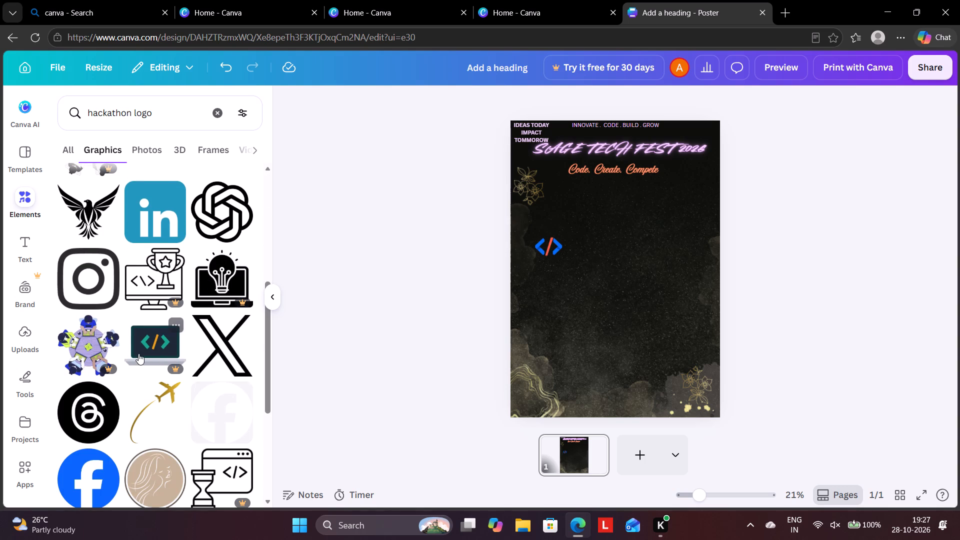
{"action": "scroll", "coordinate": [104, 286], "scroll_direction": "down", "scroll_amount": 1}
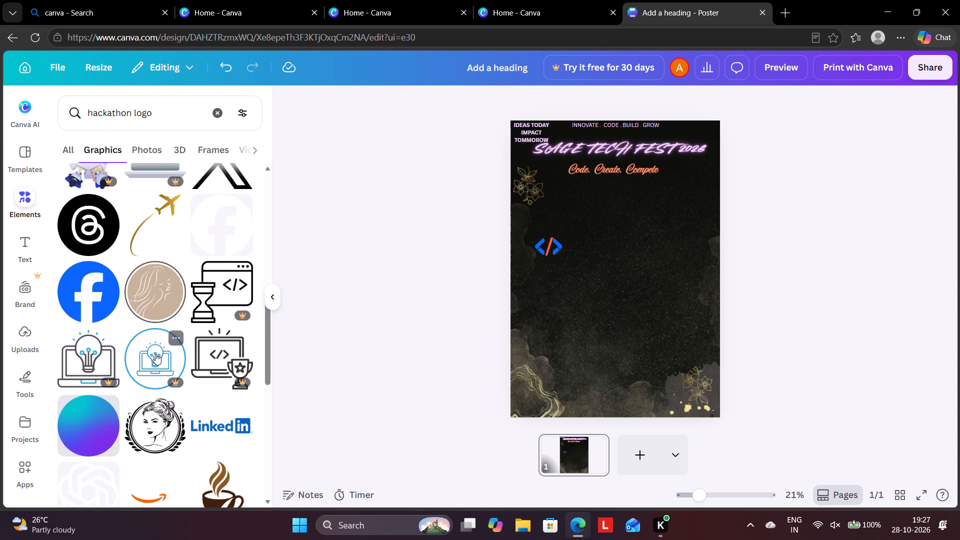
{"action": "scroll", "coordinate": [155, 371], "scroll_direction": "down", "scroll_amount": 1}
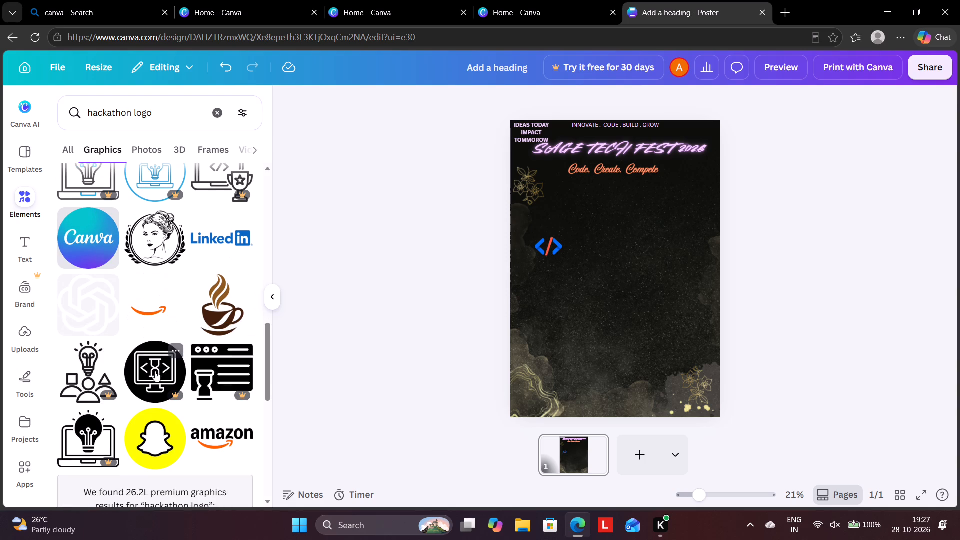
{"action": "scroll", "coordinate": [80, 433], "scroll_direction": "down", "scroll_amount": 2}
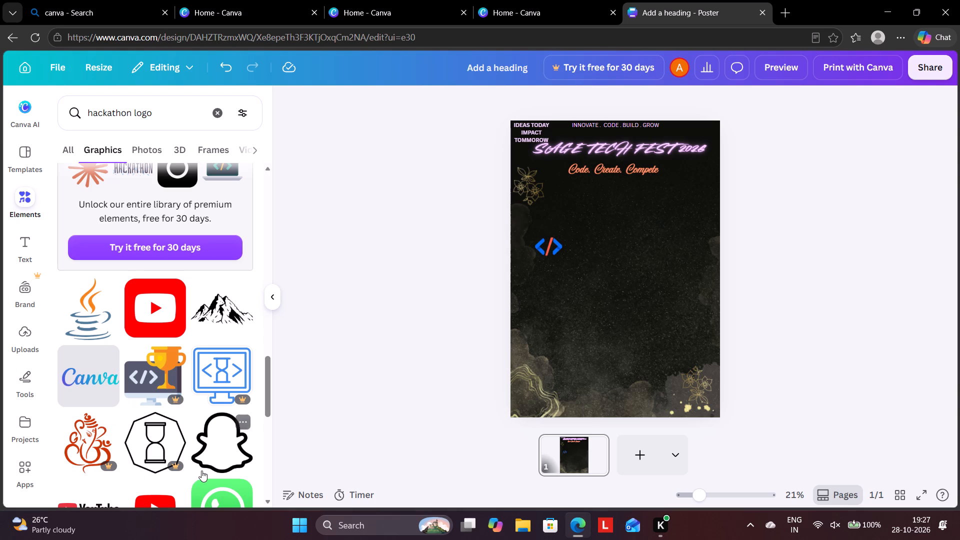
{"action": "scroll", "coordinate": [138, 420], "scroll_direction": "down", "scroll_amount": 2}
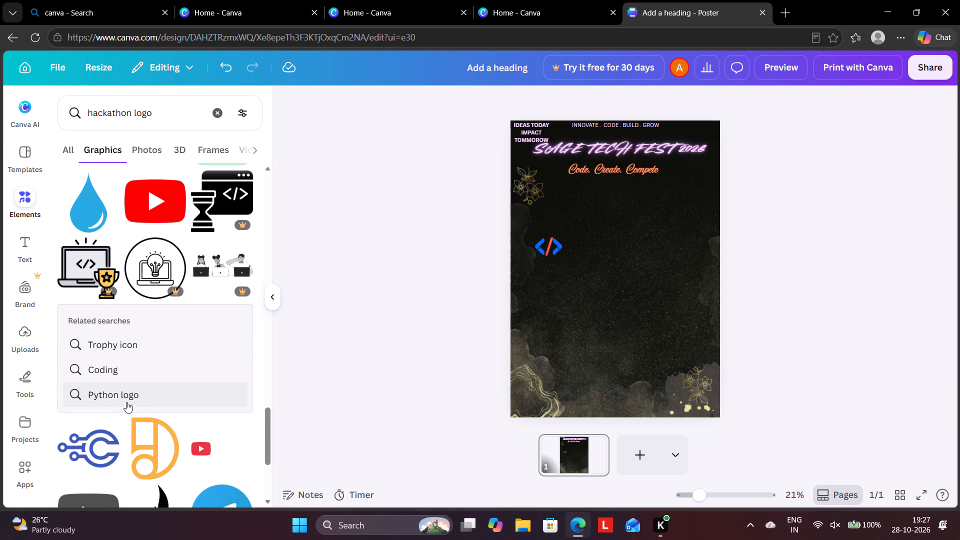
{"action": "scroll", "coordinate": [126, 372], "scroll_direction": "down", "scroll_amount": 1}
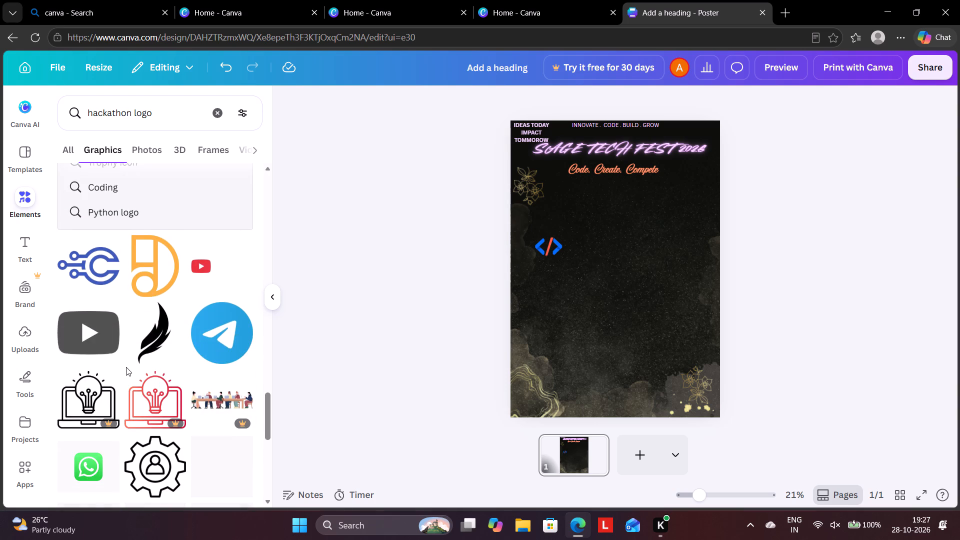
{"action": "scroll", "coordinate": [126, 367], "scroll_direction": "down", "scroll_amount": 1}
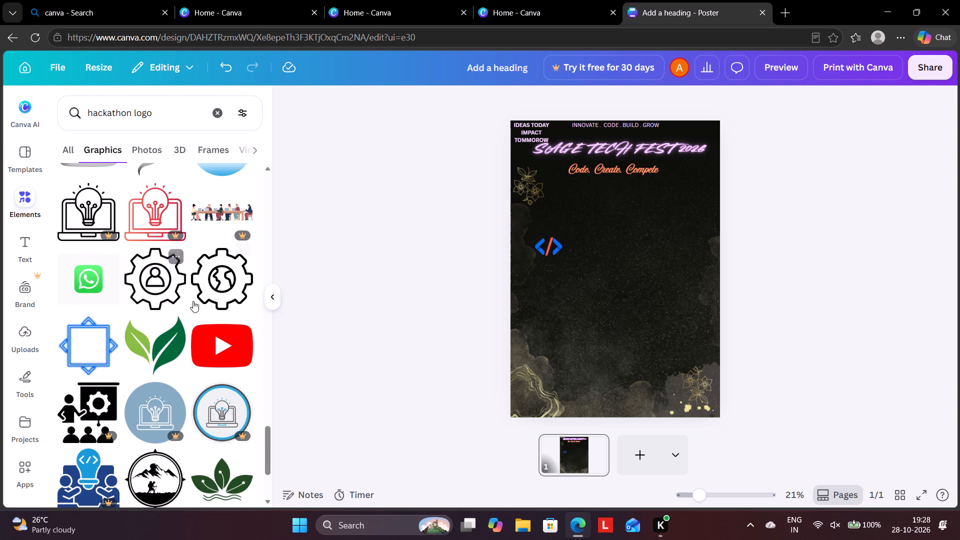
{"action": "scroll", "coordinate": [186, 369], "scroll_direction": "down", "scroll_amount": 1}
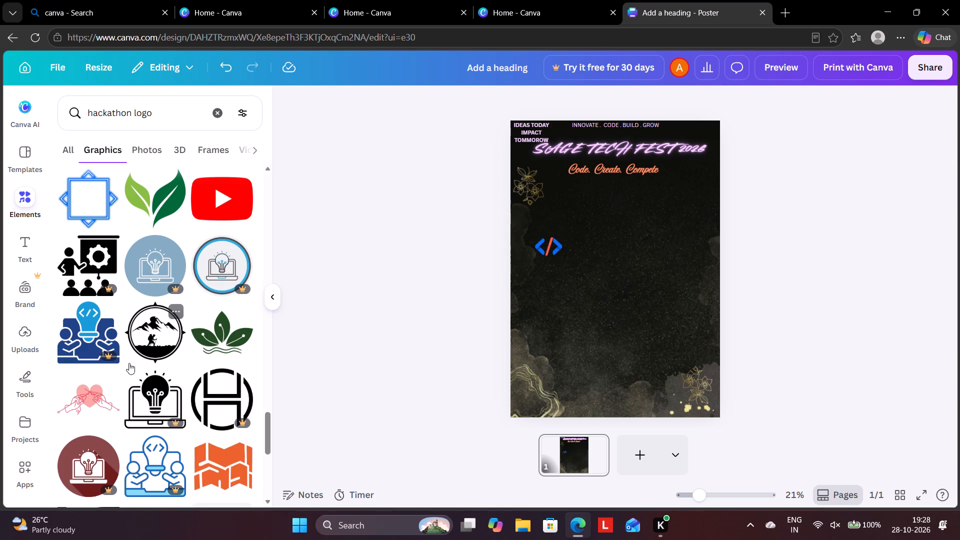
{"action": "scroll", "coordinate": [214, 462], "scroll_direction": "down", "scroll_amount": 1}
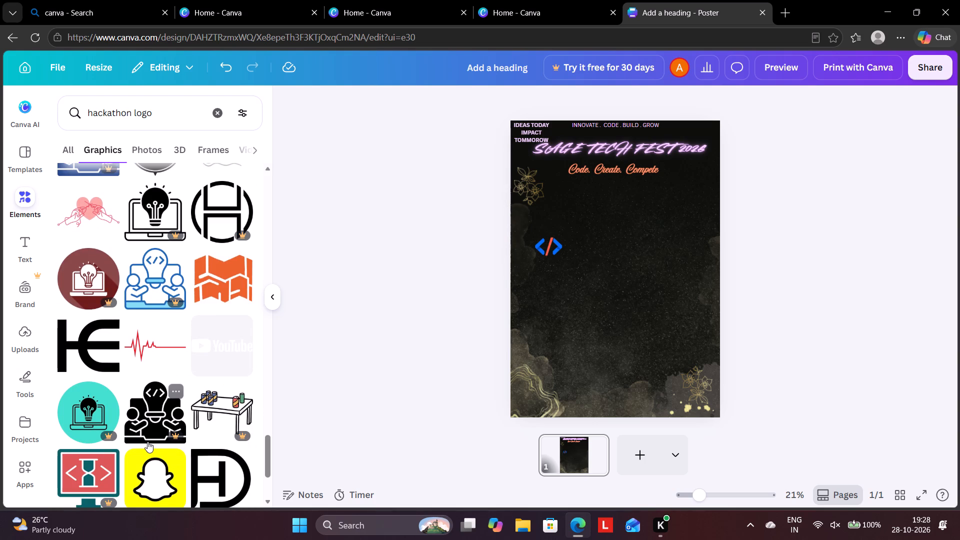
{"action": "scroll", "coordinate": [147, 441], "scroll_direction": "down", "scroll_amount": 2}
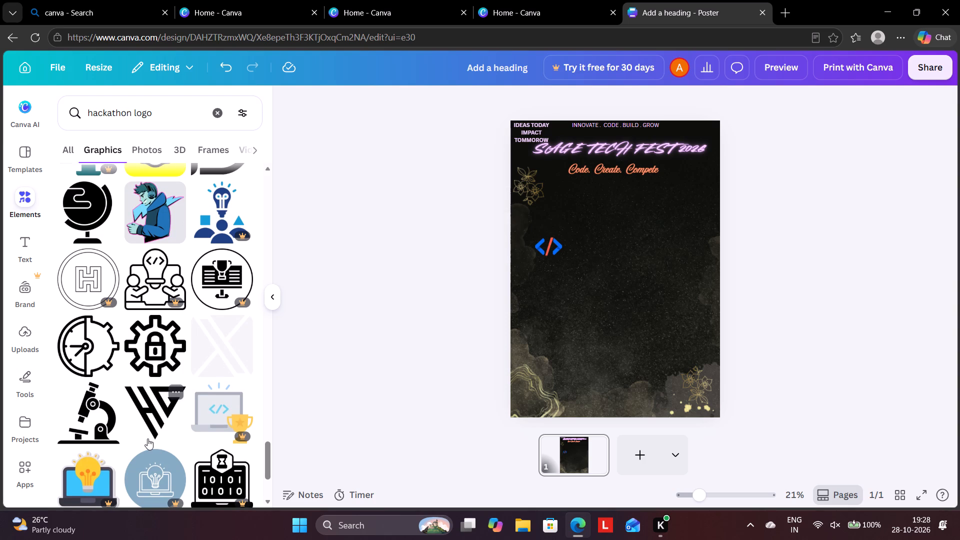
{"action": "scroll", "coordinate": [199, 386], "scroll_direction": "down", "scroll_amount": 2}
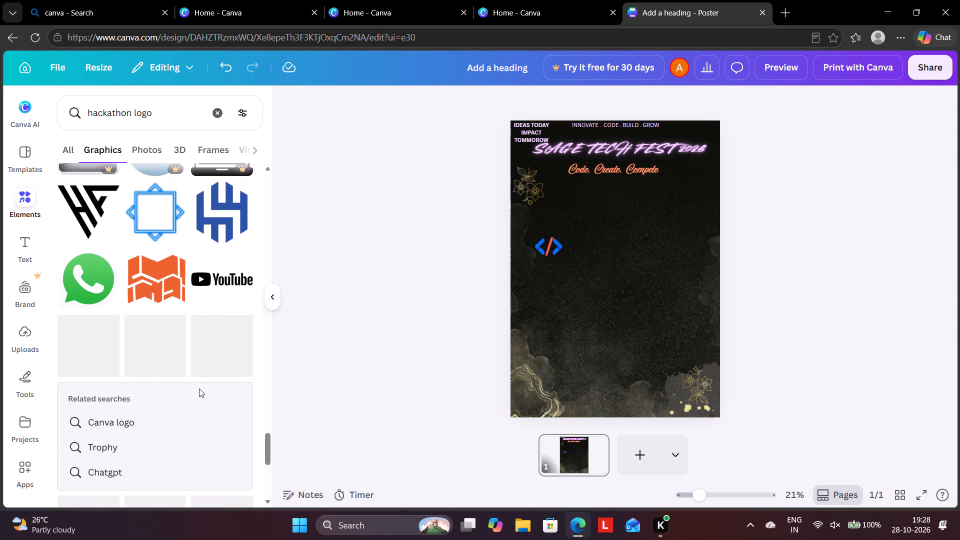
{"action": "scroll", "coordinate": [199, 389], "scroll_direction": "down", "scroll_amount": 1}
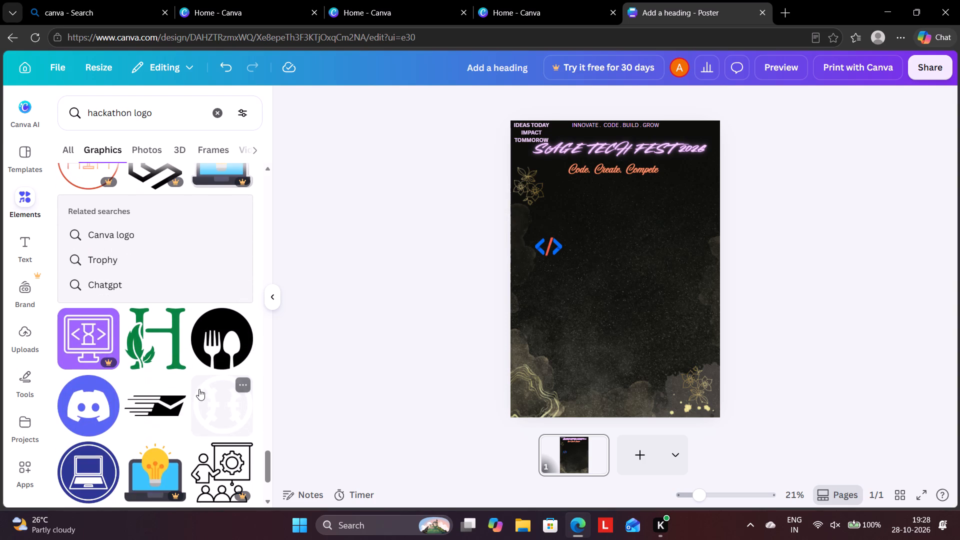
{"action": "scroll", "coordinate": [199, 389], "scroll_direction": "down", "scroll_amount": 2}
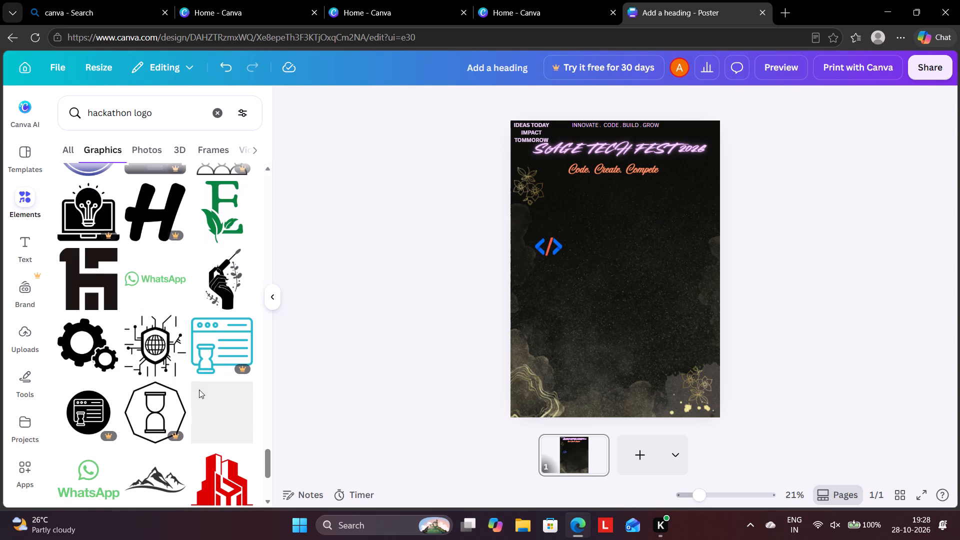
{"action": "scroll", "coordinate": [199, 389], "scroll_direction": "up", "scroll_amount": 1}
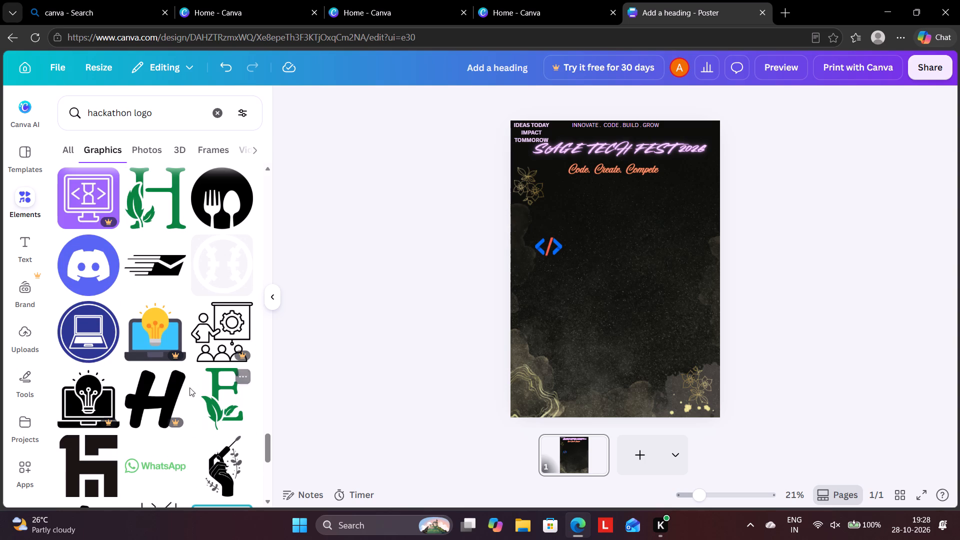
{"action": "scroll", "coordinate": [87, 311], "scroll_direction": "down", "scroll_amount": 1}
{"action": "scroll", "coordinate": [86, 311], "scroll_direction": "up", "scroll_amount": 1}
{"action": "scroll", "coordinate": [86, 311], "scroll_direction": "down", "scroll_amount": 1}
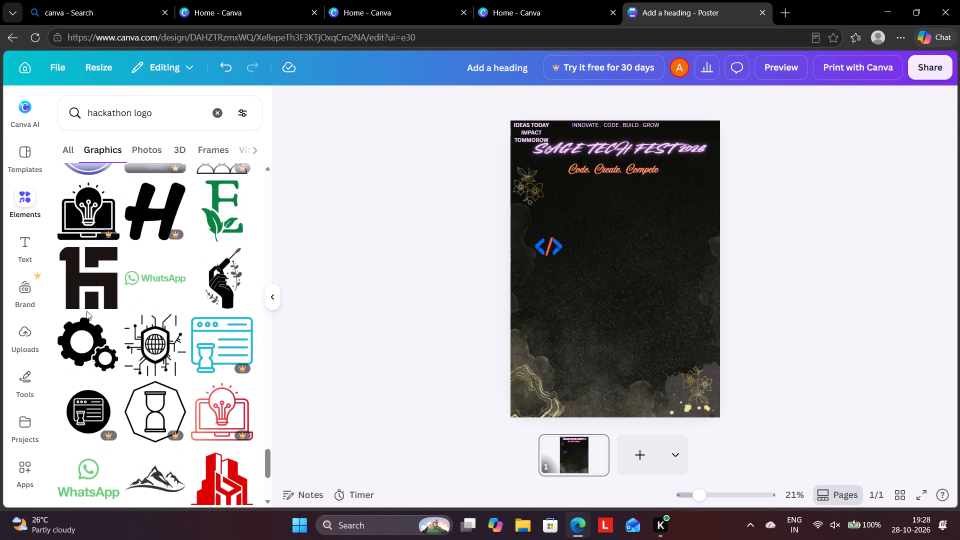
{"action": "scroll", "coordinate": [86, 311], "scroll_direction": "down", "scroll_amount": 2}
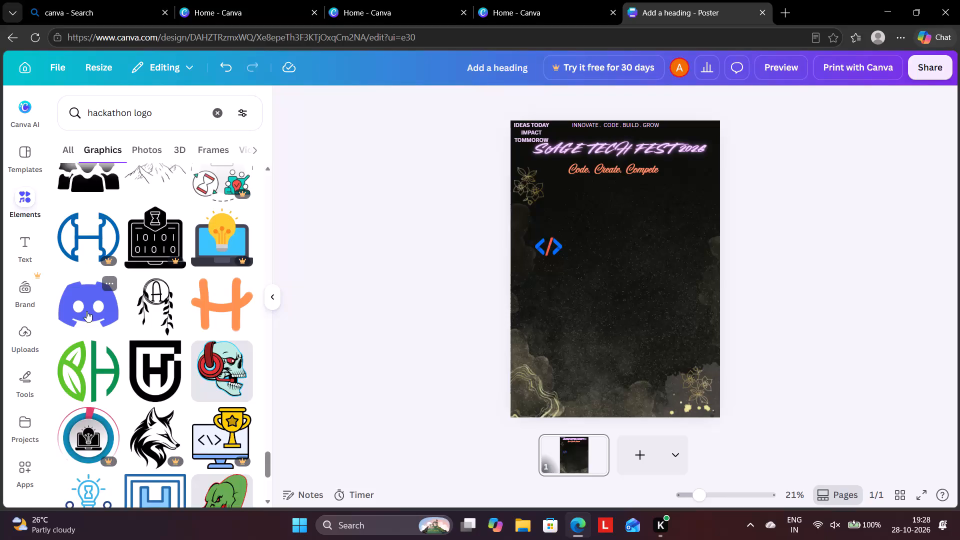
{"action": "scroll", "coordinate": [86, 311], "scroll_direction": "up", "scroll_amount": 9}
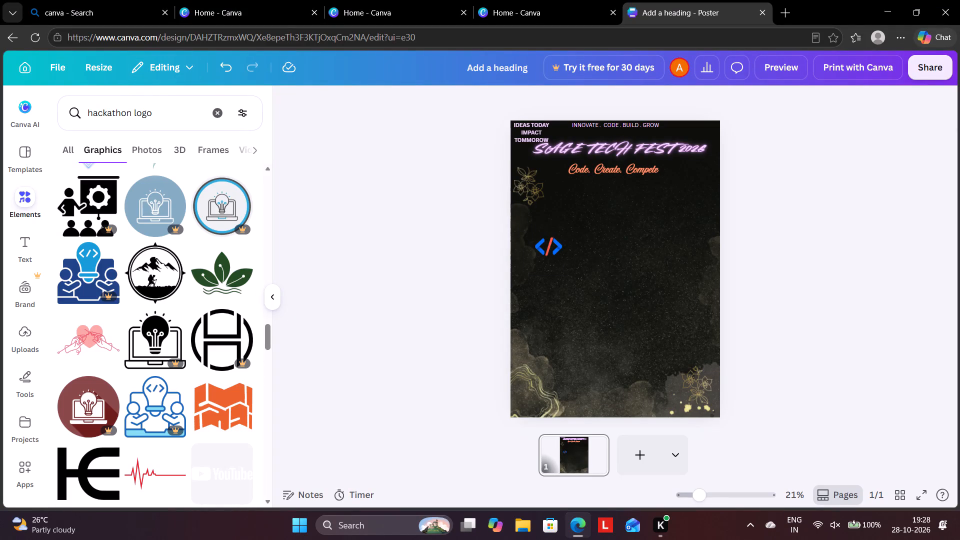
Search the graphics for "web devlopment logo" and add the pink-to-blue WWW globe to the poster.
{"action": "left_click", "coordinate": [130, 114]}
{"action": "key", "text": "BackSpace"}
{"action": "key", "text": "BackSpace"}
{"action": "key", "text": "BackSpace"}
{"action": "key", "text": "BackSpace"}
{"action": "key", "text": "BackSpace"}
{"action": "key", "text": "BackSpace"}
{"action": "key", "text": "BackSpace"}
{"action": "key", "text": "BackSpace"}
{"action": "key", "text": "BackSpace"}
{"action": "key", "text": "BackSpace"}
{"action": "key", "text": "BackSpace"}
{"action": "key", "text": "BackSpace"}
{"action": "key", "text": "BackSpace"}
{"action": "key", "text": "BackSpace"}
{"action": "key", "text": "BackSpace"}
{"action": "key", "text": "BackSpace"}
{"action": "key", "text": "BackSpace"}
{"action": "key", "text": "BackSpace"}
{"action": "key", "text": "BackSpace"}
{"action": "key", "text": "BackSpace"}
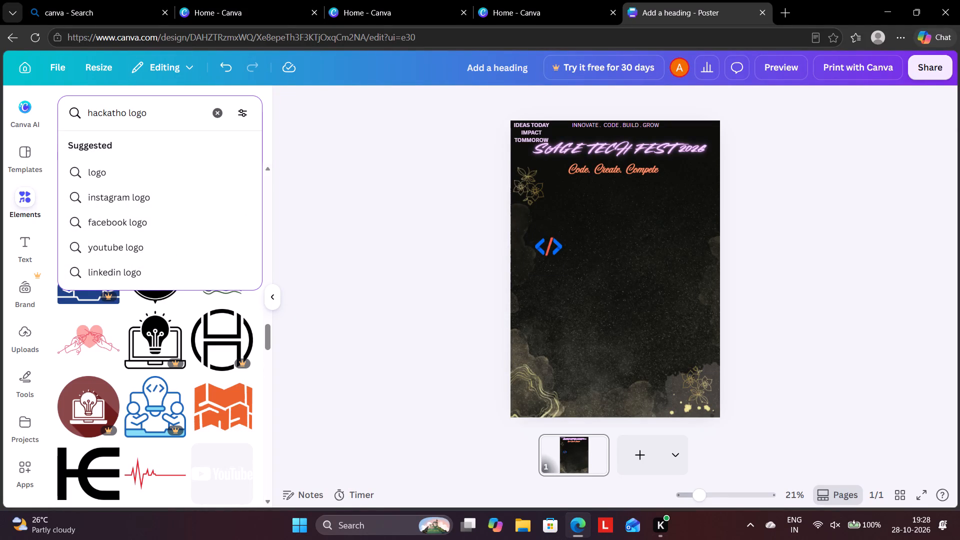
{"action": "key", "text": "BackSpace"}
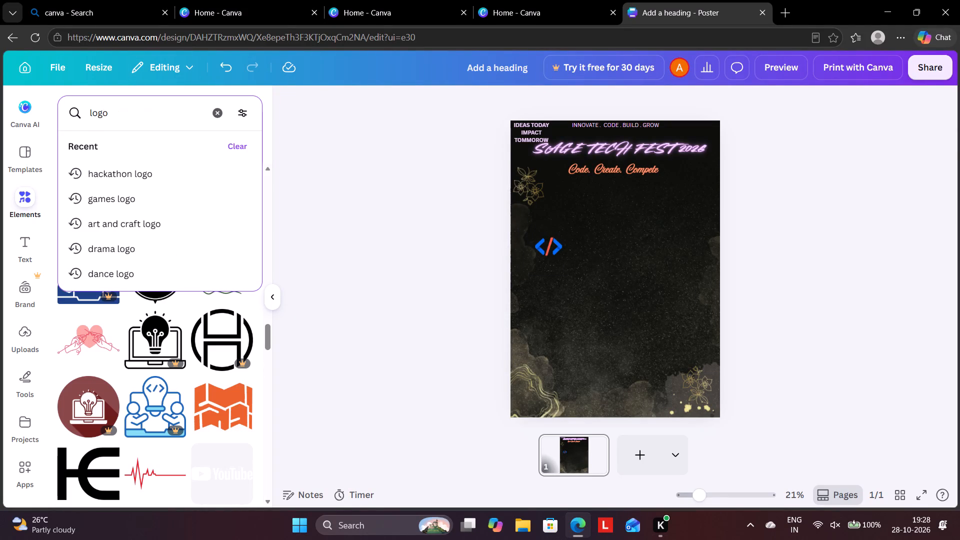
{"action": "type", "text": "we"}
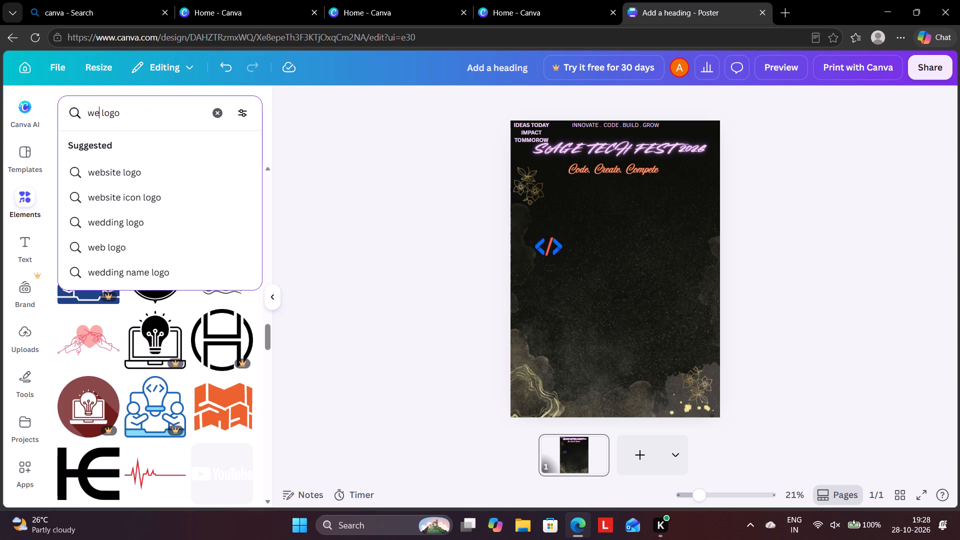
{"action": "key", "text": "b"}
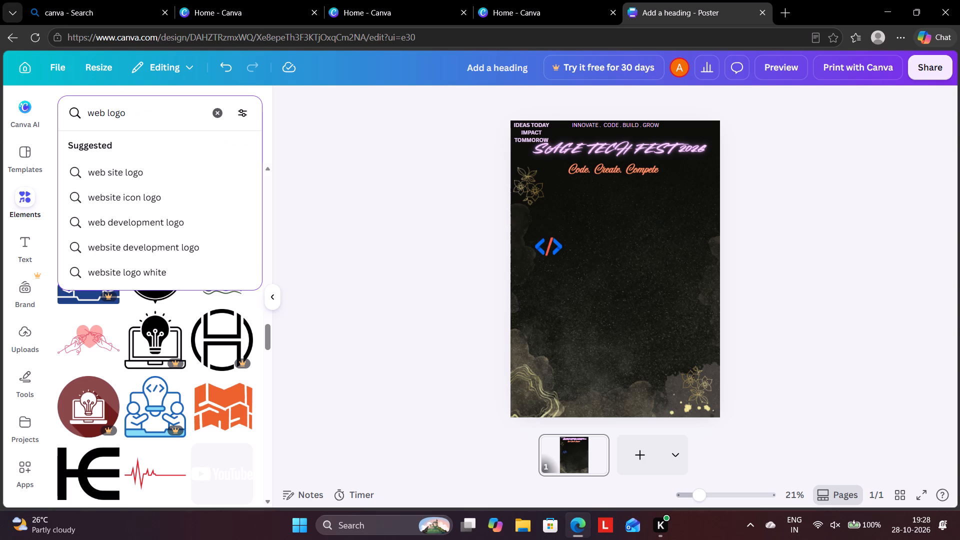
{"action": "type", "text": "dev"}
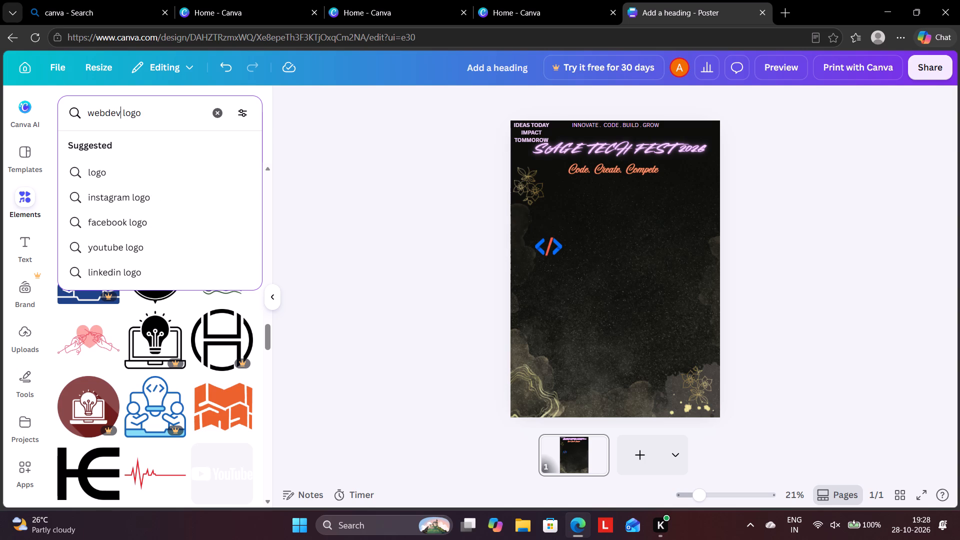
{"action": "type", "text": "lp"}
{"action": "key", "text": "BackSpace"}
{"action": "type", "text": "opment"}
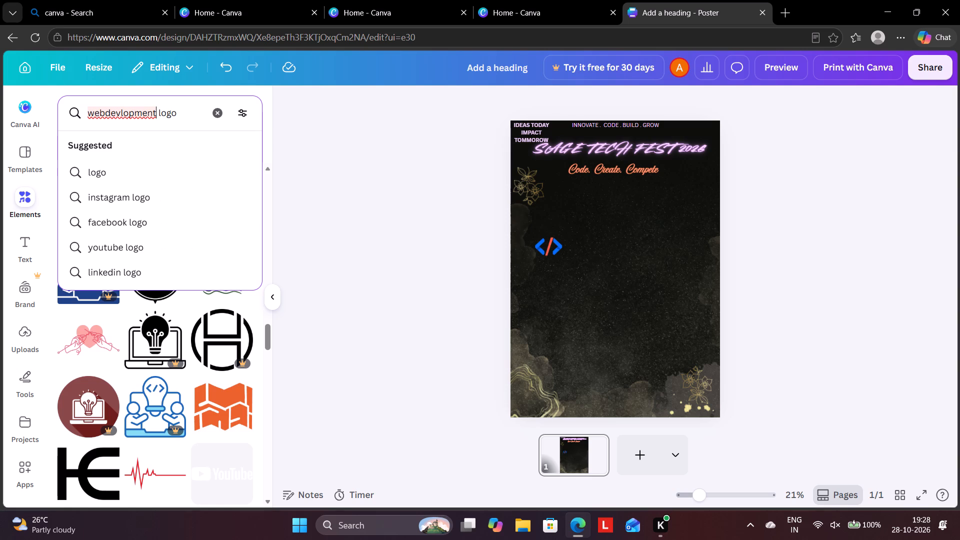
{"action": "key", "text": "Left"}
{"action": "key", "text": "Left"}
{"action": "key", "text": "Left"}
{"action": "key", "text": "Left"}
{"action": "key", "text": "Left"}
{"action": "key", "text": "Left"}
{"action": "key", "text": "Left"}
{"action": "key", "text": "Left"}
{"action": "key", "text": "Left"}
{"action": "key", "text": "Left"}
{"action": "key", "text": "space"}
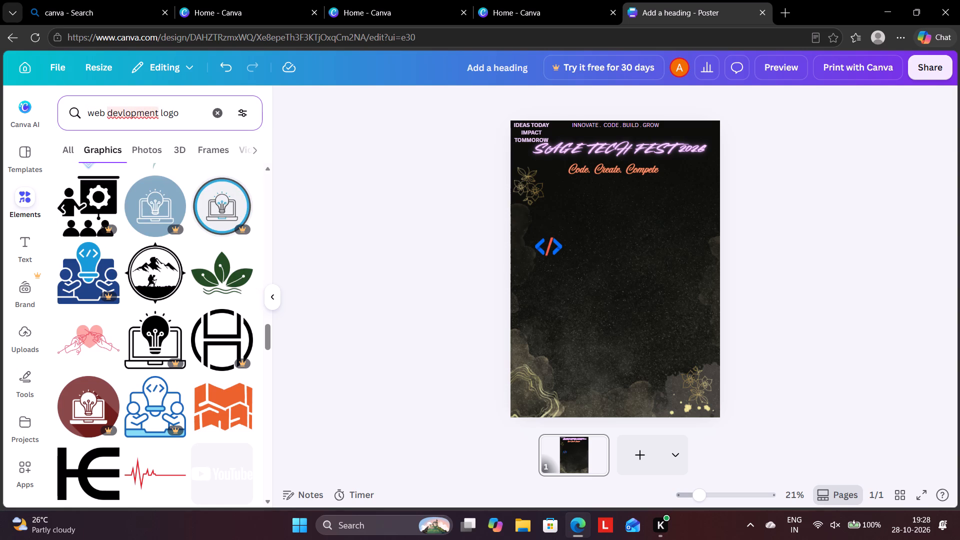
{"action": "key", "text": "Return"}
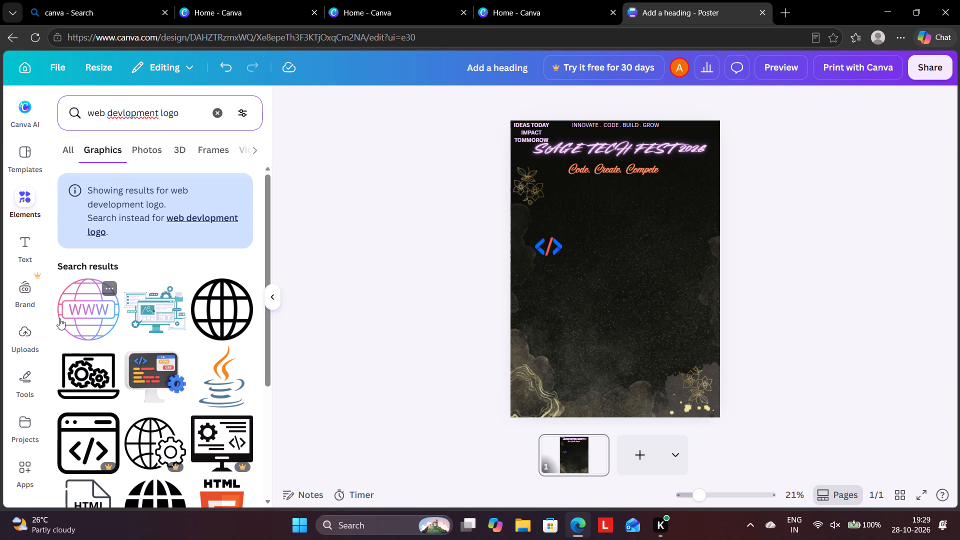
{"action": "left_click", "coordinate": [85, 311]}
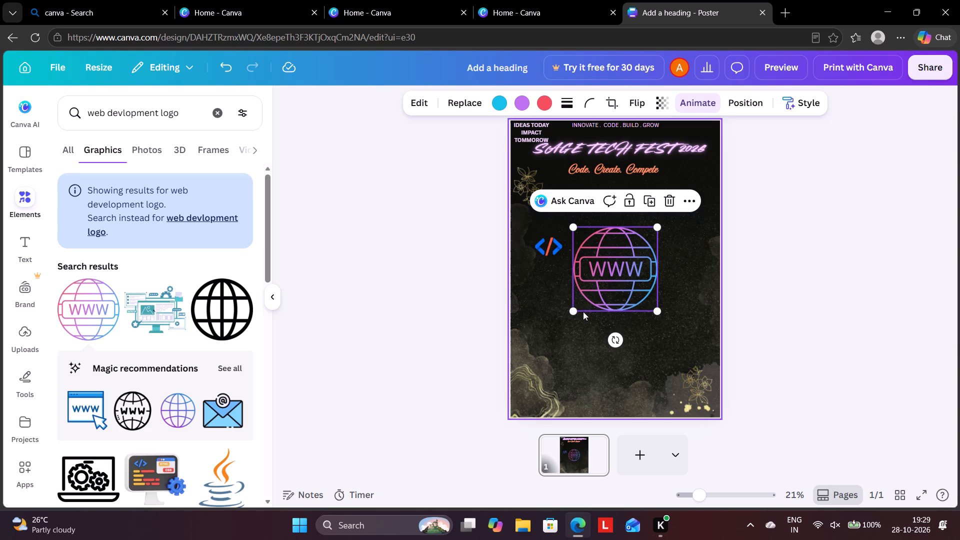
Shrink the WWW globe to well under 5.7 wide by 5.7 high and place it level with the code logo, a short gap to its right.
{"action": "left_click_drag", "start_coordinate": [574, 310], "coordinate": [636, 257]}
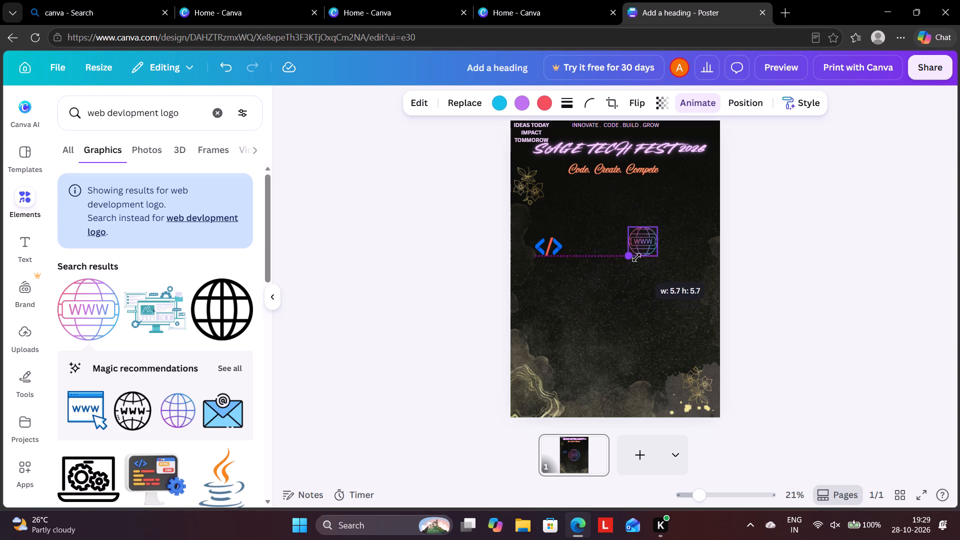
{"action": "left_click_drag", "start_coordinate": [636, 257], "coordinate": [647, 247]}
{"action": "left_click_drag", "start_coordinate": [647, 236], "coordinate": [596, 250]}
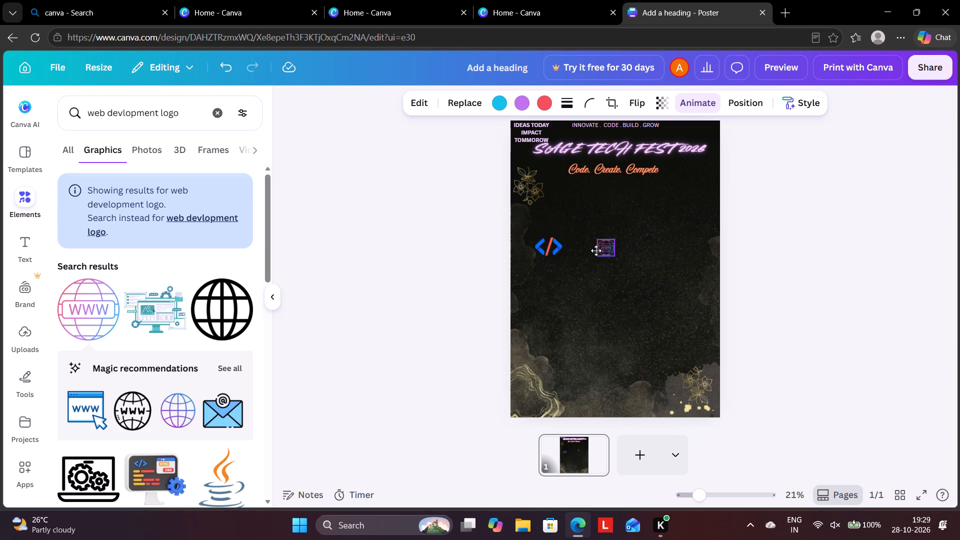
{"action": "left_click_drag", "start_coordinate": [596, 250], "coordinate": [596, 247]}
{"action": "left_click_drag", "start_coordinate": [596, 247], "coordinate": [591, 248]}
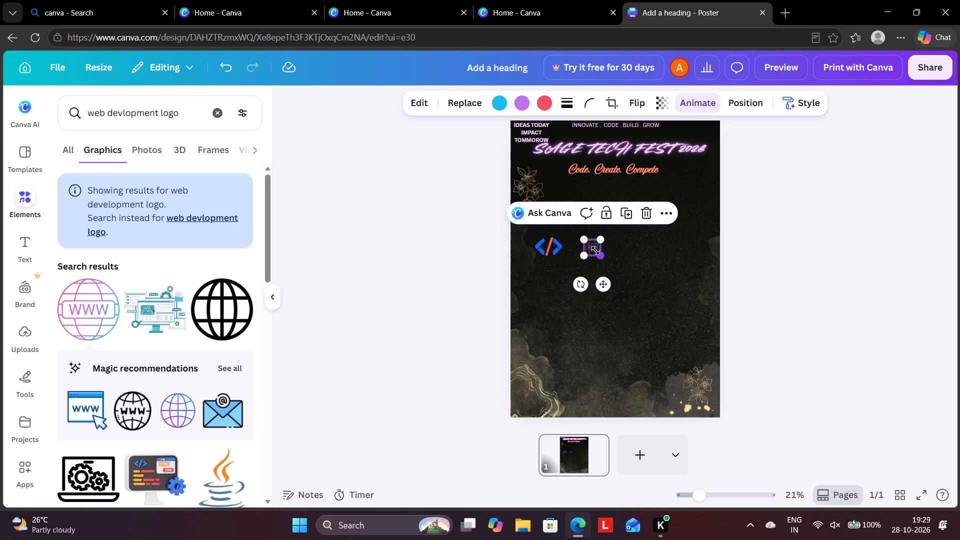
{"action": "left_click", "coordinate": [566, 243]}
{"action": "left_click", "coordinate": [543, 244]}
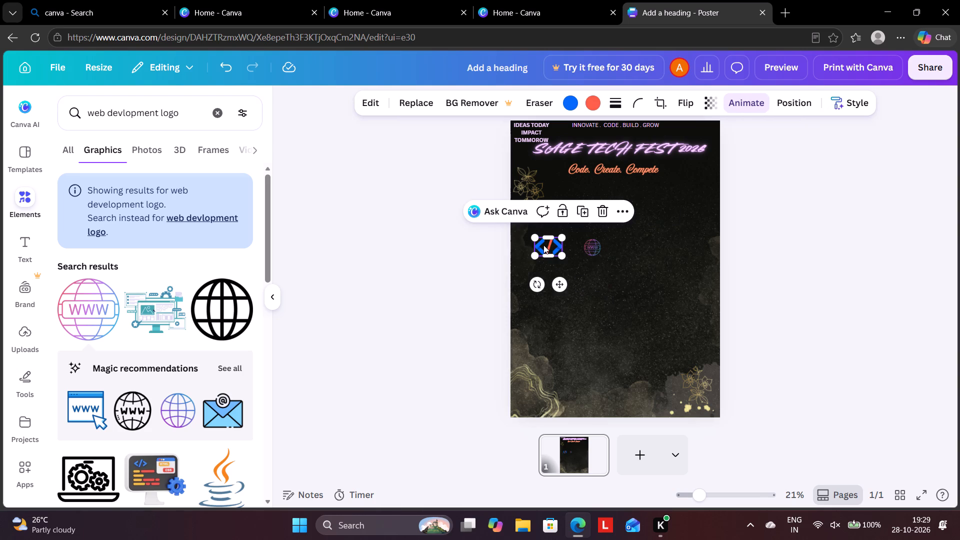
{"action": "left_click", "coordinate": [593, 245]}
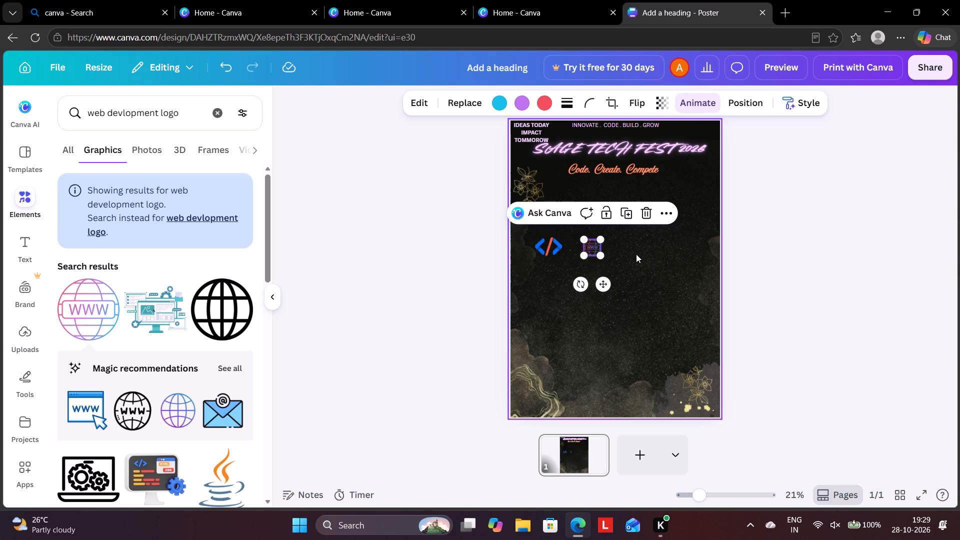
Search the graphics for "ui /ux logo".
{"action": "left_click", "coordinate": [620, 241]}
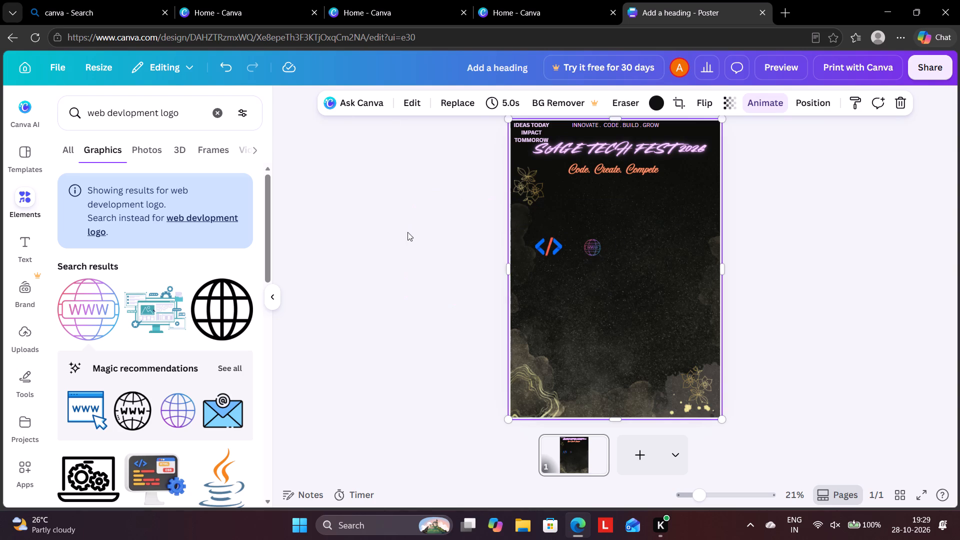
{"action": "left_click", "coordinate": [158, 116]}
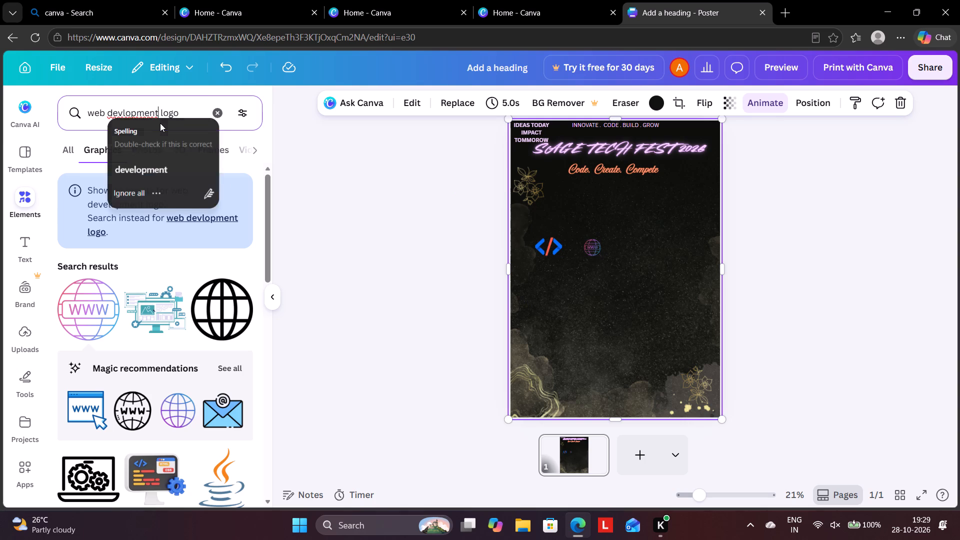
{"action": "key", "text": "BackSpace"}
{"action": "key", "text": "BackSpace"}
{"action": "key", "text": "BackSpace"}
{"action": "key", "text": "BackSpace"}
{"action": "key", "text": "BackSpace"}
{"action": "key", "text": "BackSpace"}
{"action": "key", "text": "BackSpace"}
{"action": "key", "text": "BackSpace"}
{"action": "key", "text": "BackSpace"}
{"action": "key", "text": "BackSpace"}
{"action": "key", "text": "BackSpace"}
{"action": "key", "text": "BackSpace"}
{"action": "key", "text": "BackSpace"}
{"action": "key", "text": "BackSpace"}
{"action": "key", "text": "BackSpace"}
{"action": "key", "text": "BackSpace"}
{"action": "key", "text": "BackSpace"}
{"action": "key", "text": "BackSpace"}
{"action": "key", "text": "BackSpace"}
{"action": "key", "text": "BackSpace"}
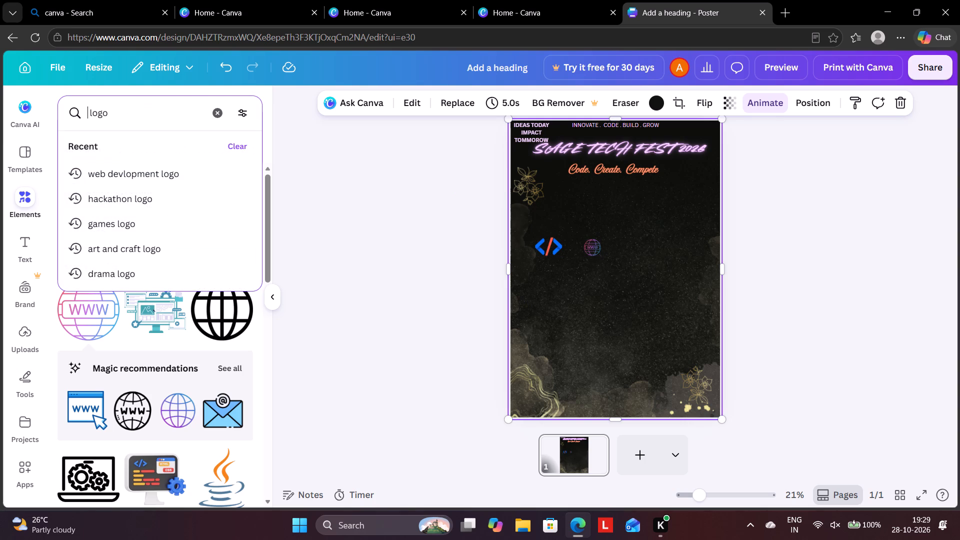
{"action": "type", "text": "ui"}
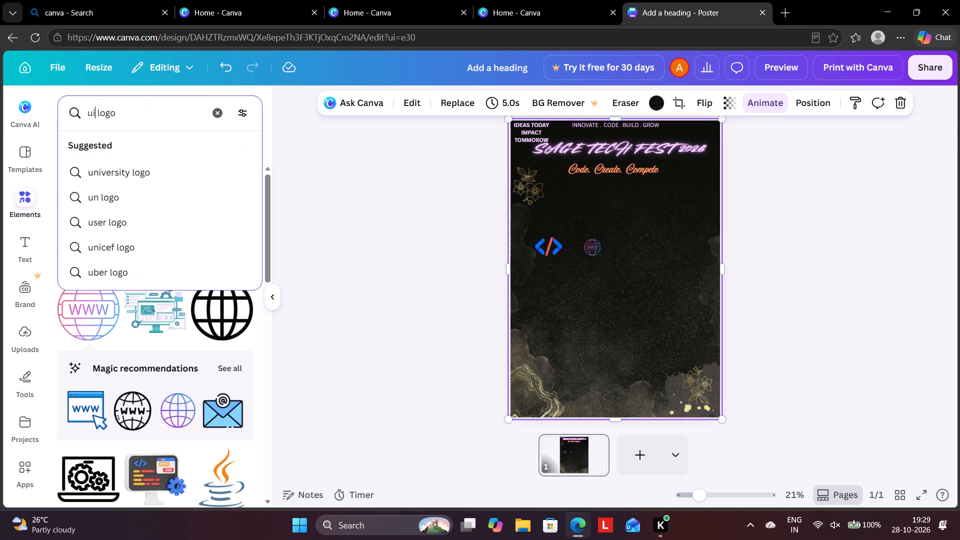
{"action": "key", "text": "space"}
{"action": "type", "text": "/u"}
{"action": "key", "text": "x"}
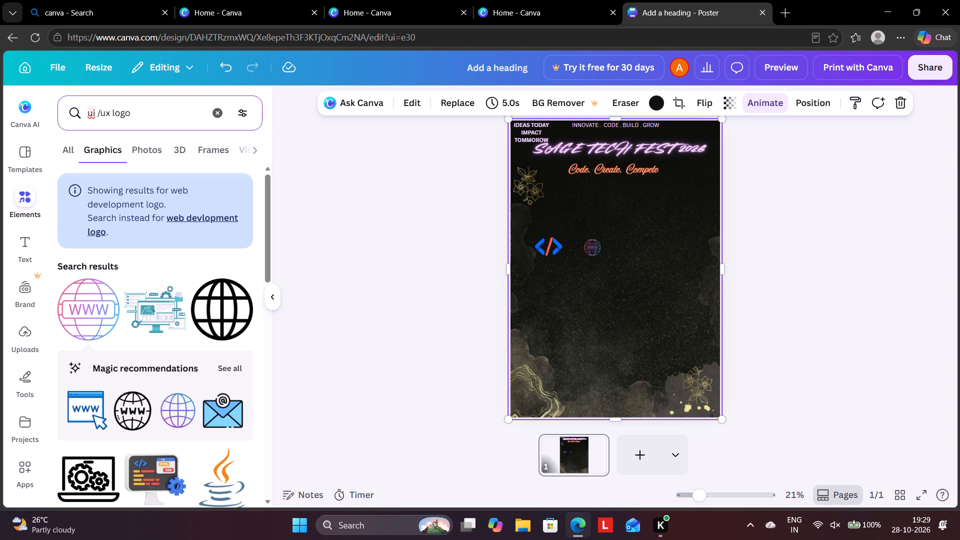
{"action": "key", "text": "Return"}
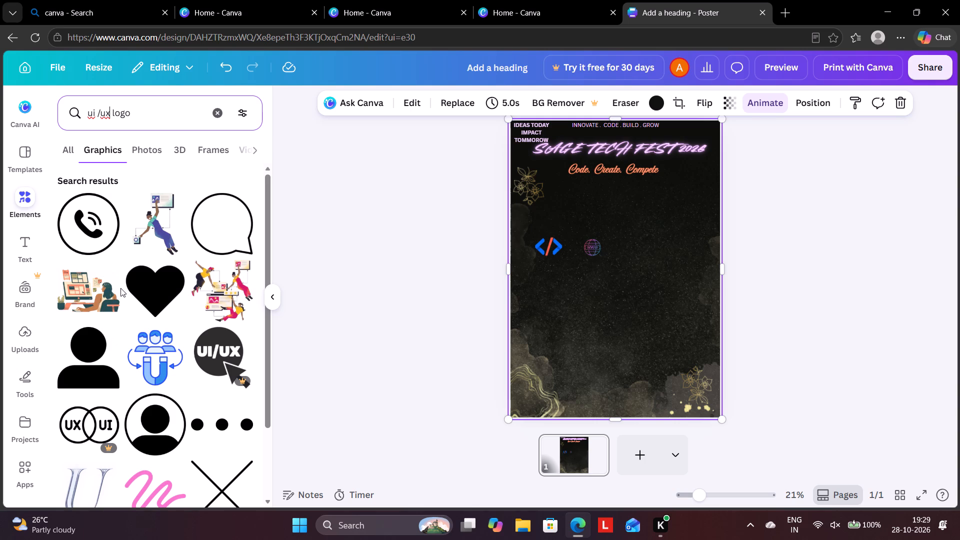
Browse the "ui /ux logo" graphics for one that suits the poster's row of event logos.
{"action": "scroll", "coordinate": [117, 300], "scroll_direction": "down", "scroll_amount": 2}
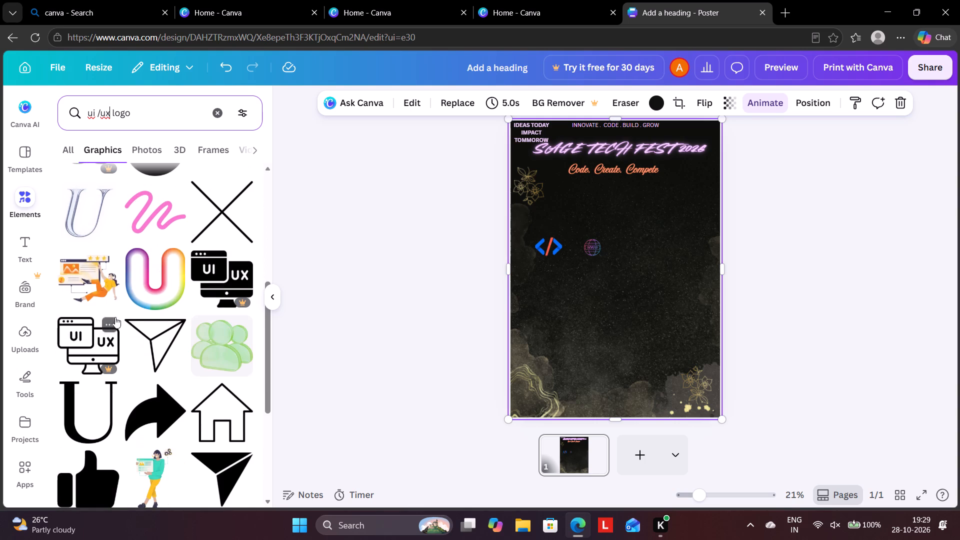
{"action": "scroll", "coordinate": [115, 317], "scroll_direction": "down", "scroll_amount": 2}
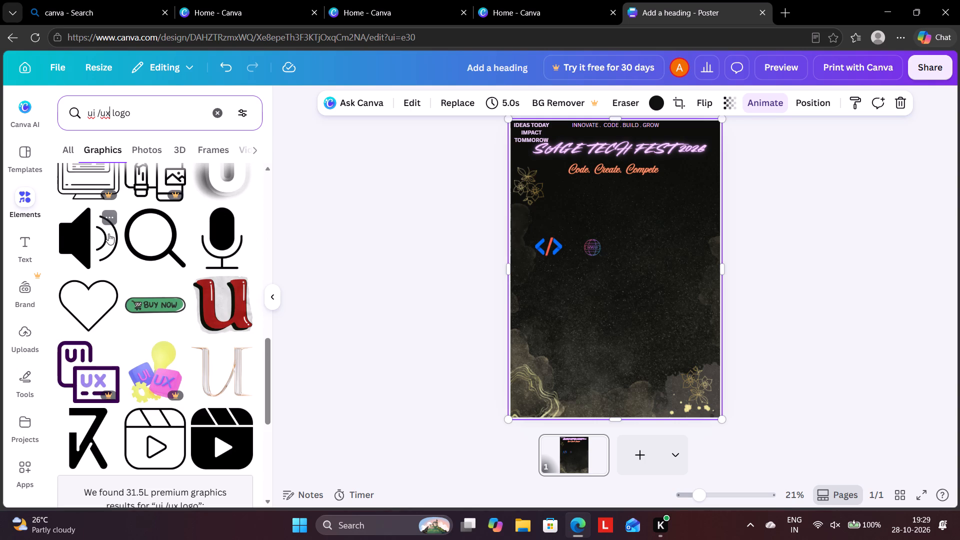
{"action": "scroll", "coordinate": [96, 374], "scroll_direction": "down", "scroll_amount": 1}
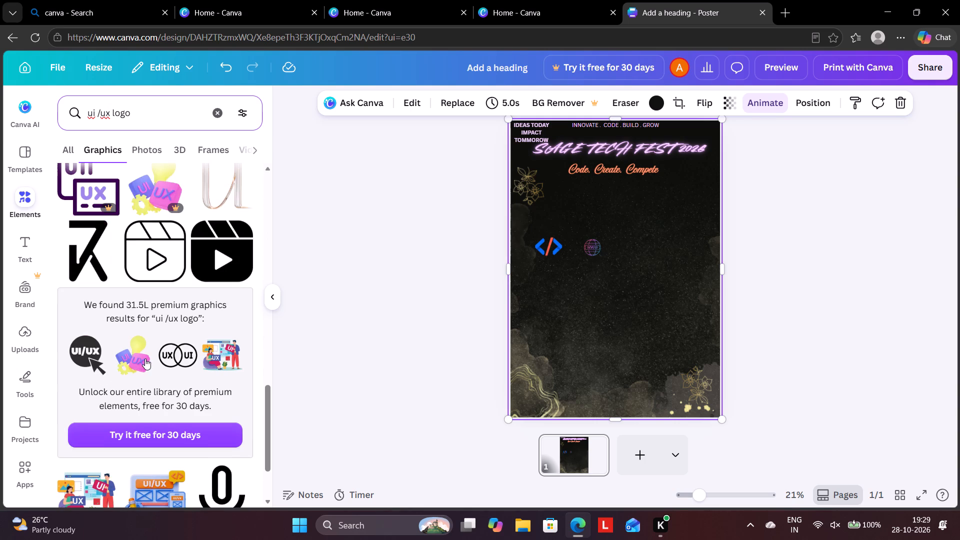
{"action": "scroll", "coordinate": [148, 360], "scroll_direction": "down", "scroll_amount": 2}
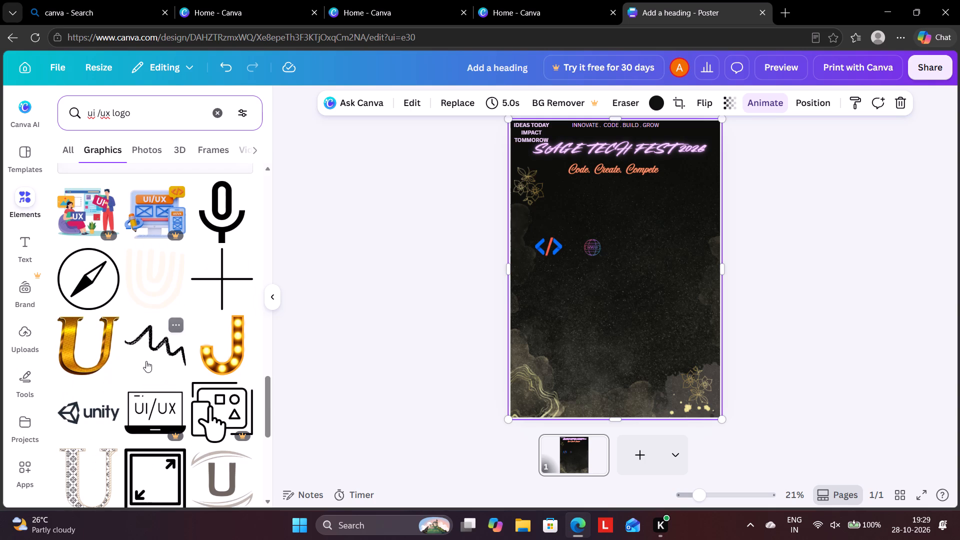
{"action": "scroll", "coordinate": [139, 371], "scroll_direction": "down", "scroll_amount": 1}
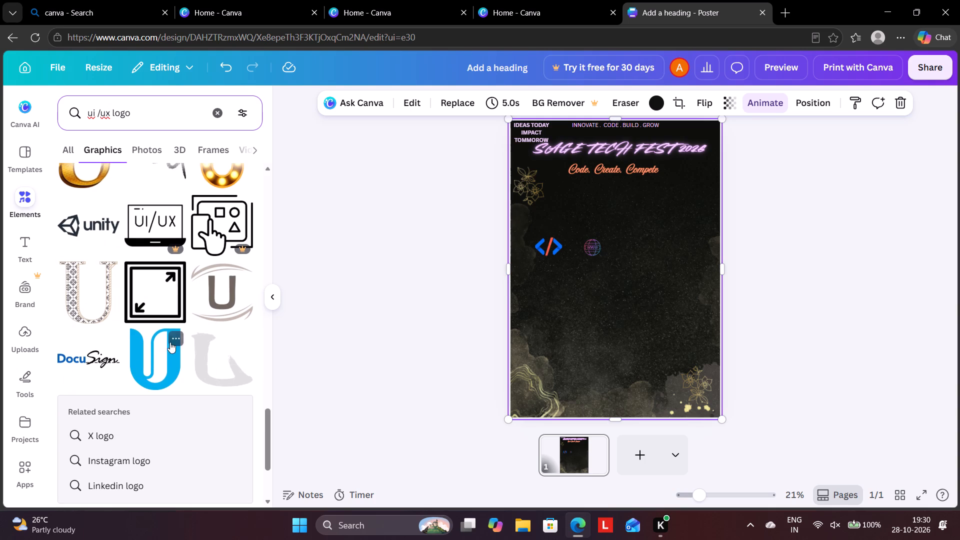
{"action": "scroll", "coordinate": [177, 337], "scroll_direction": "down", "scroll_amount": 1}
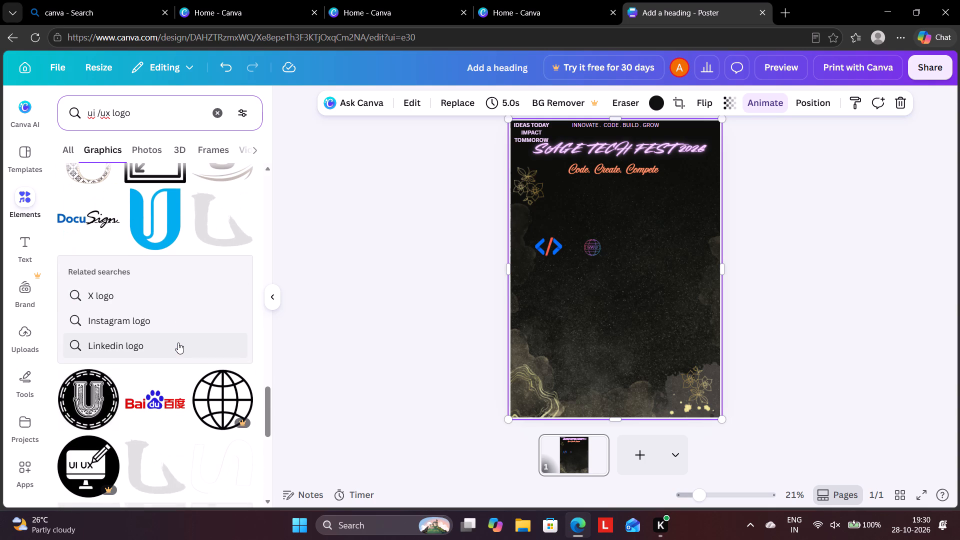
{"action": "scroll", "coordinate": [178, 342], "scroll_direction": "down", "scroll_amount": 2}
{"action": "scroll", "coordinate": [178, 342], "scroll_direction": "up", "scroll_amount": 2}
{"action": "scroll", "coordinate": [175, 346], "scroll_direction": "down", "scroll_amount": 1}
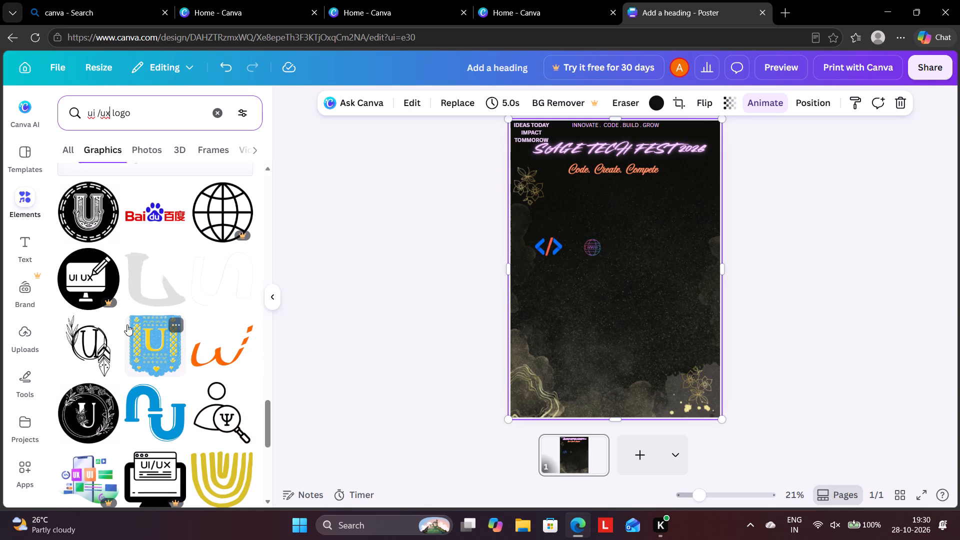
{"action": "scroll", "coordinate": [199, 299], "scroll_direction": "up", "scroll_amount": 12}
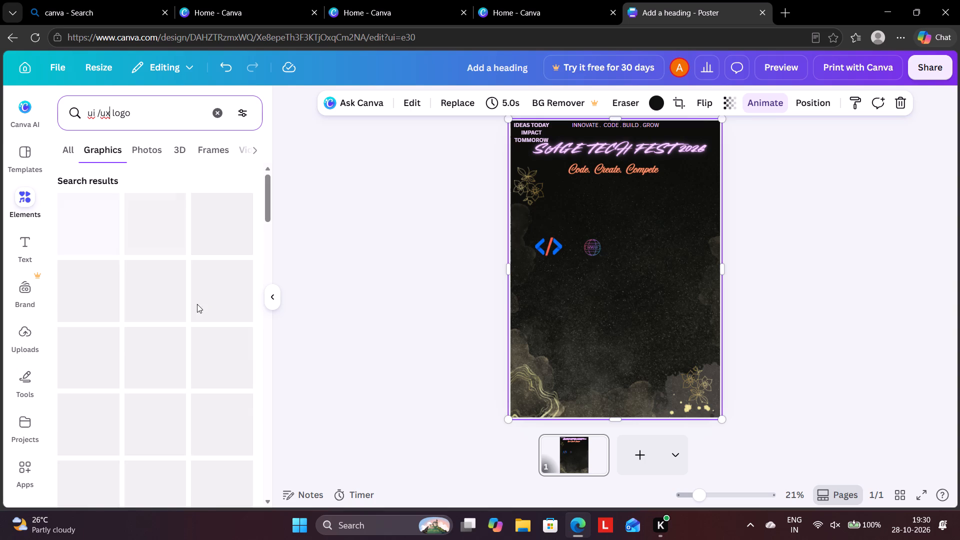
{"action": "scroll", "coordinate": [197, 304], "scroll_direction": "up", "scroll_amount": 6}
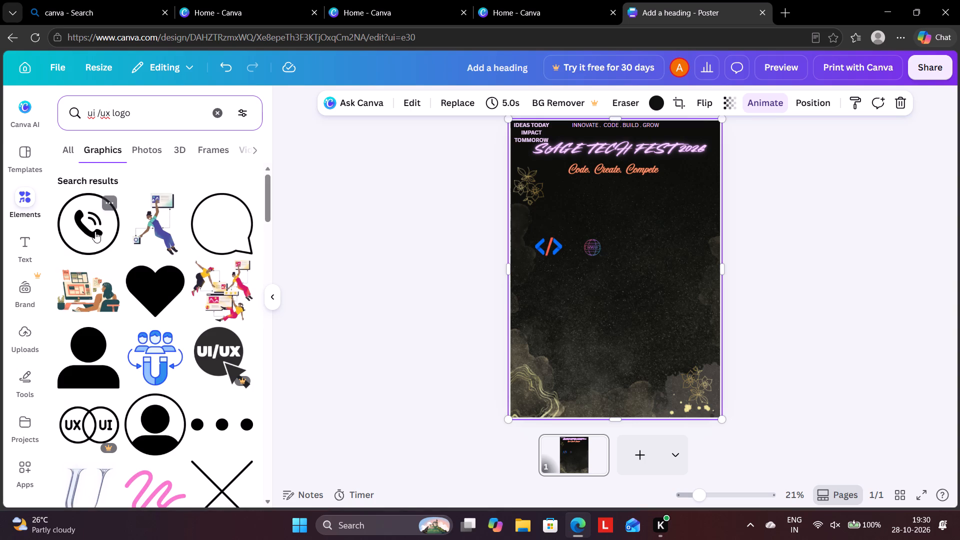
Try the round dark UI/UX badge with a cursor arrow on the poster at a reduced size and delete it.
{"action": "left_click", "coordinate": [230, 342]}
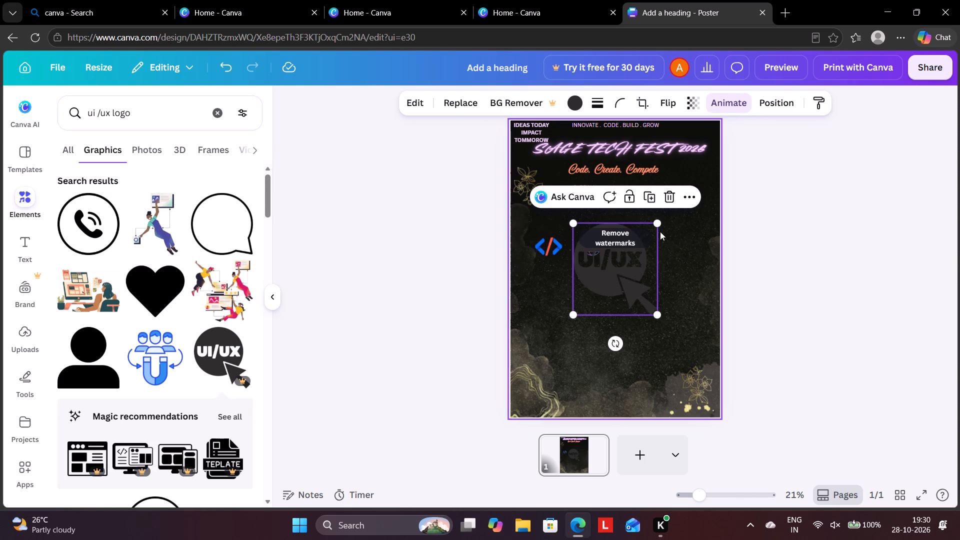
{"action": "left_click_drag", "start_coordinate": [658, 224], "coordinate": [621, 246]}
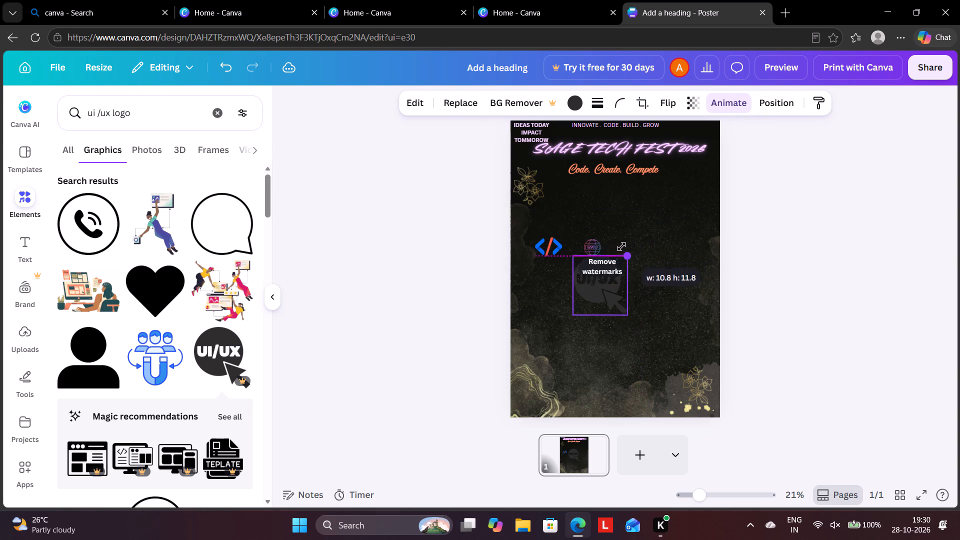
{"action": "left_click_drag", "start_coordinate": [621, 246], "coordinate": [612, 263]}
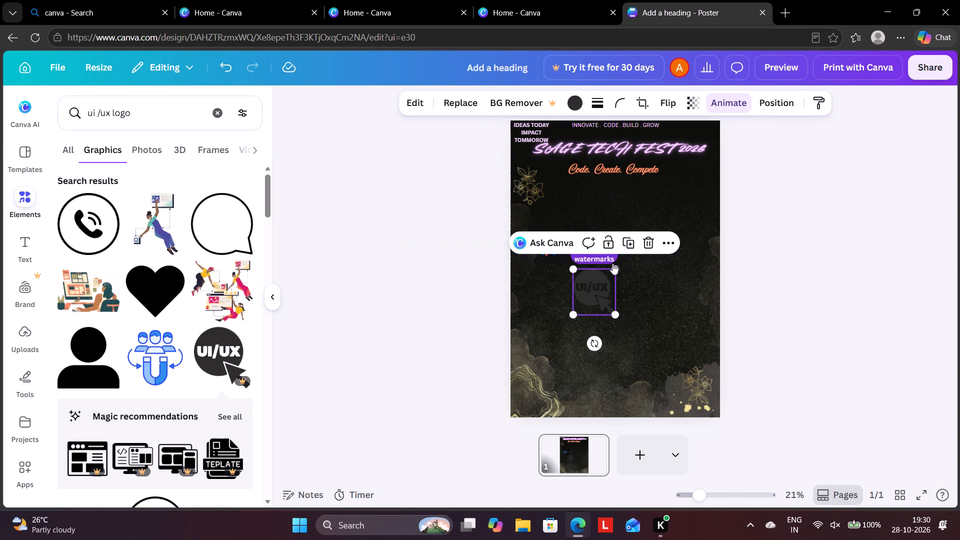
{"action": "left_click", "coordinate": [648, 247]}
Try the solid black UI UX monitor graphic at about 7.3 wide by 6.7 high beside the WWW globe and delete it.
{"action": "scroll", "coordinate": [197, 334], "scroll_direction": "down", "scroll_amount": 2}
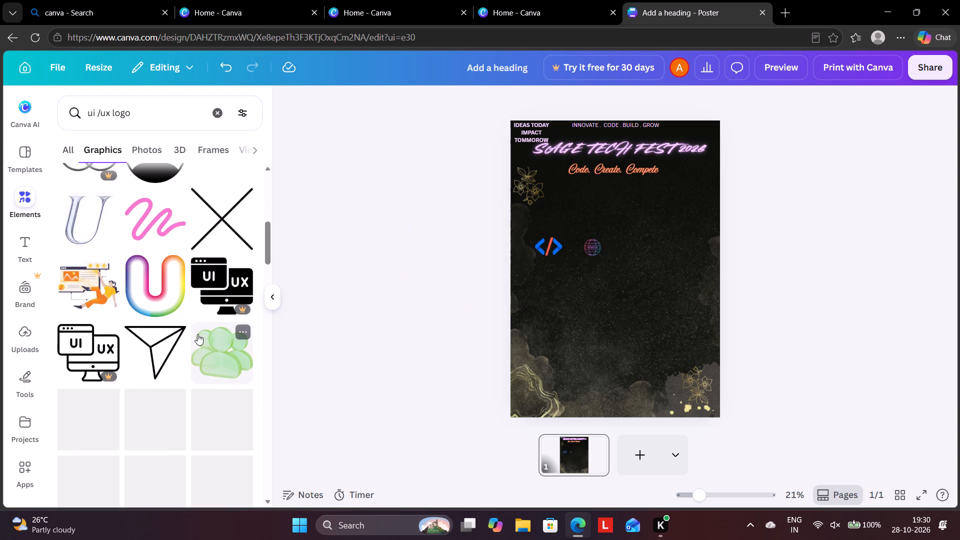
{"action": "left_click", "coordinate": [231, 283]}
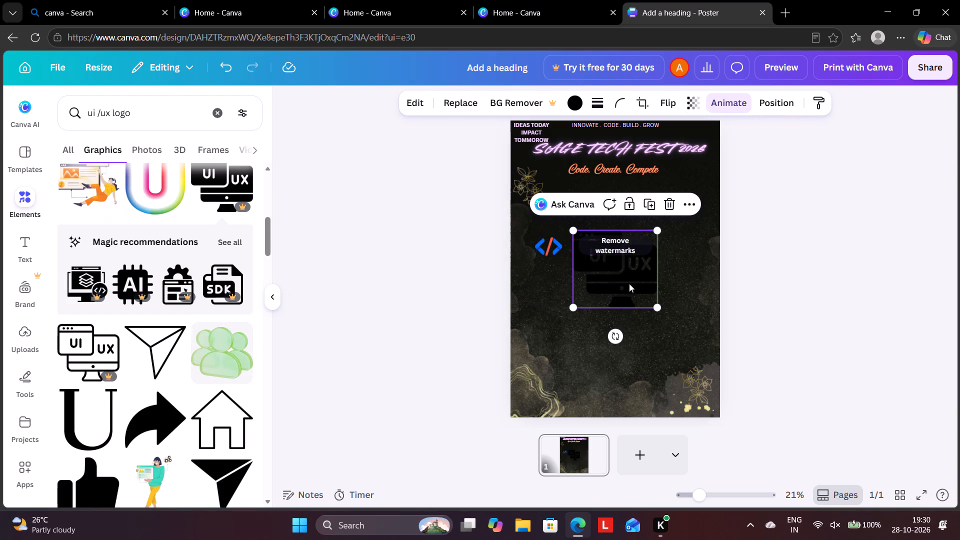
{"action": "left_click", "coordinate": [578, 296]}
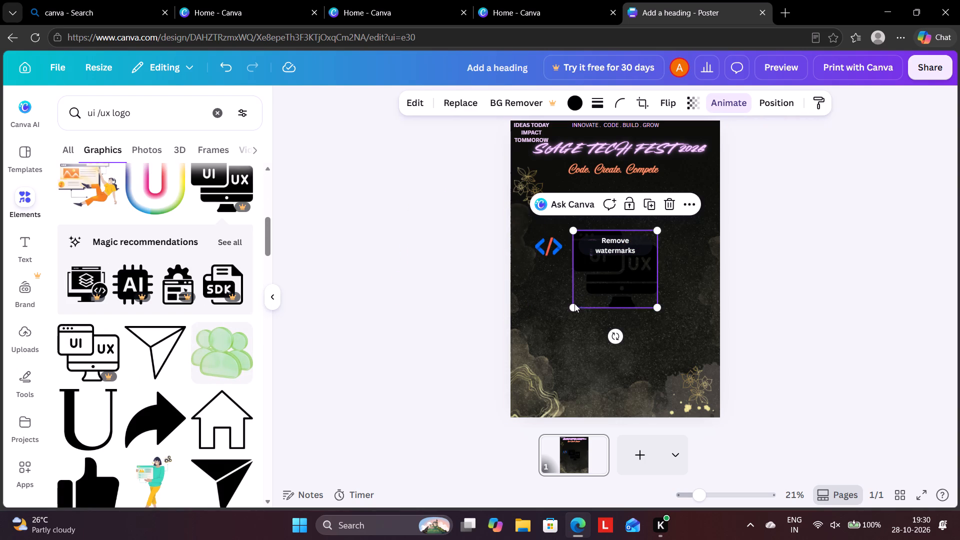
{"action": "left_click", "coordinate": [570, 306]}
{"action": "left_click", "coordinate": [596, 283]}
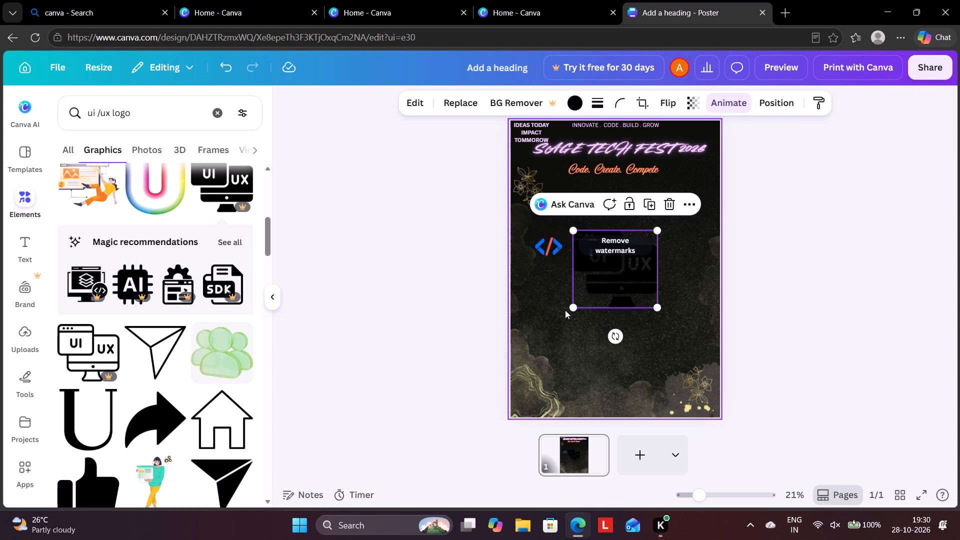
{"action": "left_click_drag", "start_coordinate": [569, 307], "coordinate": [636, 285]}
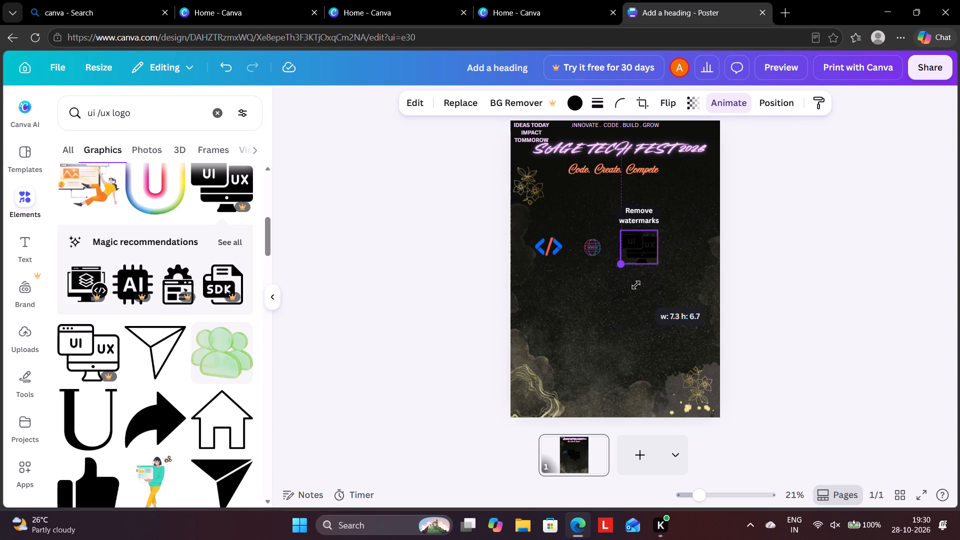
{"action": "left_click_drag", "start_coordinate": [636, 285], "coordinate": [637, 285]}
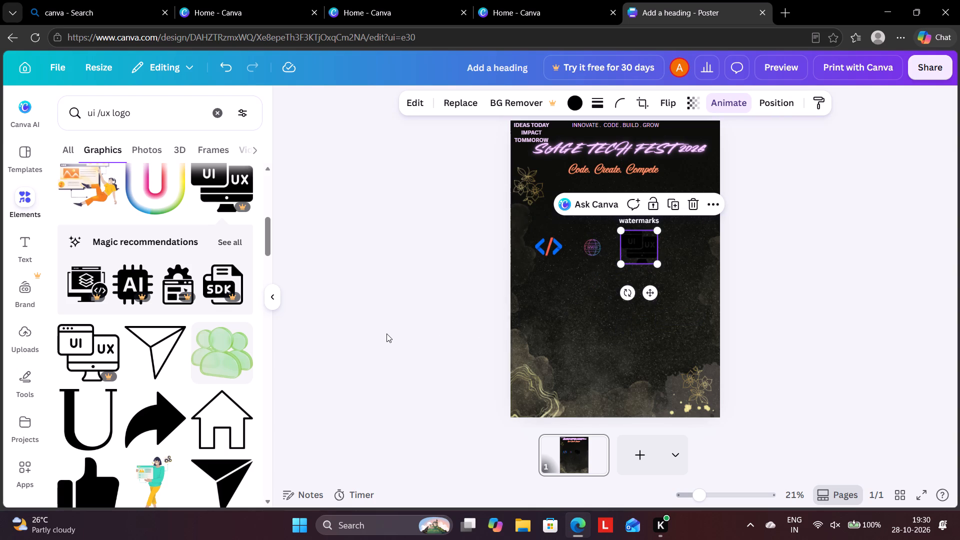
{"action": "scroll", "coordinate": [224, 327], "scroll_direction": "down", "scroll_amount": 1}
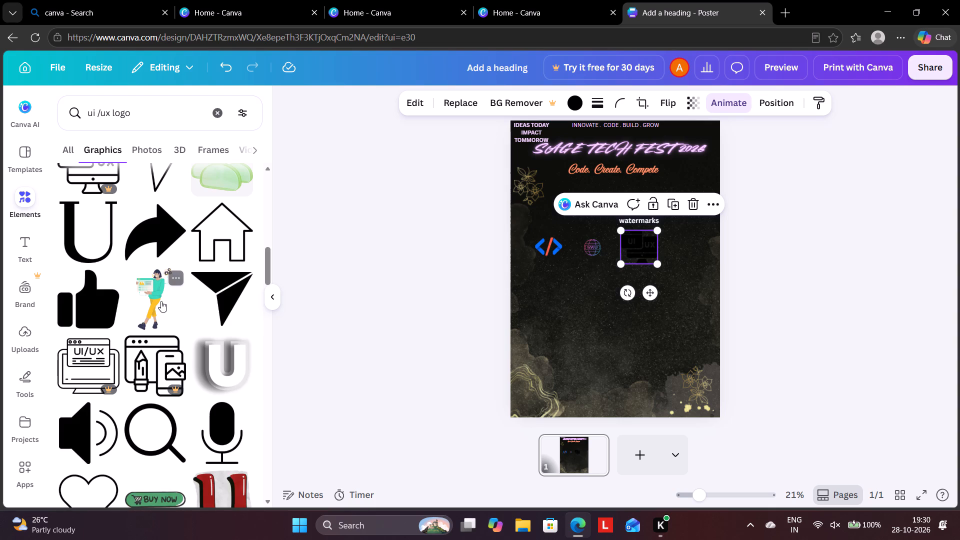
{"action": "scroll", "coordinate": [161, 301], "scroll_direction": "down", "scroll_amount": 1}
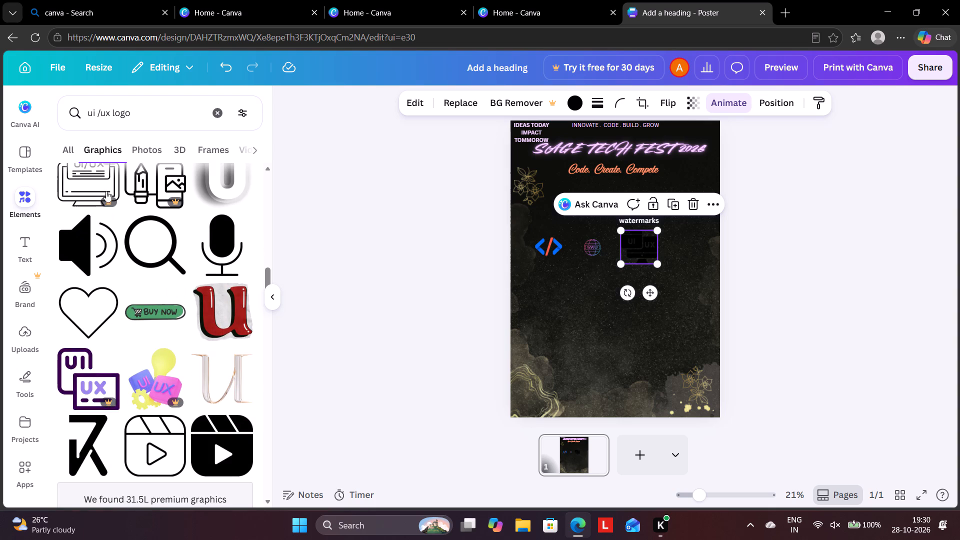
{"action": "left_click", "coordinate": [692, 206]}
Add the outlined UI/UX computer monitor graphic and shrink it to sit just right of the WWW globe.
{"action": "left_click", "coordinate": [79, 178]}
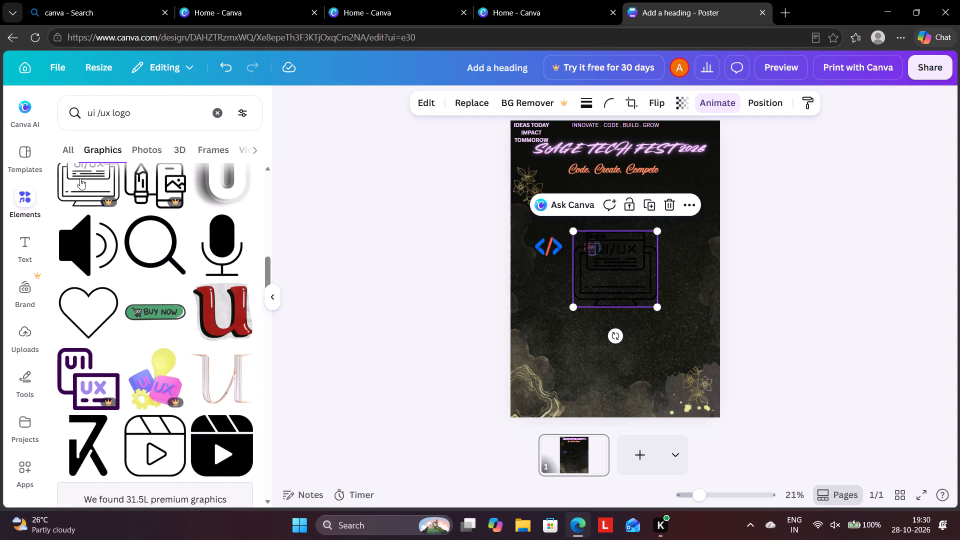
{"action": "left_click_drag", "start_coordinate": [573, 303], "coordinate": [594, 287]}
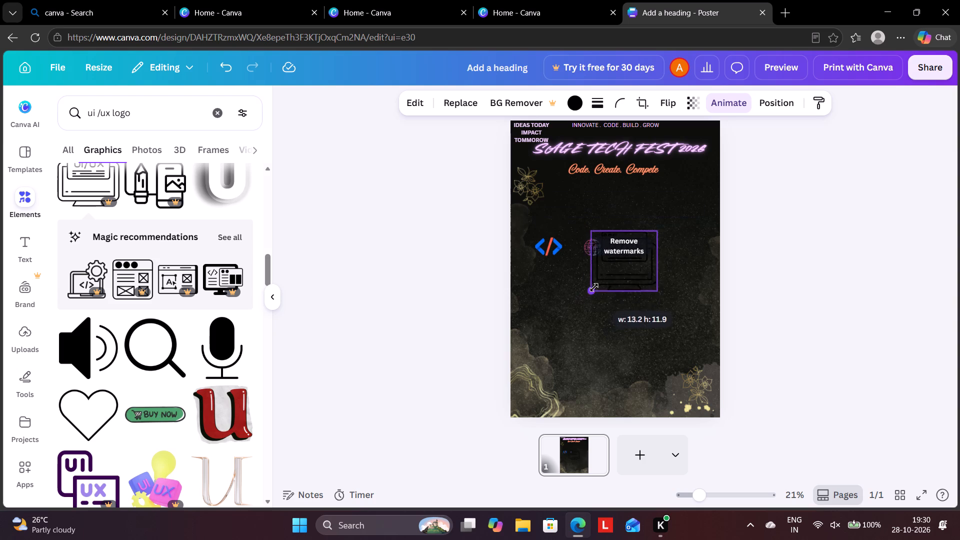
{"action": "left_click_drag", "start_coordinate": [594, 287], "coordinate": [619, 264]}
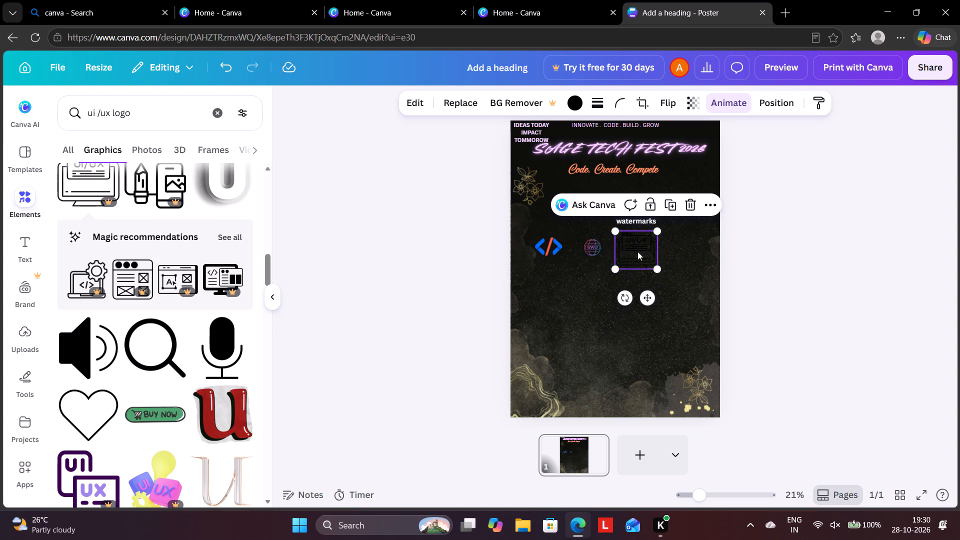
Recolour the outlined UI/UX monitor graphic light blue from the default solid colours.
{"action": "left_click", "coordinate": [637, 251]}
{"action": "left_click", "coordinate": [640, 244]}
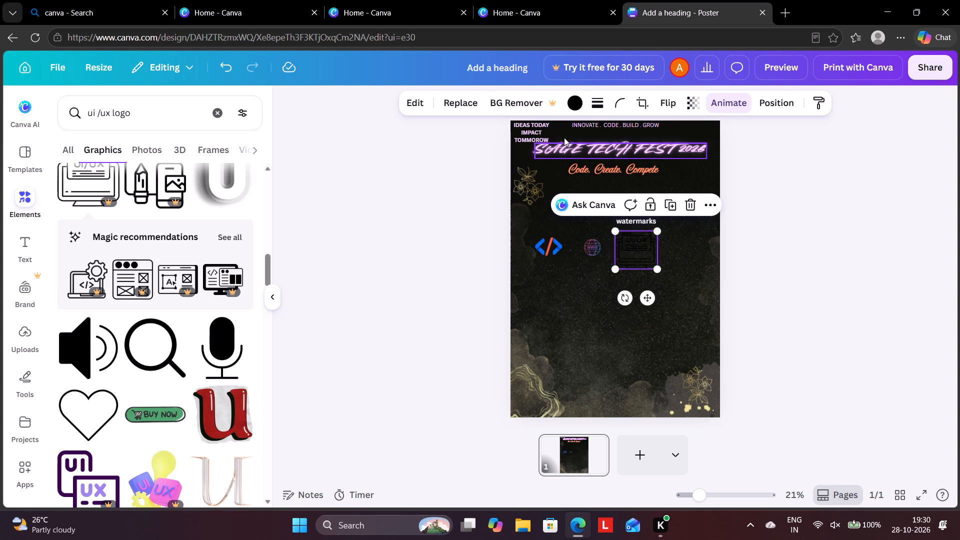
{"action": "left_click", "coordinate": [574, 105]}
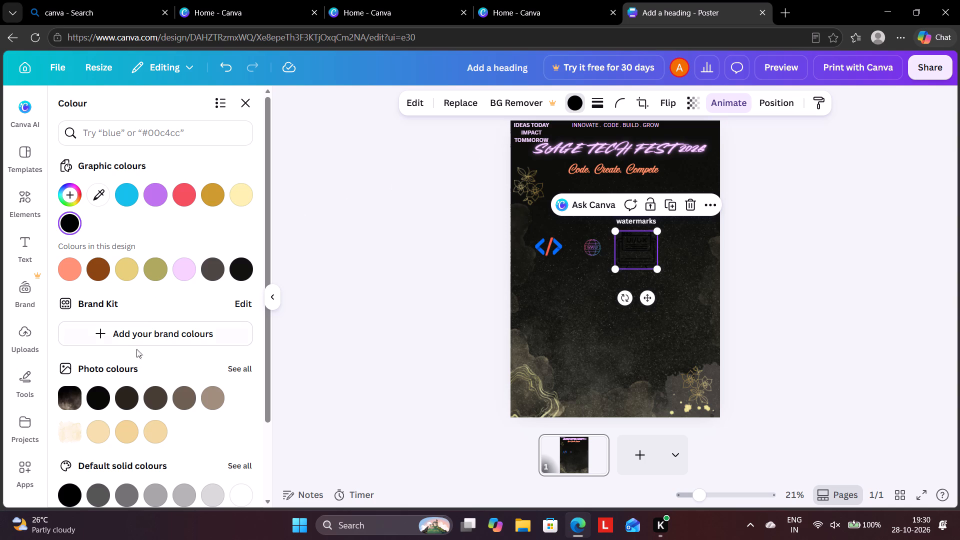
{"action": "scroll", "coordinate": [134, 362], "scroll_direction": "down", "scroll_amount": 2}
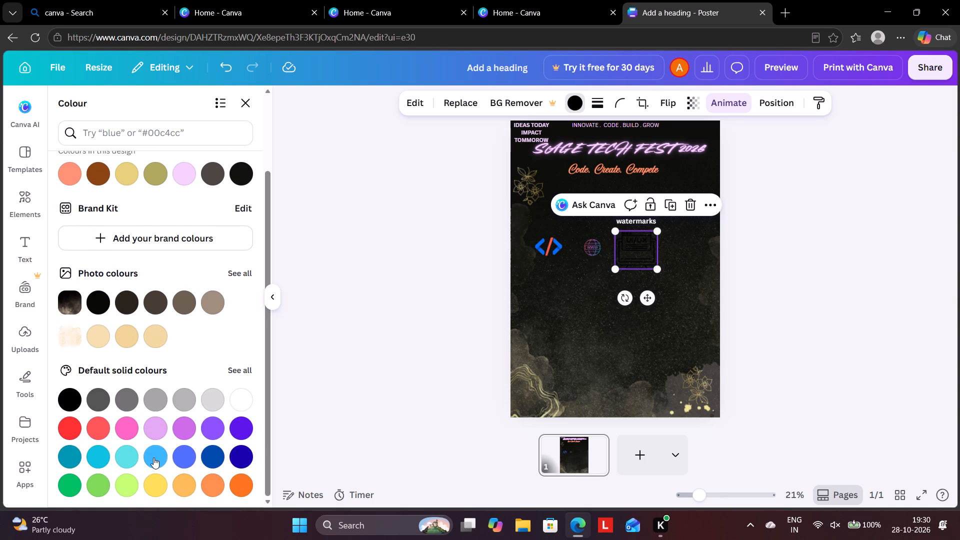
{"action": "left_click", "coordinate": [153, 457]}
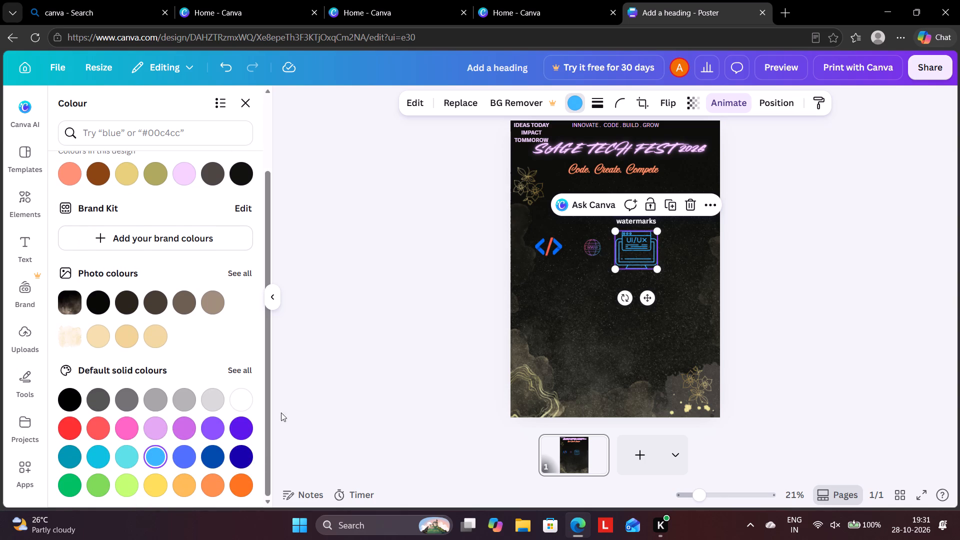
{"action": "left_click", "coordinate": [379, 327]}
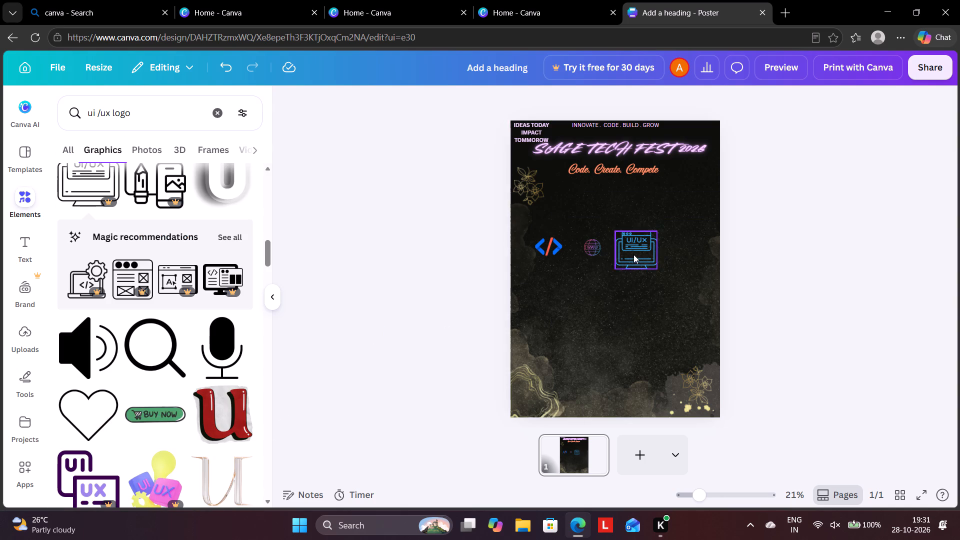
Shrink the light blue UI/UX monitor graphic to nearly logo size and place it level with the WWW globe.
{"action": "left_click", "coordinate": [633, 254]}
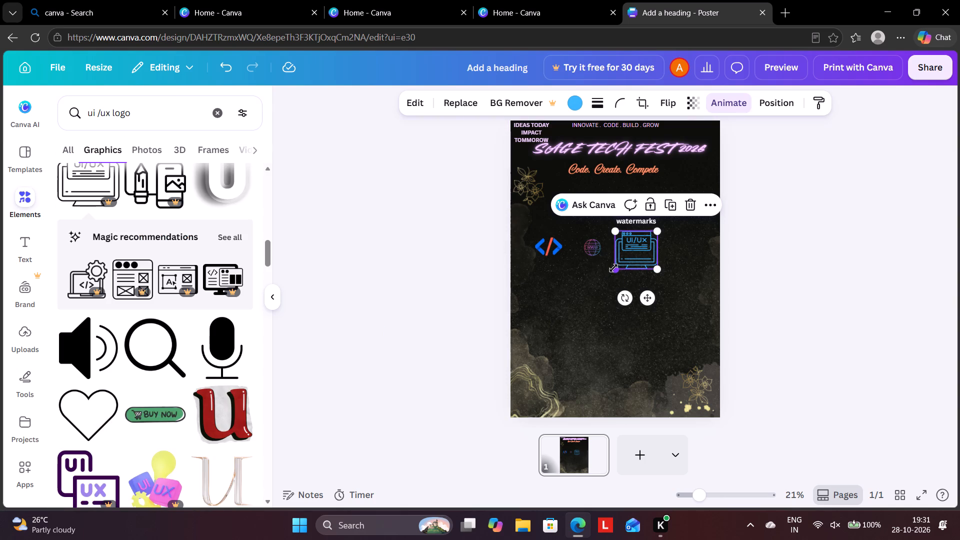
{"action": "left_click_drag", "start_coordinate": [615, 269], "coordinate": [625, 261]}
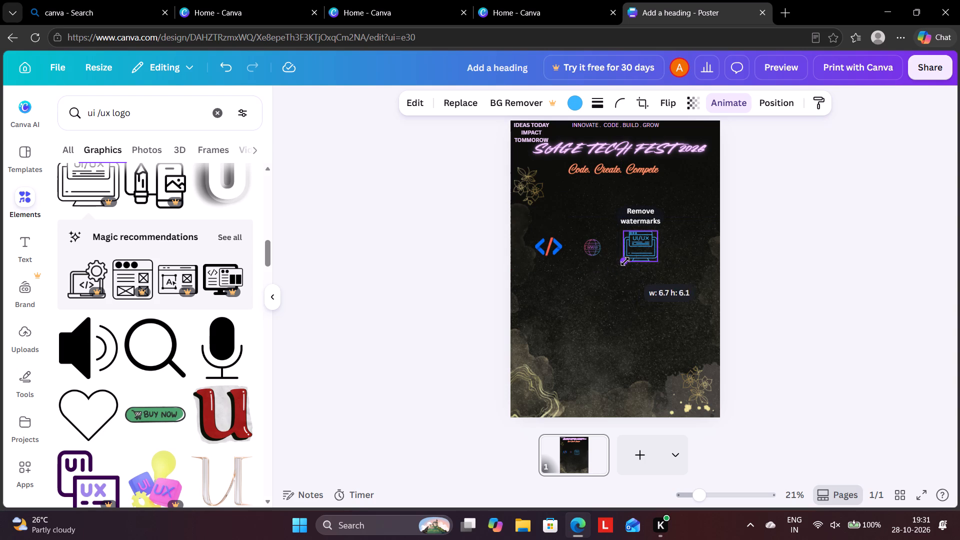
{"action": "left_click_drag", "start_coordinate": [625, 261], "coordinate": [627, 259]}
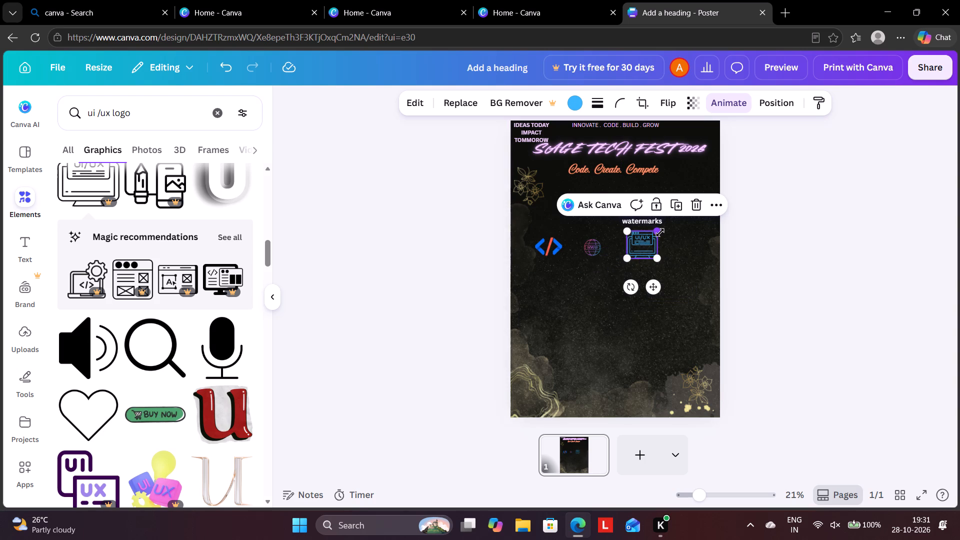
{"action": "left_click_drag", "start_coordinate": [659, 232], "coordinate": [653, 241]}
{"action": "left_click_drag", "start_coordinate": [636, 246], "coordinate": [631, 246]}
{"action": "left_click", "coordinate": [427, 279]}
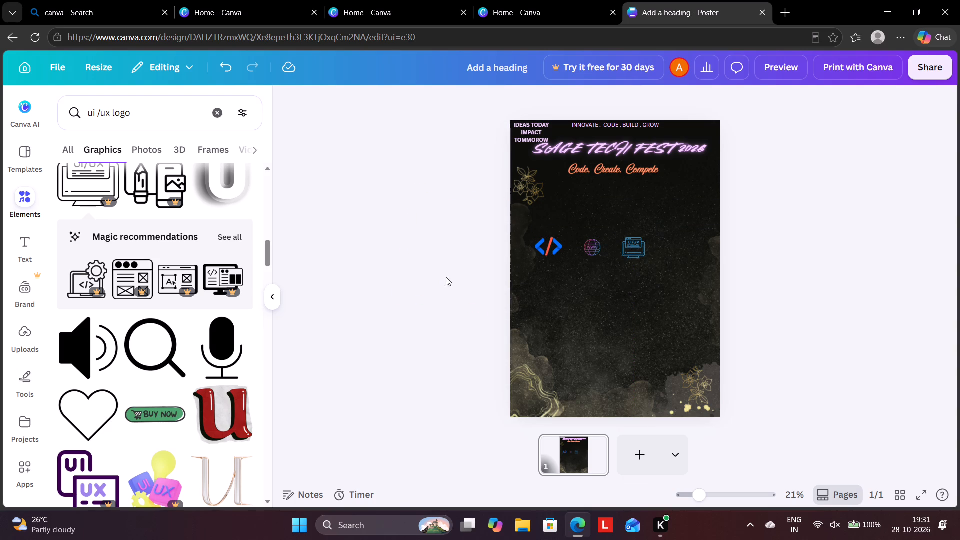
Search the graphics for "al mi logo" and browse the results for a suitable logo.
{"action": "left_click", "coordinate": [109, 119]}
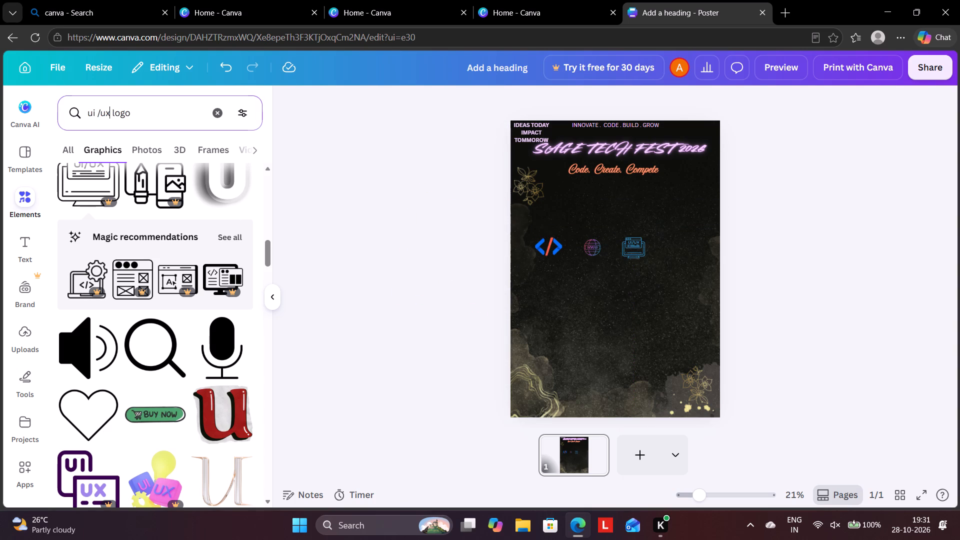
{"action": "key", "text": "BackSpace"}
{"action": "key", "text": "BackSpace"}
{"action": "key", "text": "BackSpace"}
{"action": "key", "text": "BackSpace"}
{"action": "key", "text": "BackSpace"}
{"action": "key", "text": "BackSpace"}
{"action": "key", "text": "BackSpace"}
{"action": "key", "text": "BackSpace"}
{"action": "key", "text": "BackSpace"}
{"action": "key", "text": "BackSpace"}
{"action": "key", "text": "BackSpace"}
{"action": "key", "text": "BackSpace"}
{"action": "key", "text": "BackSpace"}
{"action": "key", "text": "BackSpace"}
{"action": "key", "text": "BackSpace"}
{"action": "key", "text": "BackSpace"}
{"action": "key", "text": "BackSpace"}
{"action": "key", "text": "BackSpace"}
{"action": "key", "text": "BackSpace"}
{"action": "key", "text": "BackSpace"}
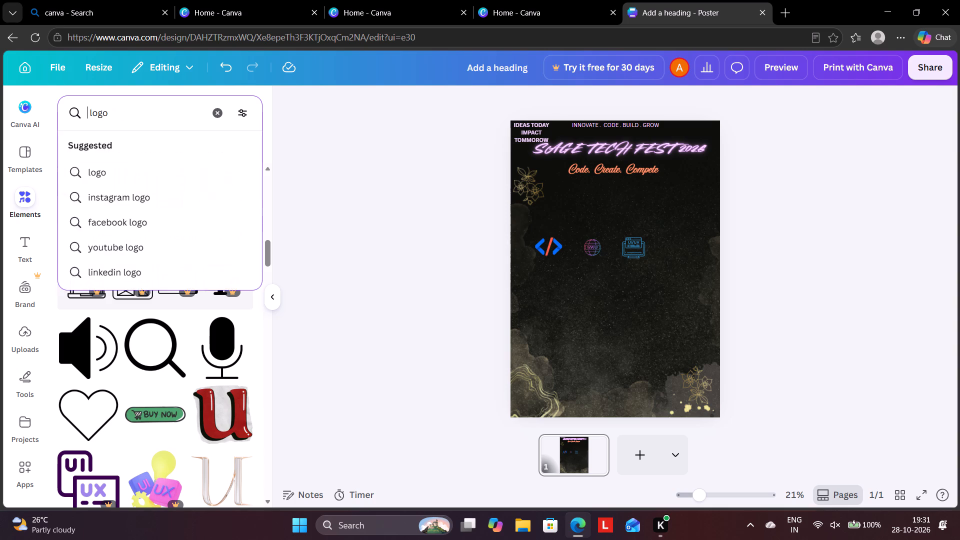
{"action": "type", "text": "al"}
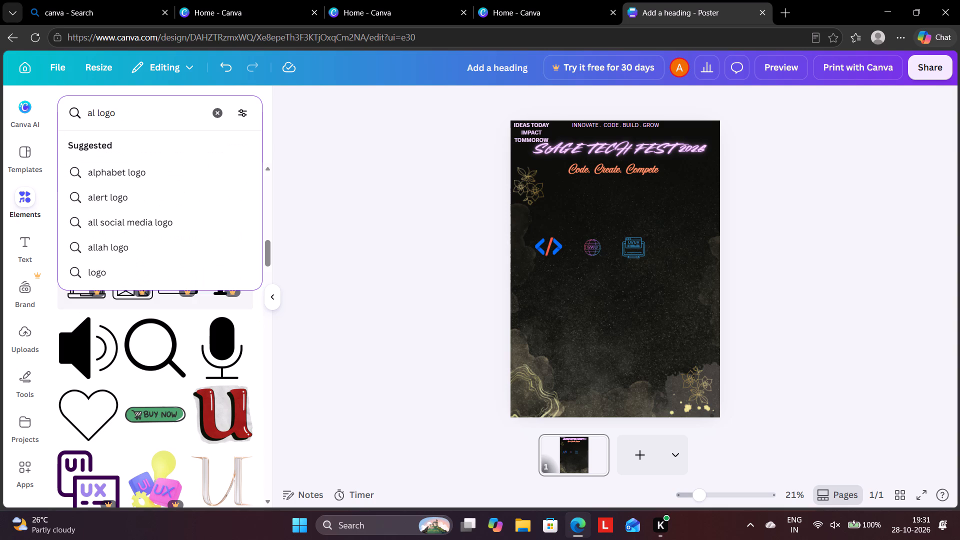
{"action": "key", "text": "space"}
{"action": "type", "text": "mi"}
{"action": "key", "text": "Return"}
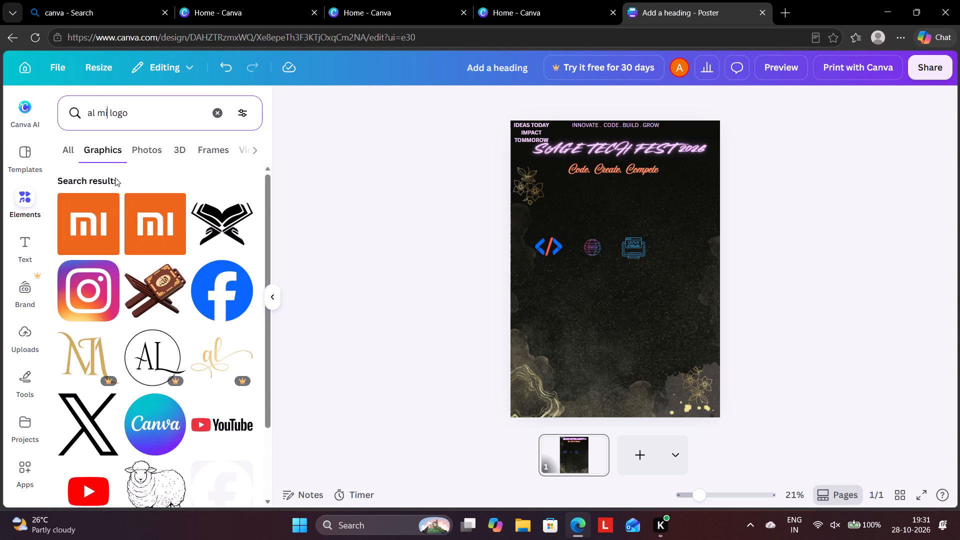
{"action": "scroll", "coordinate": [119, 193], "scroll_direction": "down", "scroll_amount": 3}
{"action": "scroll", "coordinate": [114, 204], "scroll_direction": "up", "scroll_amount": 1}
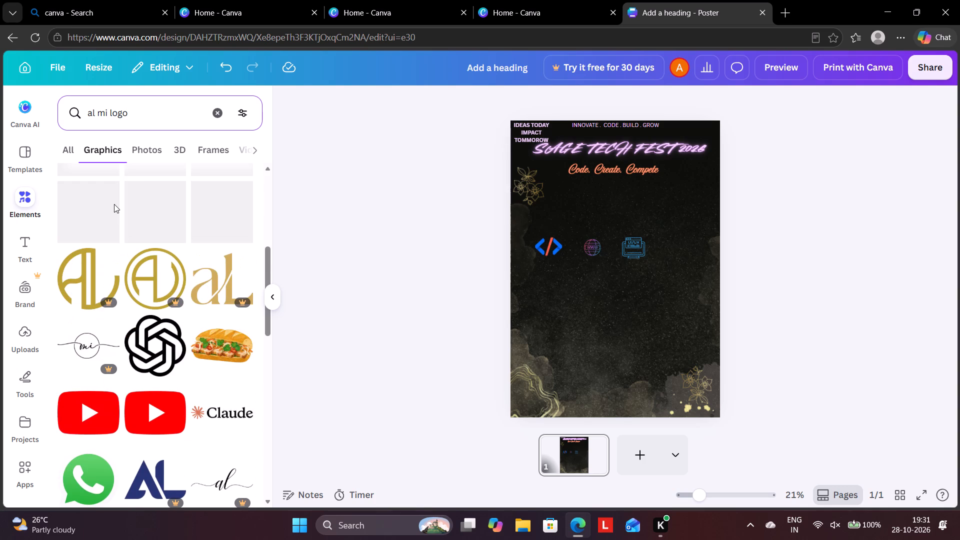
{"action": "scroll", "coordinate": [114, 204], "scroll_direction": "down", "scroll_amount": 2}
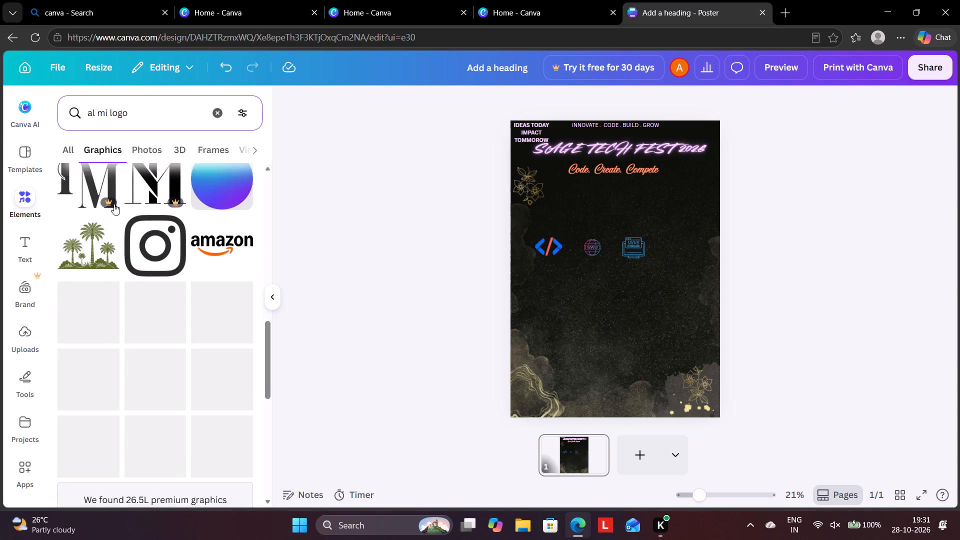
{"action": "scroll", "coordinate": [114, 204], "scroll_direction": "down", "scroll_amount": 2}
{"action": "scroll", "coordinate": [118, 205], "scroll_direction": "up", "scroll_amount": 1}
{"action": "scroll", "coordinate": [118, 205], "scroll_direction": "down", "scroll_amount": 1}
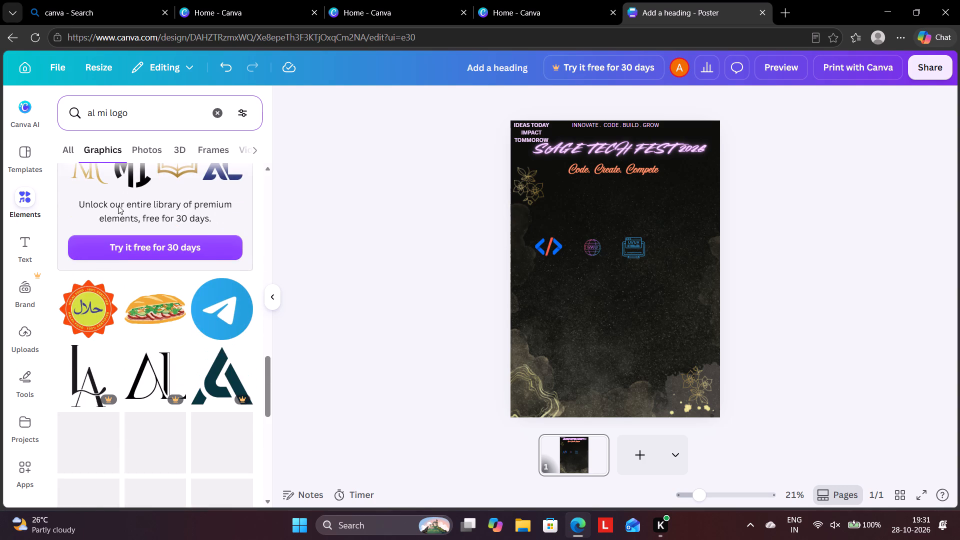
{"action": "scroll", "coordinate": [118, 205], "scroll_direction": "down", "scroll_amount": 4}
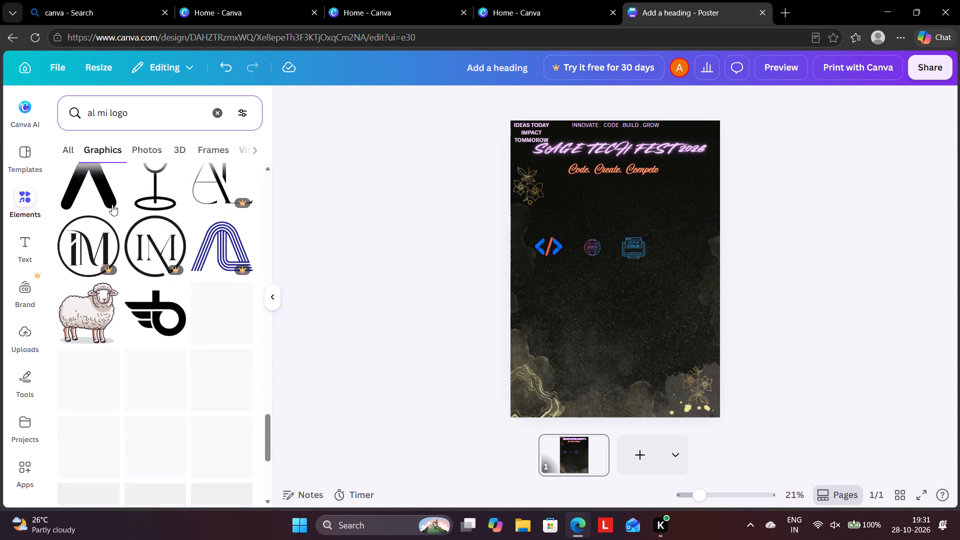
{"action": "scroll", "coordinate": [112, 204], "scroll_direction": "down", "scroll_amount": 1}
{"action": "scroll", "coordinate": [112, 204], "scroll_direction": "up", "scroll_amount": 15}
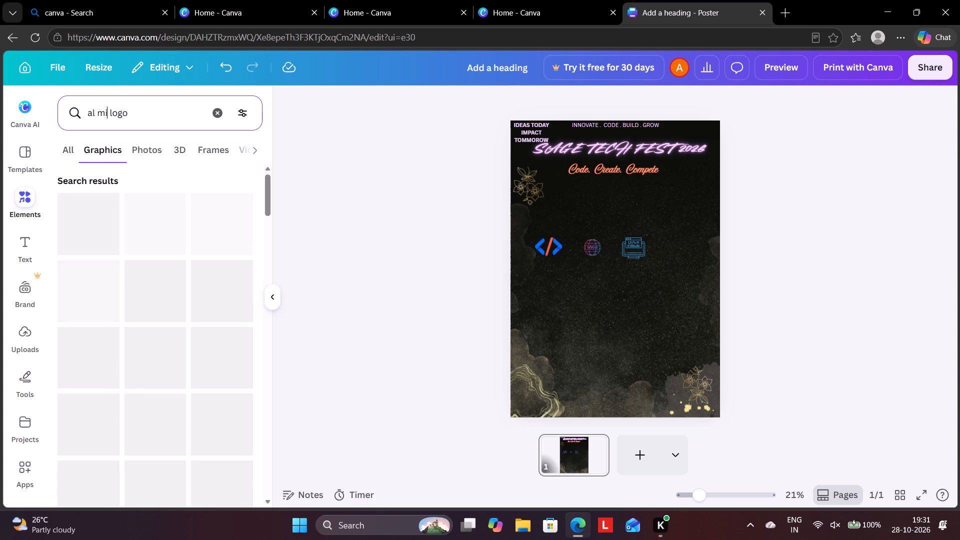
Search the graphics for "al /mi logo".
{"action": "left_click", "coordinate": [96, 114]}
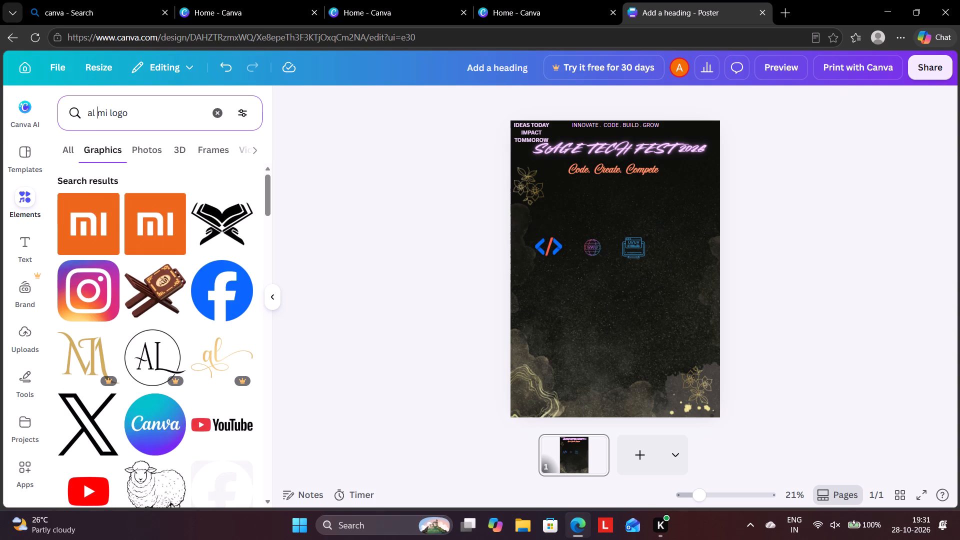
{"action": "key", "text": "slash"}
{"action": "key", "text": "Return"}
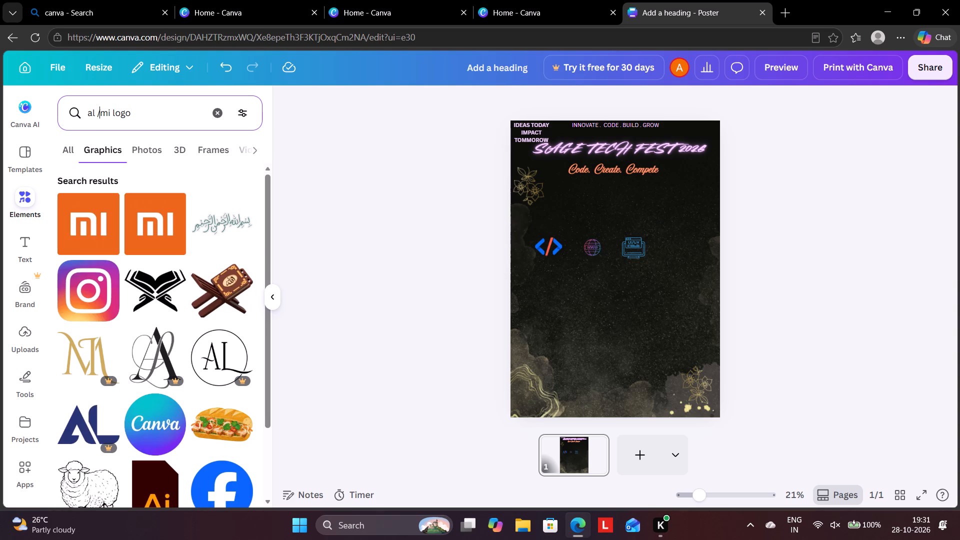
Search for "al /ml logo" and look through the graphics and photo results.
{"action": "left_click_drag", "start_coordinate": [110, 109], "coordinate": [111, 114]}
{"action": "key", "text": "BackSpace"}
{"action": "key", "text": "l"}
{"action": "key", "text": "Return"}
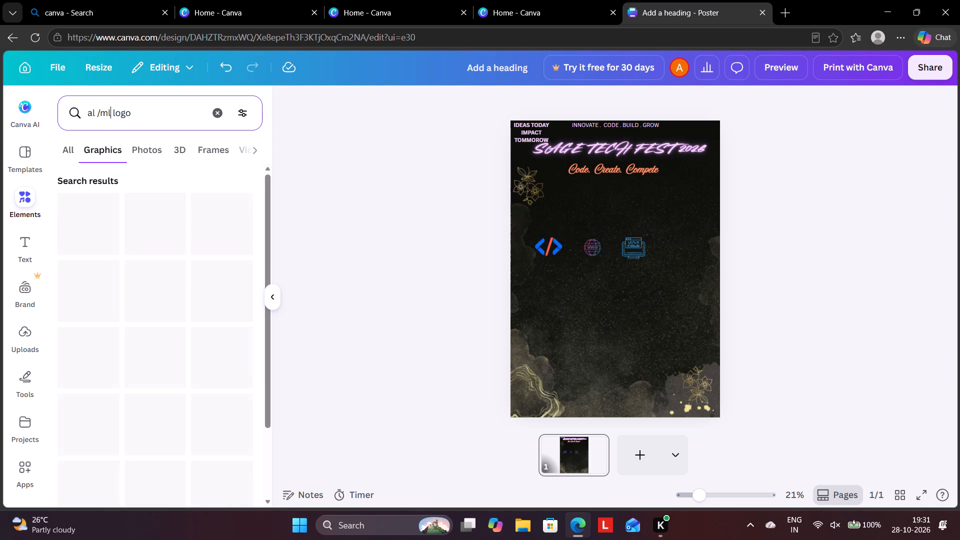
{"action": "scroll", "coordinate": [164, 294], "scroll_direction": "down", "scroll_amount": 1}
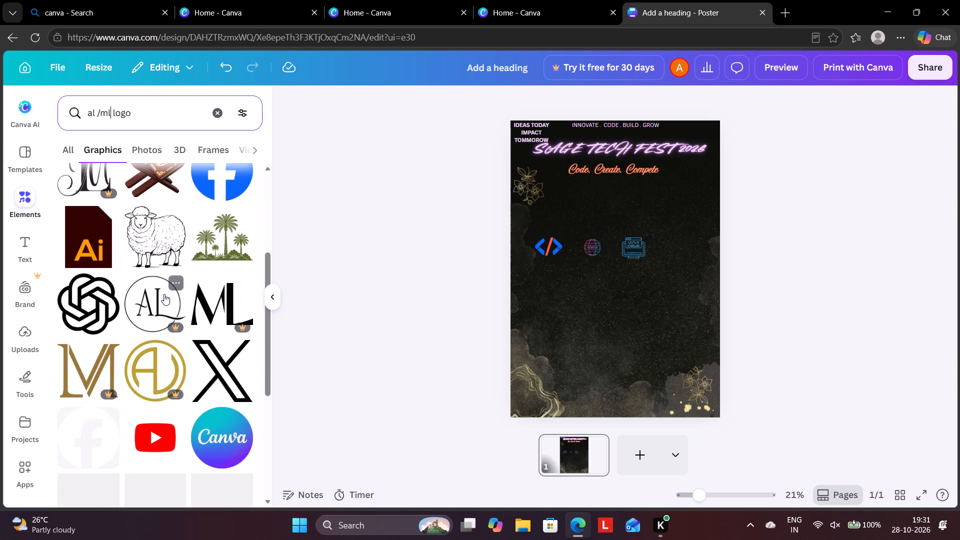
{"action": "scroll", "coordinate": [149, 303], "scroll_direction": "down", "scroll_amount": 3}
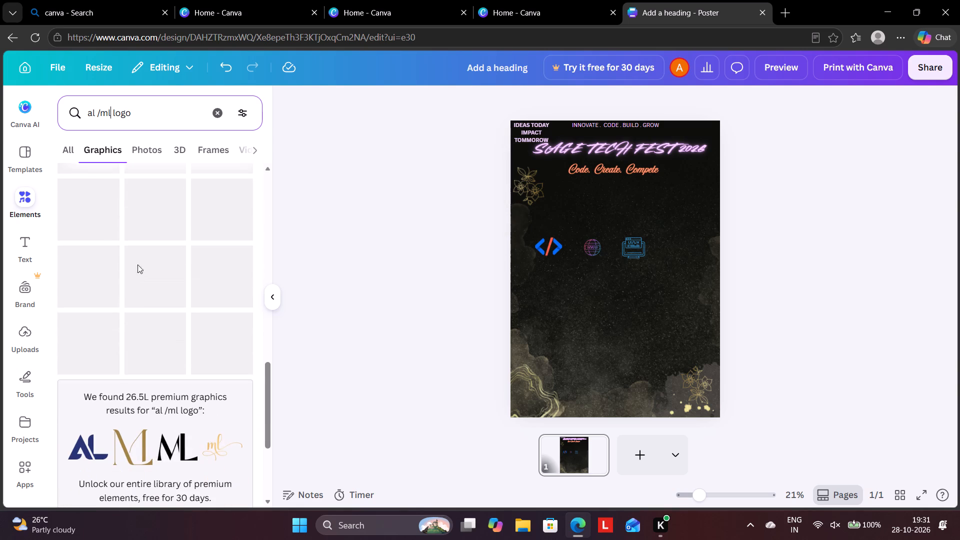
{"action": "scroll", "coordinate": [212, 293], "scroll_direction": "down", "scroll_amount": 2}
{"action": "scroll", "coordinate": [140, 307], "scroll_direction": "down", "scroll_amount": 2}
{"action": "scroll", "coordinate": [140, 307], "scroll_direction": "up", "scroll_amount": 6}
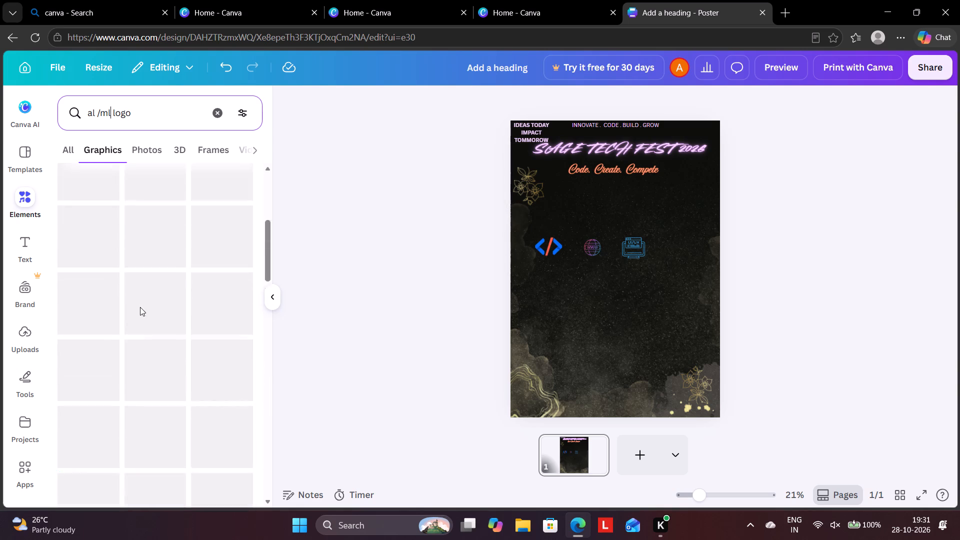
{"action": "scroll", "coordinate": [140, 307], "scroll_direction": "up", "scroll_amount": 11}
{"action": "left_click", "coordinate": [135, 145]}
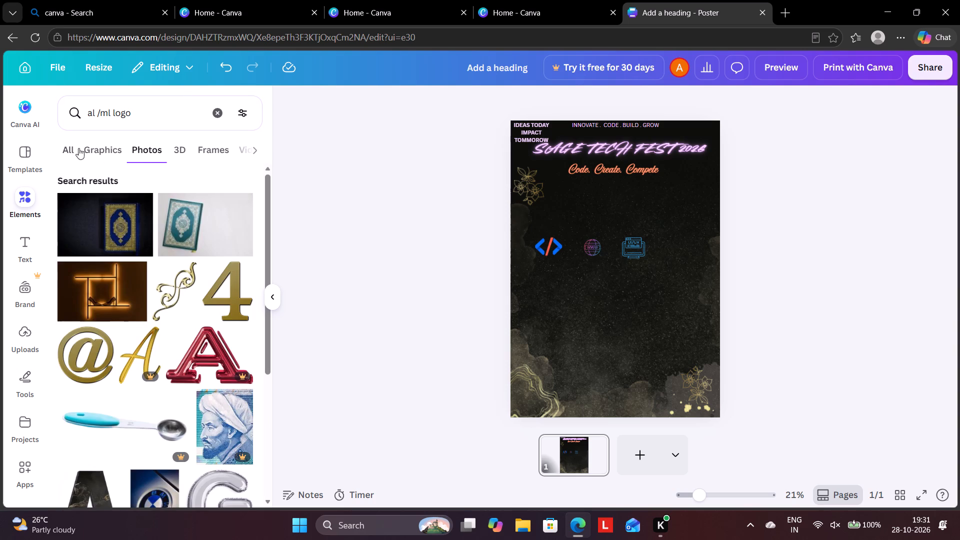
{"action": "left_click", "coordinate": [100, 148]}
Search for "al logo" and look through the graphics, photo and 3D results.
{"action": "left_click", "coordinate": [108, 109]}
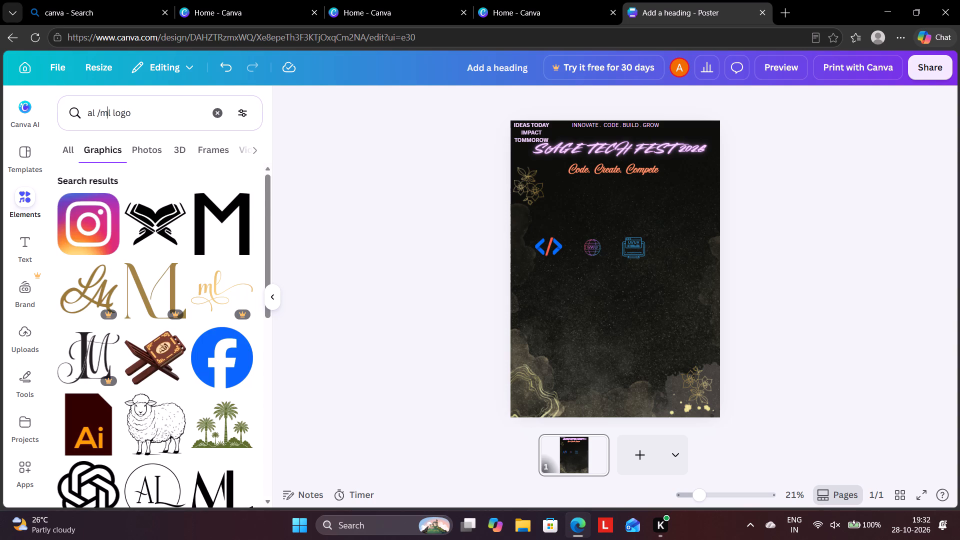
{"action": "key", "text": "BackSpace"}
{"action": "key", "text": "BackSpace"}
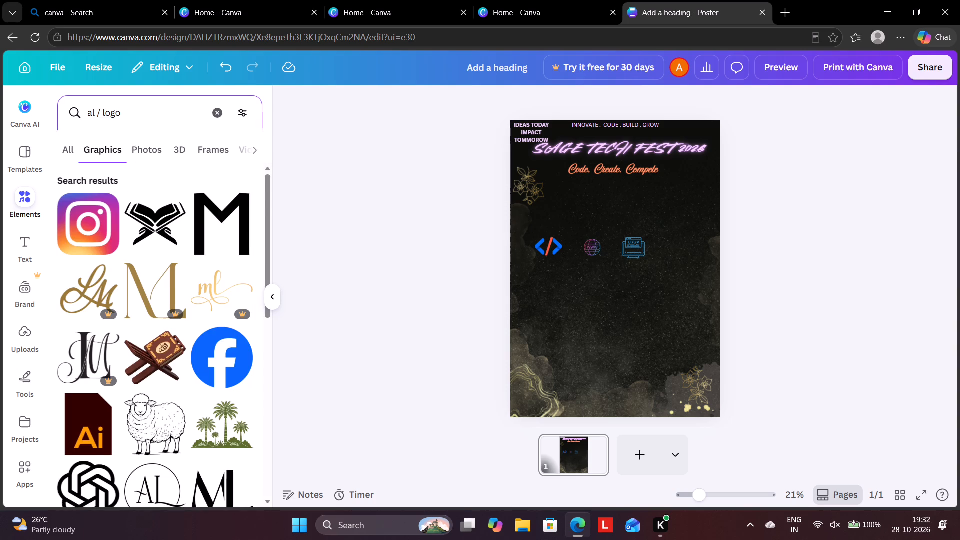
{"action": "key", "text": "BackSpace"}
{"action": "key", "text": "BackSpace"}
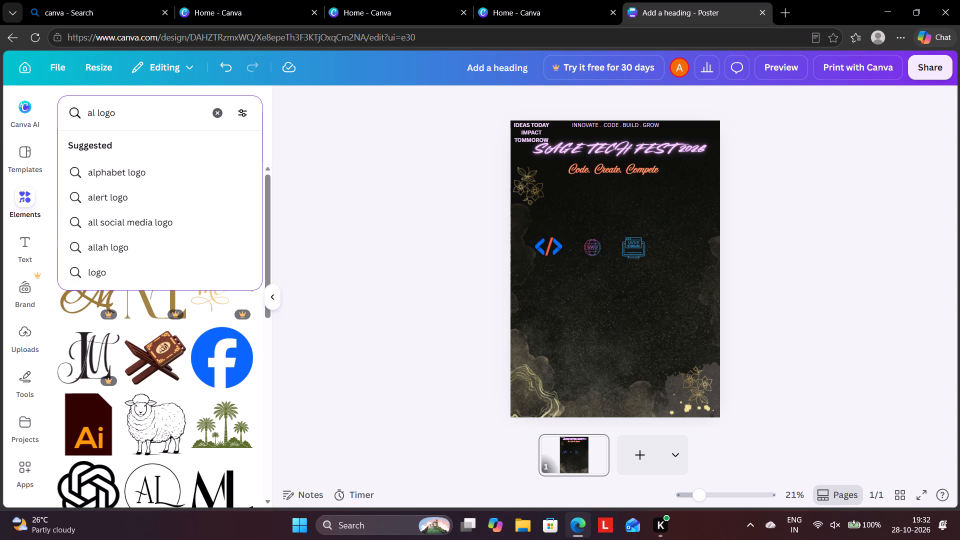
{"action": "key", "text": "Return"}
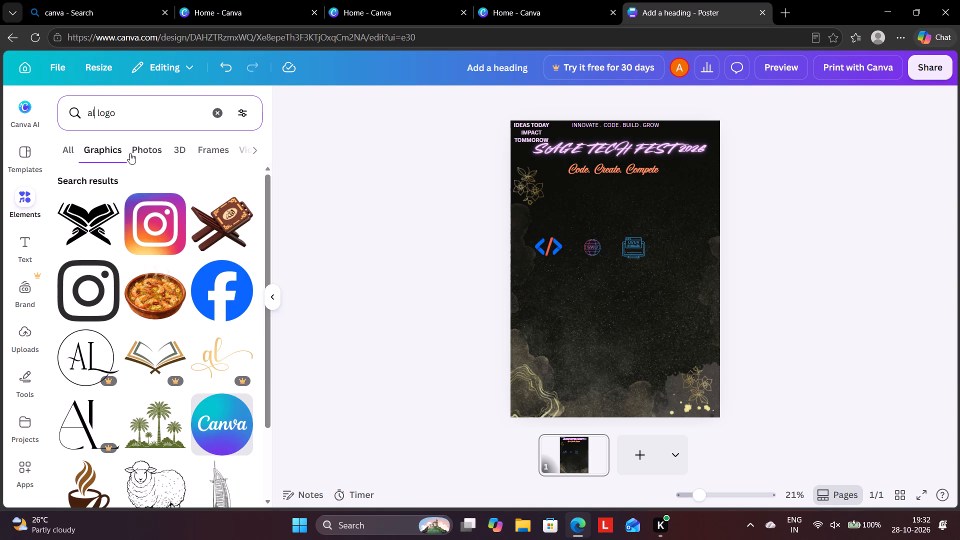
{"action": "left_click", "coordinate": [143, 146]}
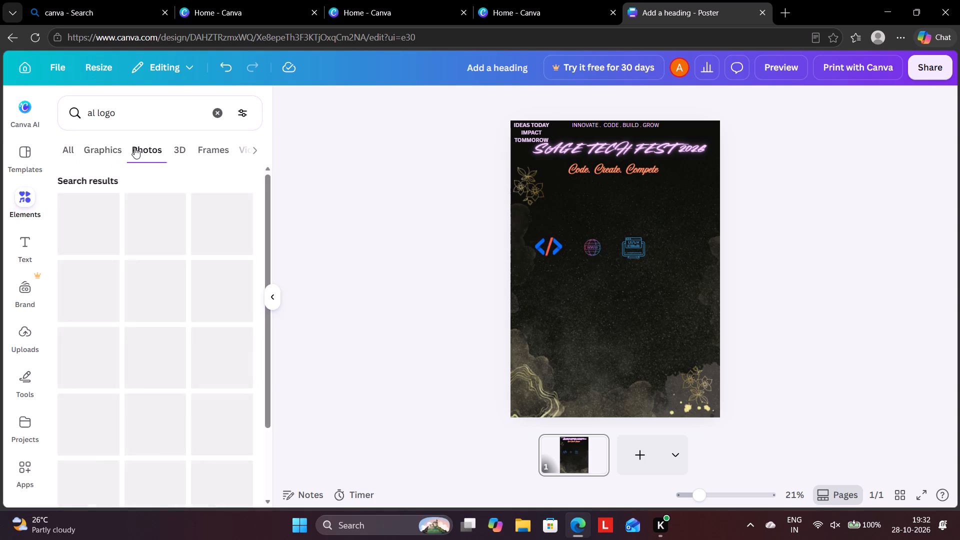
{"action": "left_click", "coordinate": [186, 154]}
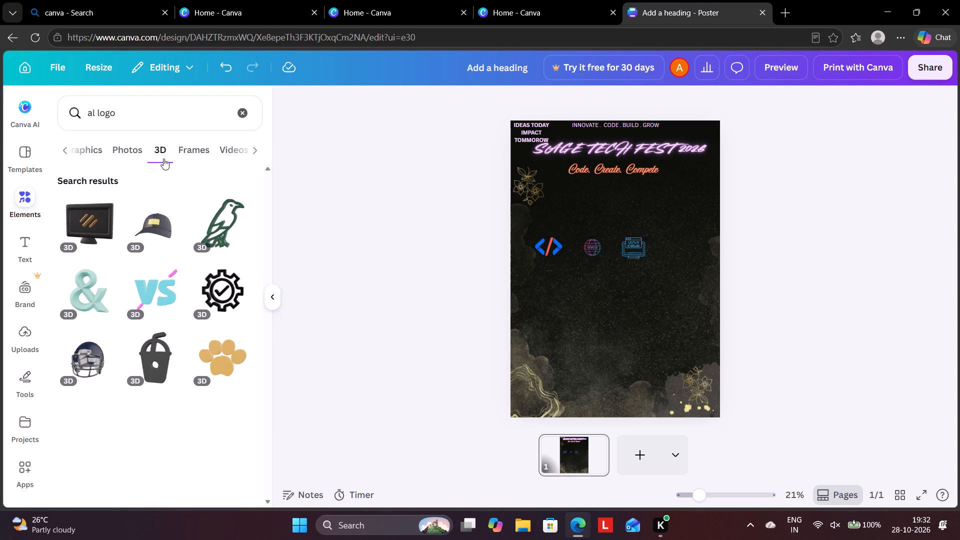
{"action": "left_click", "coordinate": [91, 154]}
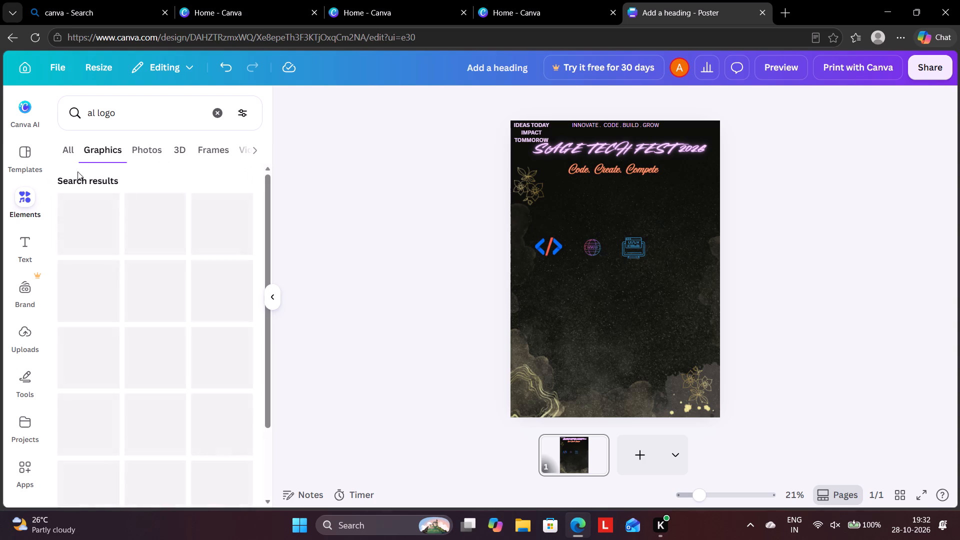
{"action": "scroll", "coordinate": [89, 242], "scroll_direction": "down", "scroll_amount": 1}
{"action": "scroll", "coordinate": [87, 248], "scroll_direction": "up", "scroll_amount": 1}
{"action": "scroll", "coordinate": [87, 248], "scroll_direction": "down", "scroll_amount": 3}
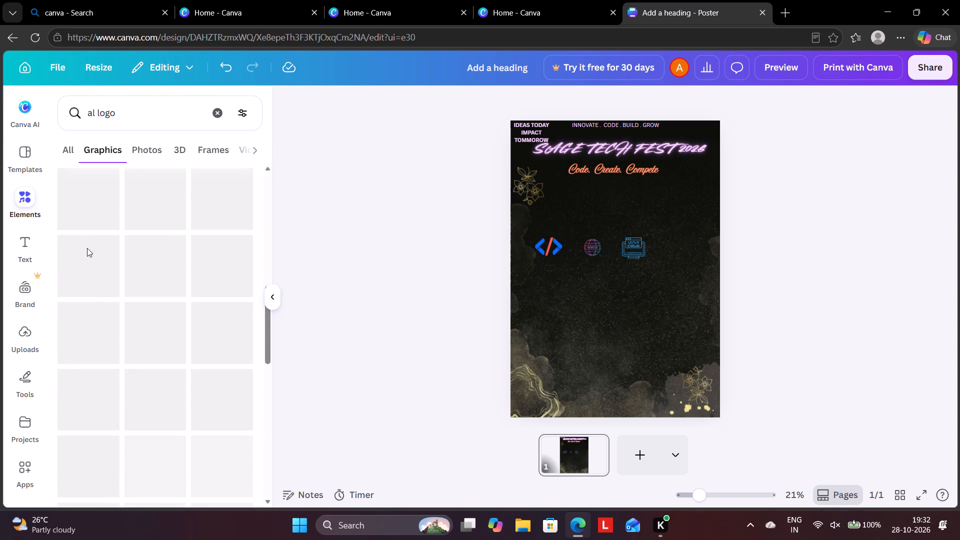
{"action": "scroll", "coordinate": [87, 247], "scroll_direction": "down", "scroll_amount": 1}
{"action": "scroll", "coordinate": [86, 247], "scroll_direction": "up", "scroll_amount": 2}
{"action": "scroll", "coordinate": [86, 247], "scroll_direction": "down", "scroll_amount": 3}
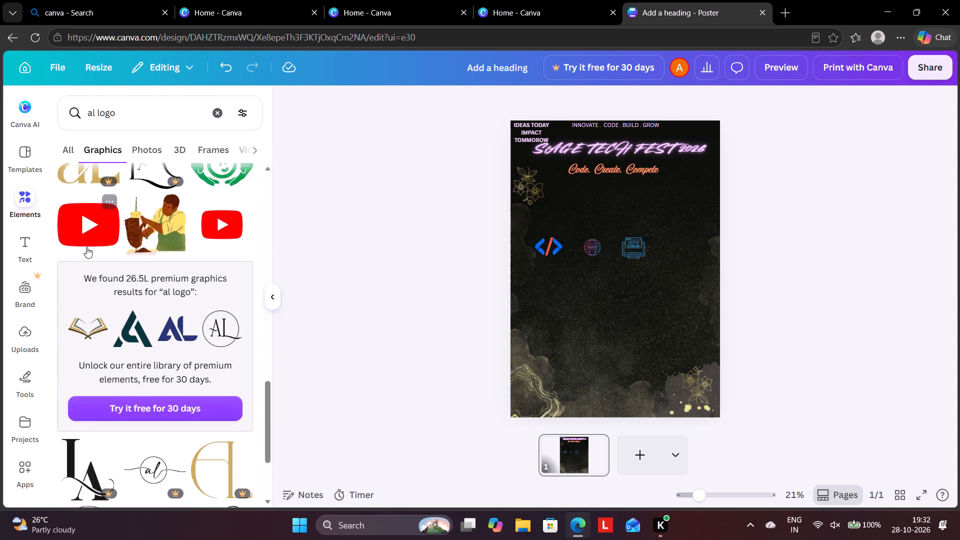
{"action": "scroll", "coordinate": [86, 247], "scroll_direction": "down", "scroll_amount": 3}
{"action": "scroll", "coordinate": [86, 247], "scroll_direction": "up", "scroll_amount": 1}
{"action": "scroll", "coordinate": [86, 247], "scroll_direction": "down", "scroll_amount": 4}
{"action": "scroll", "coordinate": [86, 246], "scroll_direction": "up", "scroll_amount": 6}
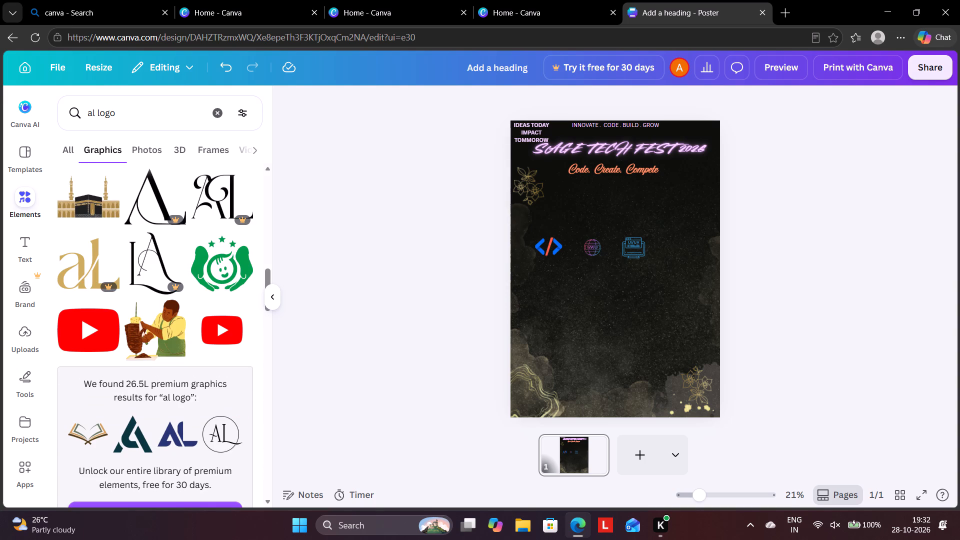
Search the graphics for "ai logo" and add the black circuit brain with a central chip to the poster.
{"action": "left_click_drag", "start_coordinate": [95, 112], "coordinate": [95, 119]}
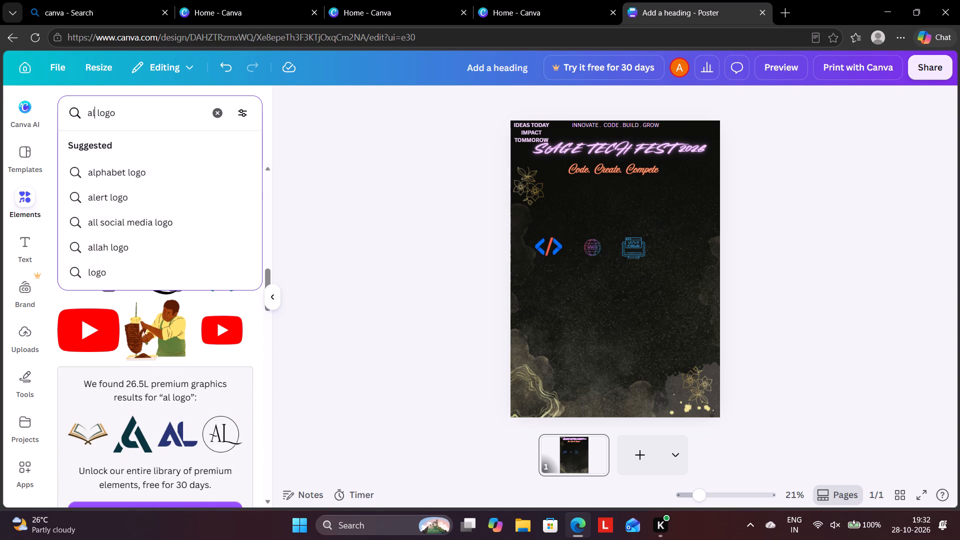
{"action": "key", "text": "BackSpace"}
{"action": "key", "text": "i"}
{"action": "key", "text": "Return"}
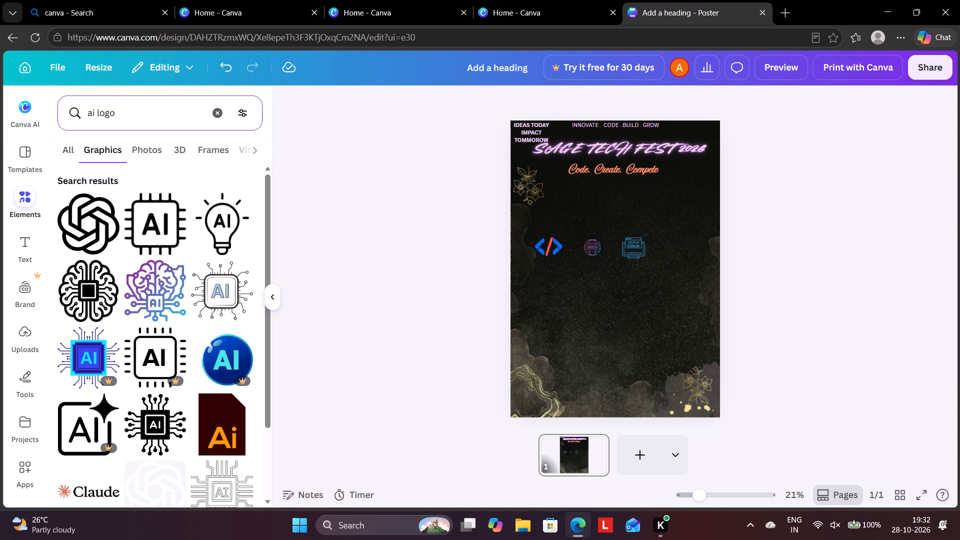
{"action": "left_click", "coordinate": [89, 288]}
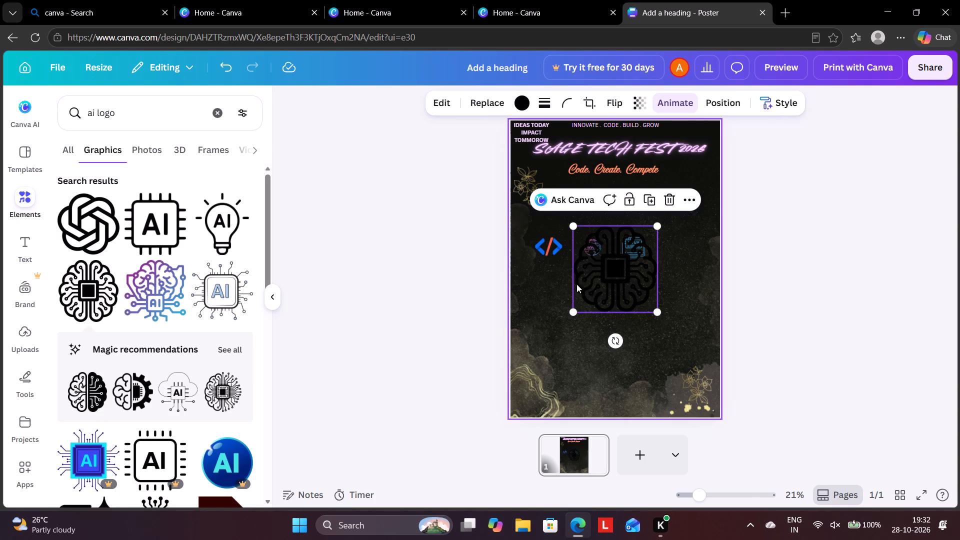
Recolour the circuit brain graphic bright red from the default solid colours.
{"action": "left_click", "coordinate": [519, 100]}
{"action": "scroll", "coordinate": [203, 368], "scroll_direction": "down", "scroll_amount": 1}
{"action": "left_click", "coordinate": [66, 426]}
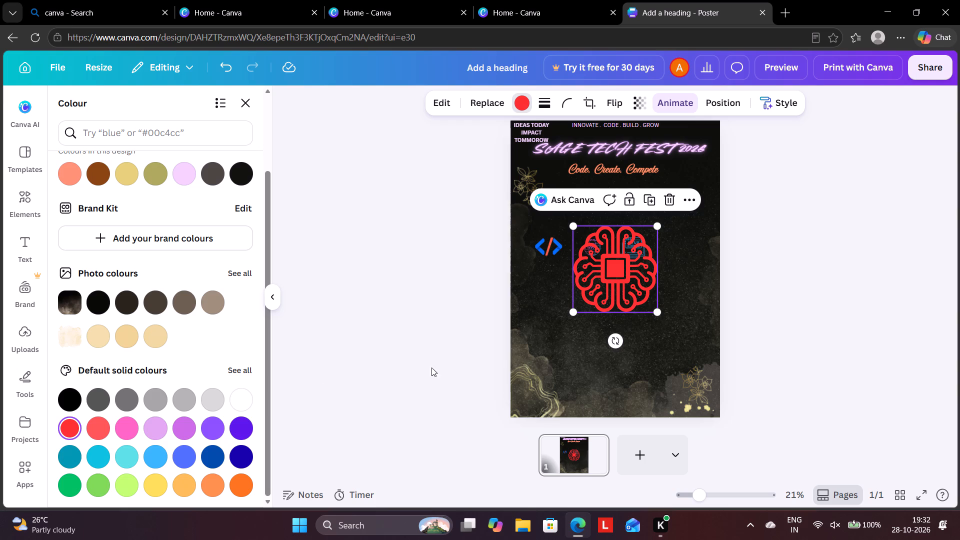
Shrink the red circuit brain to icon size and place it at the end of the logo row, aligned with the UI/UX logo.
{"action": "left_click_drag", "start_coordinate": [571, 309], "coordinate": [649, 264]}
{"action": "left_click_drag", "start_coordinate": [647, 235], "coordinate": [678, 247]}
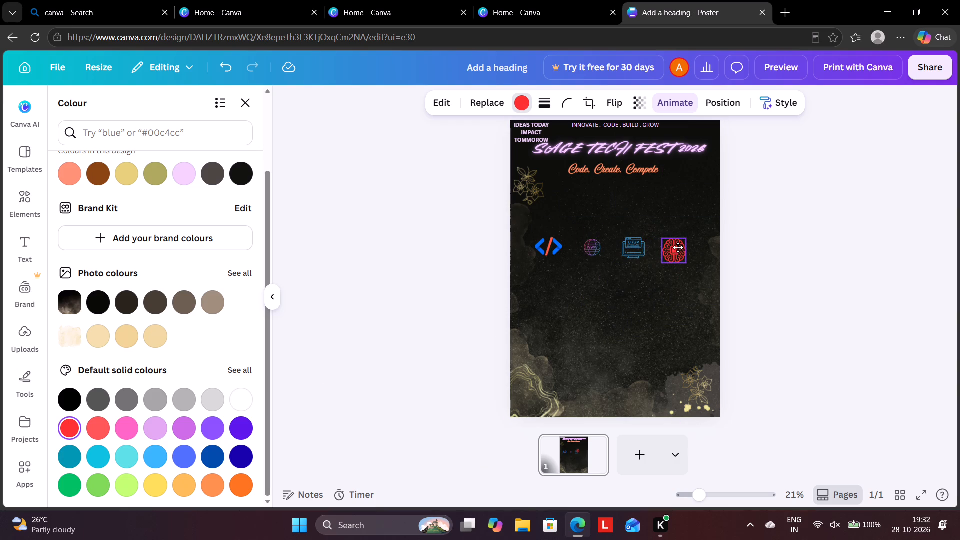
{"action": "left_click_drag", "start_coordinate": [678, 247], "coordinate": [678, 244]}
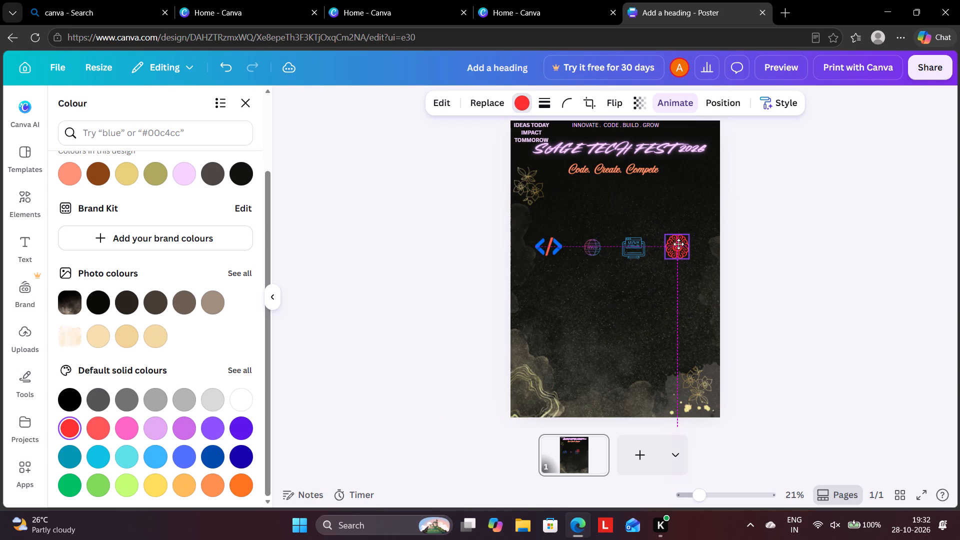
{"action": "left_click_drag", "start_coordinate": [678, 244], "coordinate": [679, 246]}
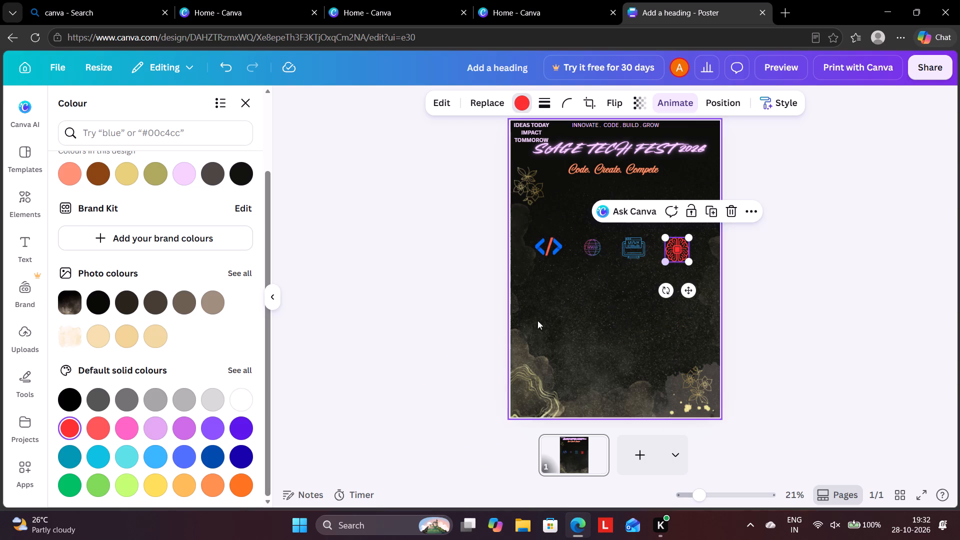
{"action": "left_click", "coordinate": [427, 317]}
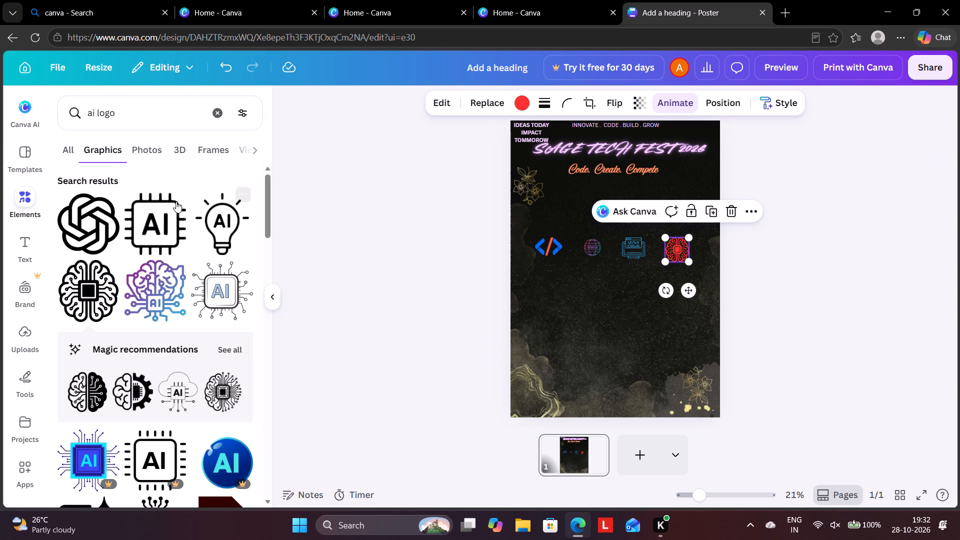
{"action": "left_click", "coordinate": [219, 115]}
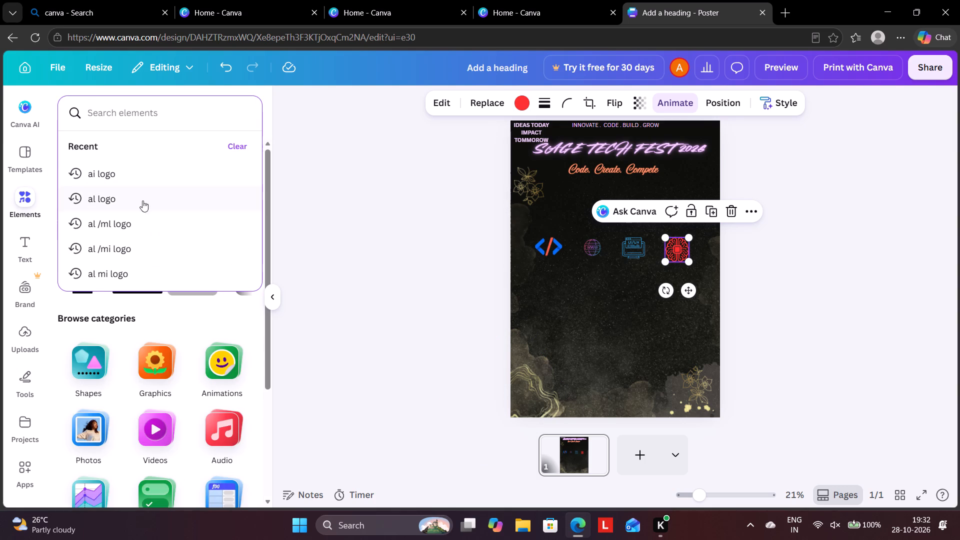
{"action": "left_click", "coordinate": [430, 252]}
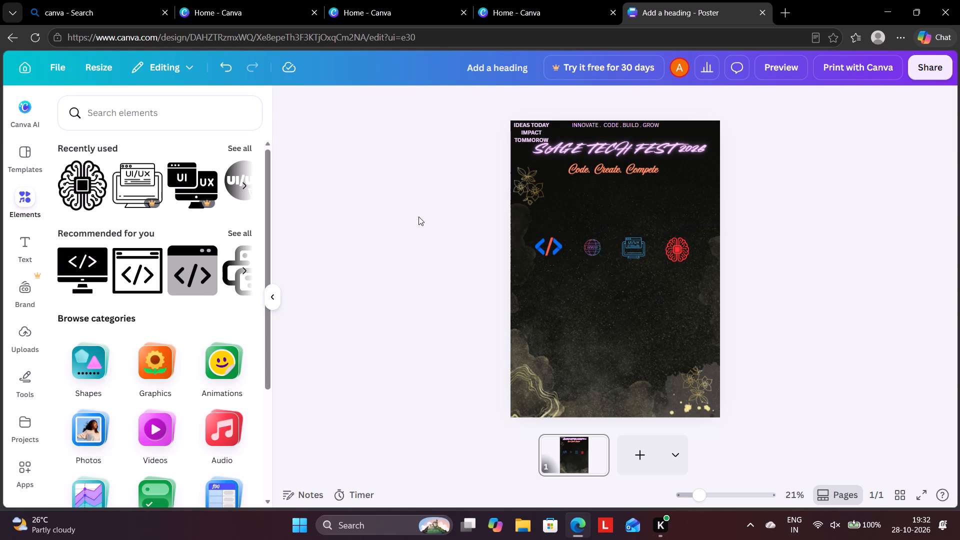
{"action": "left_click", "coordinate": [418, 216]}
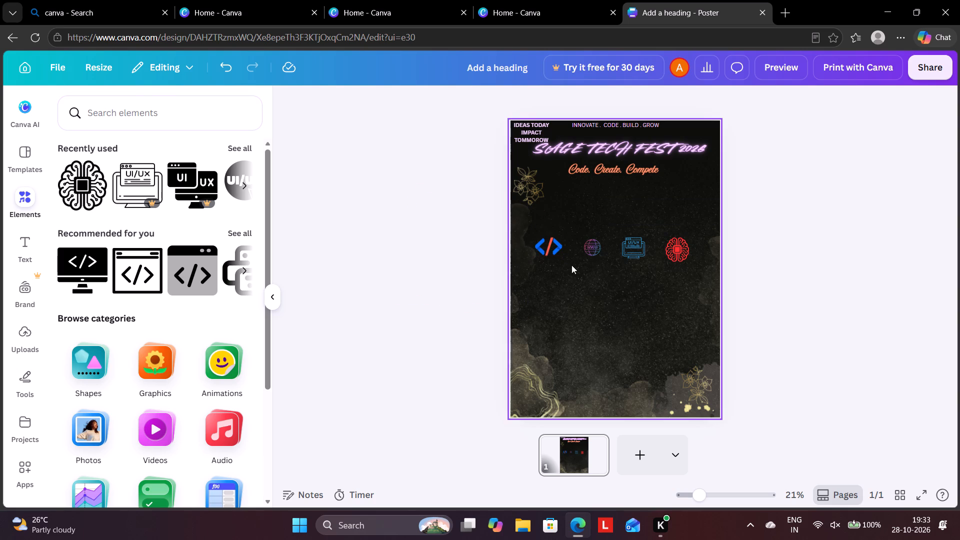
Add a body text box just below the logo row, enlarge its text to size 69.6 and widen it to the poster's full width.
{"action": "left_click_drag", "start_coordinate": [21, 251], "coordinate": [24, 257]}
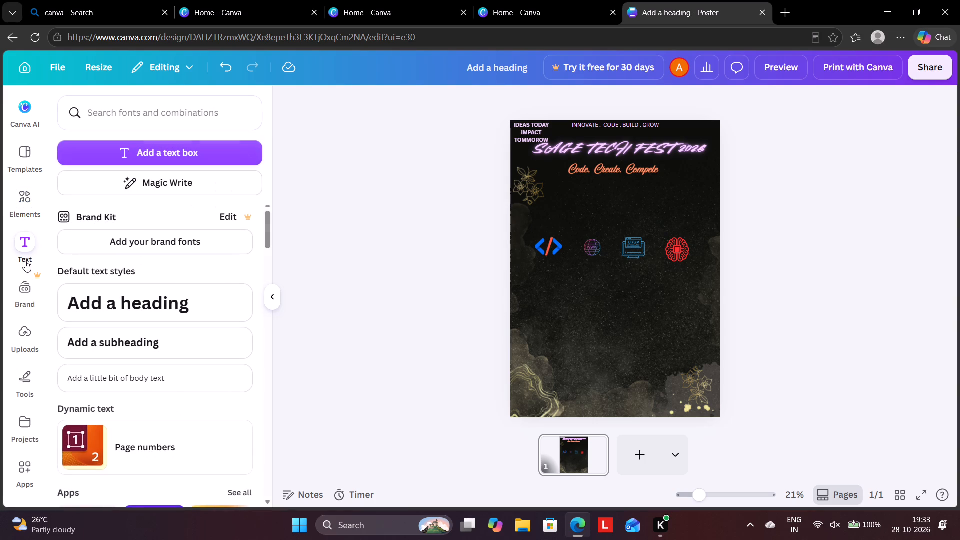
{"action": "left_click", "coordinate": [121, 379]}
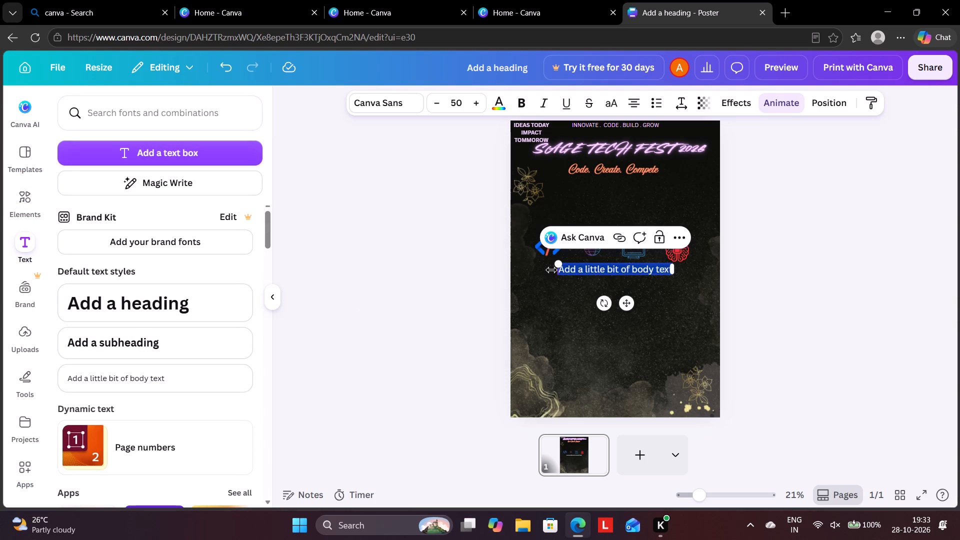
{"action": "left_click_drag", "start_coordinate": [556, 271], "coordinate": [517, 275]}
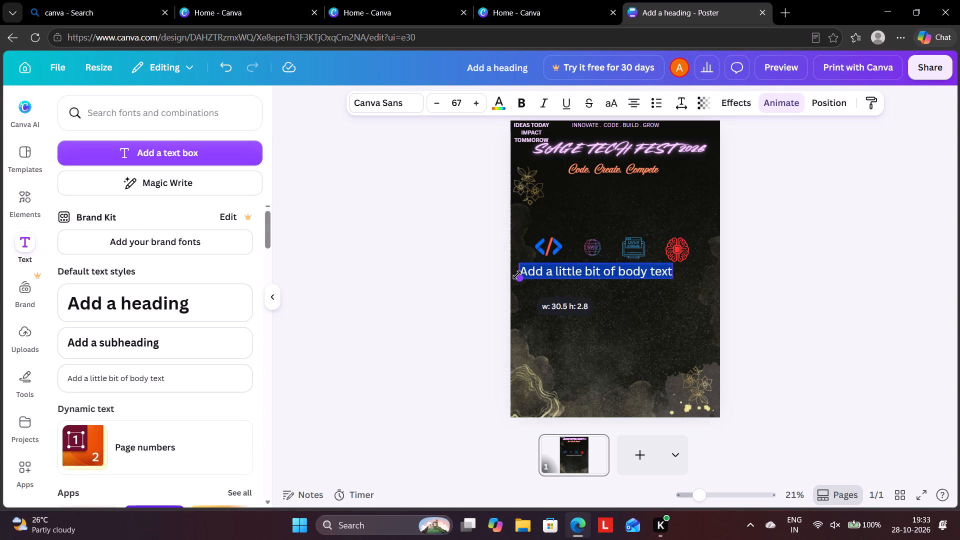
{"action": "left_click_drag", "start_coordinate": [517, 275], "coordinate": [511, 277]}
{"action": "left_click_drag", "start_coordinate": [672, 273], "coordinate": [672, 272]}
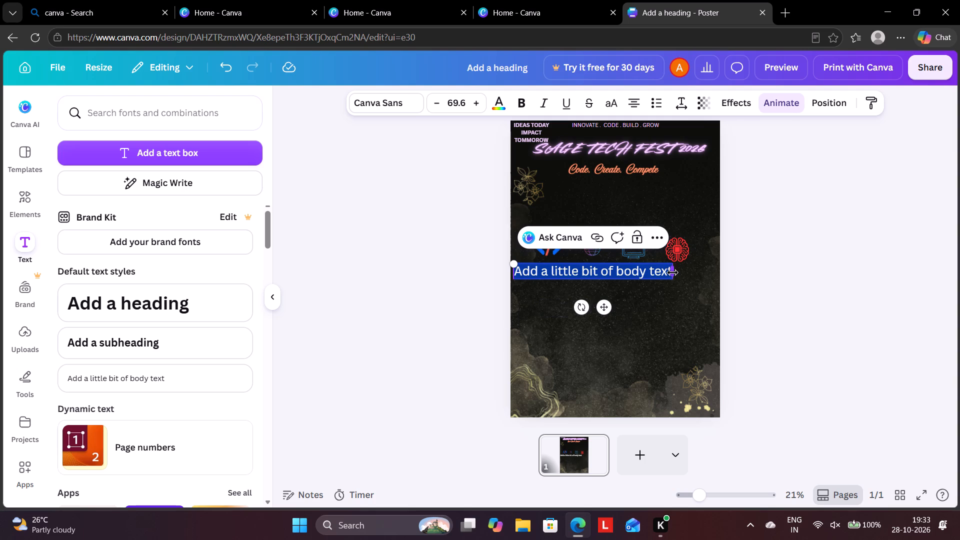
{"action": "left_click_drag", "start_coordinate": [672, 272], "coordinate": [712, 274]}
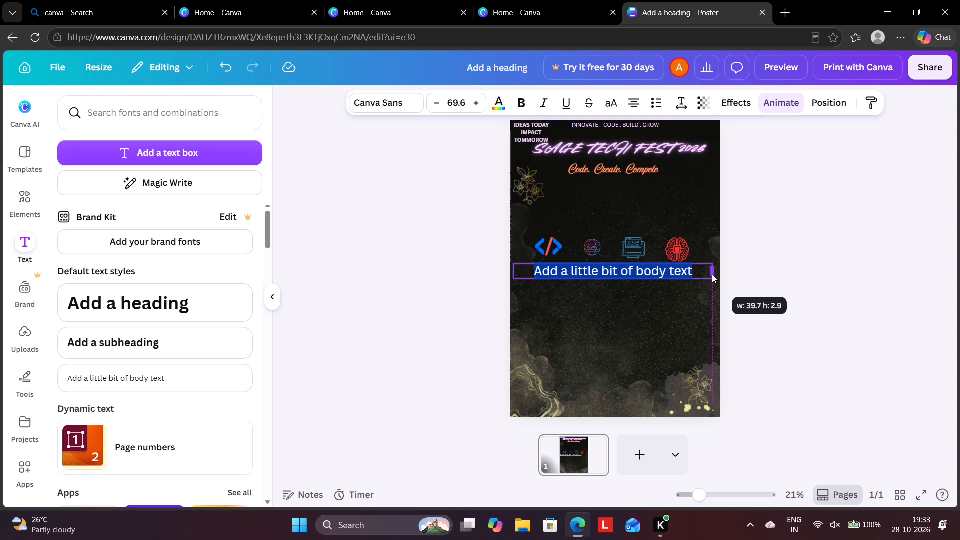
{"action": "left_click_drag", "start_coordinate": [712, 274], "coordinate": [719, 274]}
Replace the placeholder body text below the logos with "coding contest".
{"action": "key", "text": "equal"}
{"action": "key", "text": "Delete"}
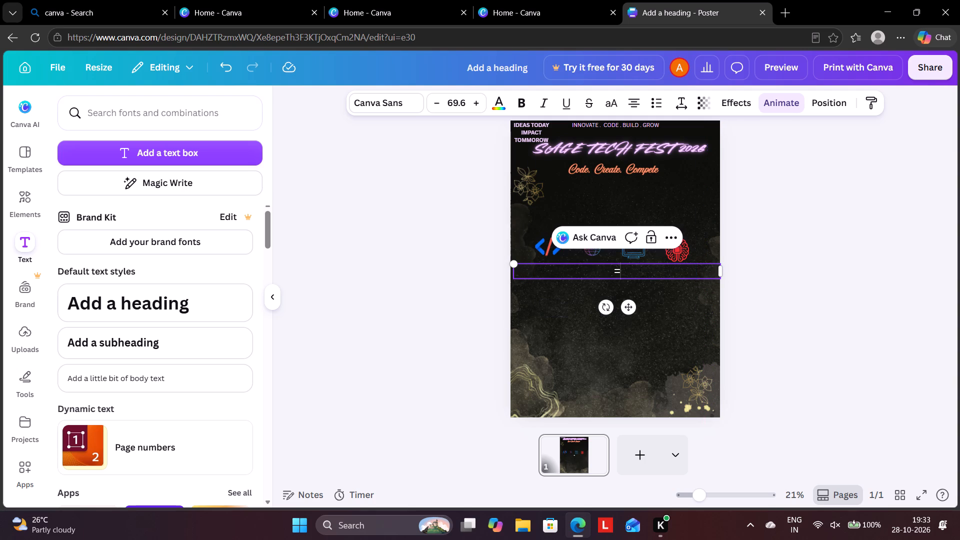
{"action": "key", "text": "BackSpace"}
{"action": "type", "text": "co"}
{"action": "key", "text": "BackSpace"}
{"action": "type", "text": "ode"}
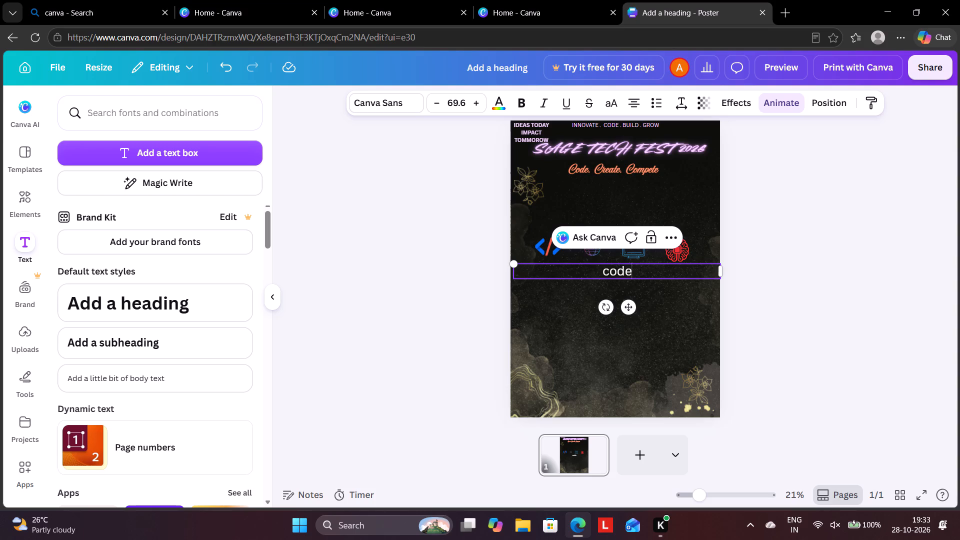
{"action": "type", "text": "ind"}
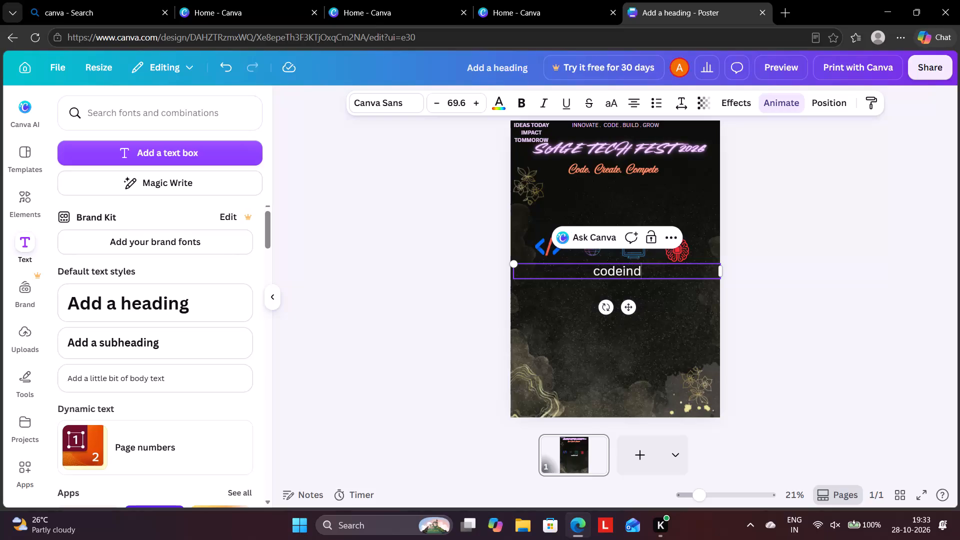
{"action": "key", "text": "BackSpace"}
{"action": "key", "text": "BackSpace"}
{"action": "key", "text": "BackSpace"}
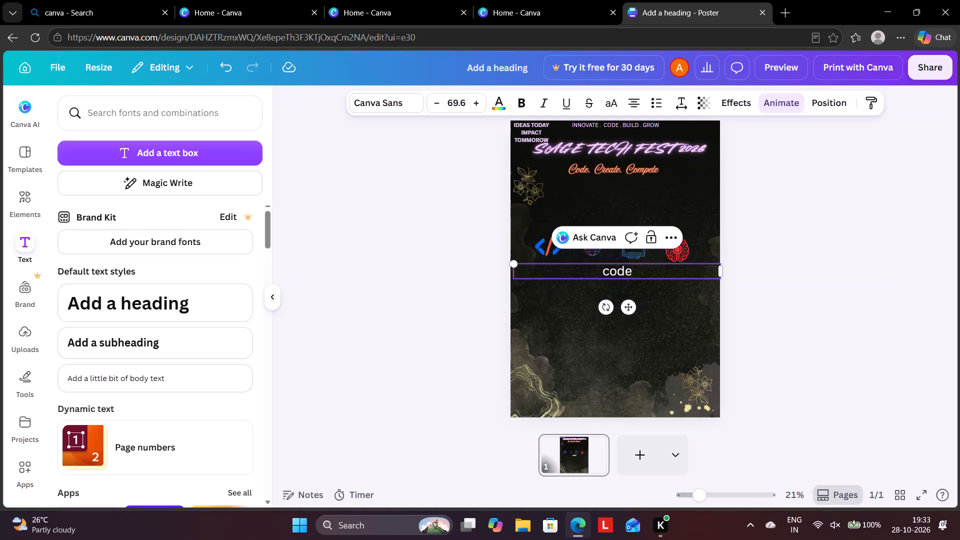
{"action": "key", "text": "BackSpace"}
{"action": "type", "text": "ind"}
{"action": "key", "text": "BackSpace"}
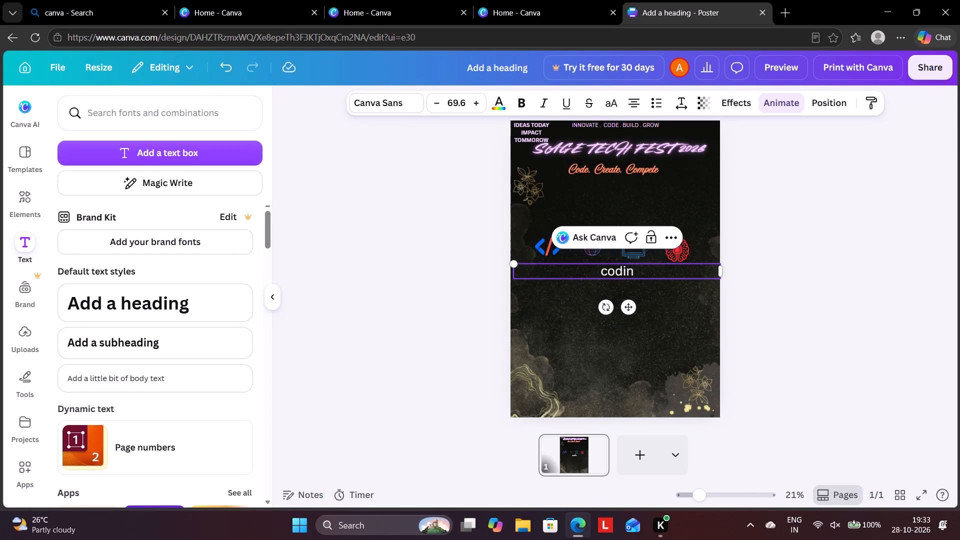
{"action": "key", "text": "g"}
{"action": "key", "text": "space"}
{"action": "type", "text": "contest"}
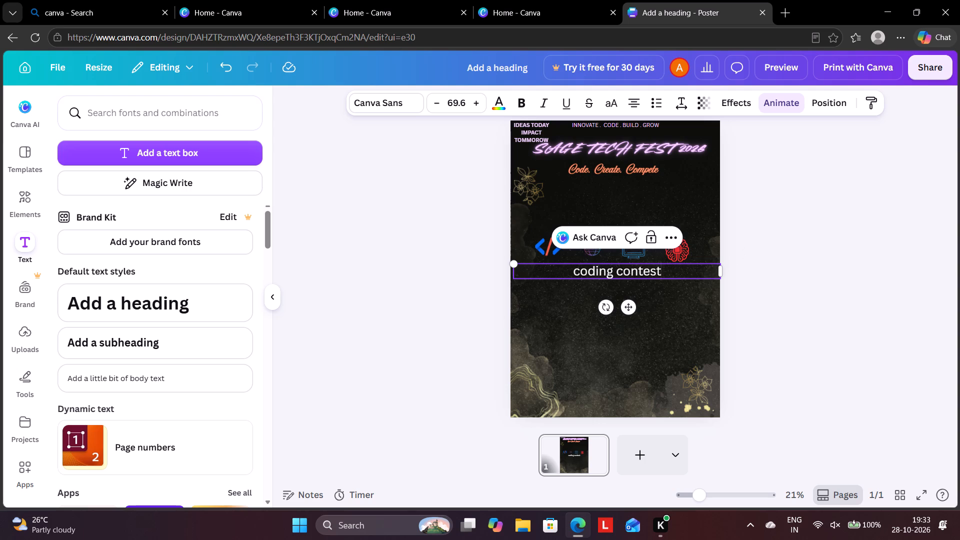
Append "| web devlopment |" after "coding contest" in the body text.
{"action": "key", "text": "space"}
{"action": "key", "text": "backslash"}
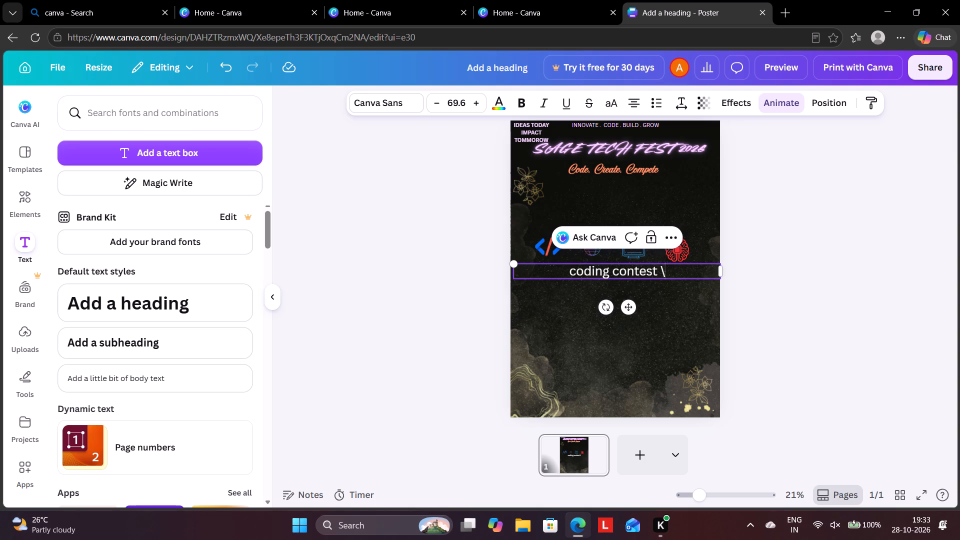
{"action": "key", "text": "BackSpace"}
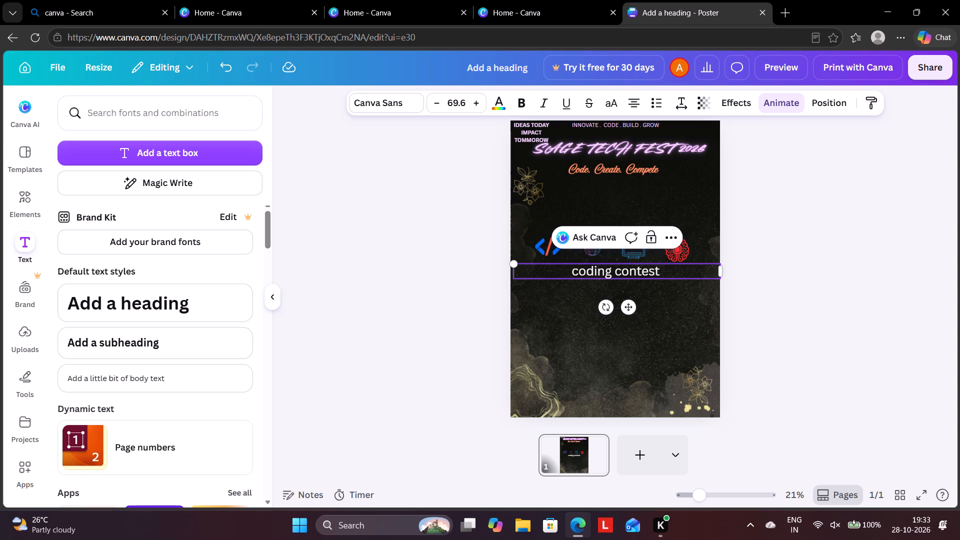
{"action": "key", "text": "shift+bar"}
{"action": "key", "text": "space"}
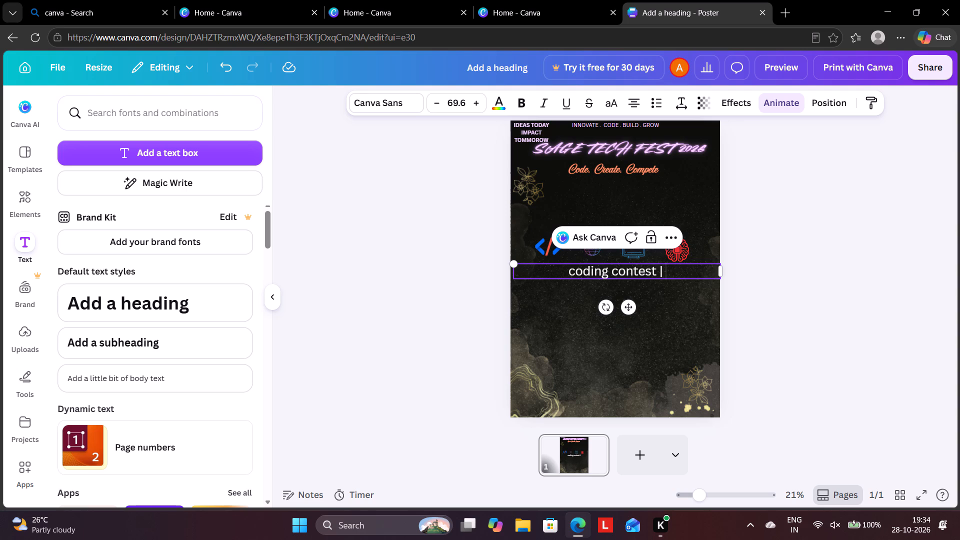
{"action": "key", "text": "e"}
{"action": "key", "text": "BackSpace"}
{"action": "type", "text": "web"}
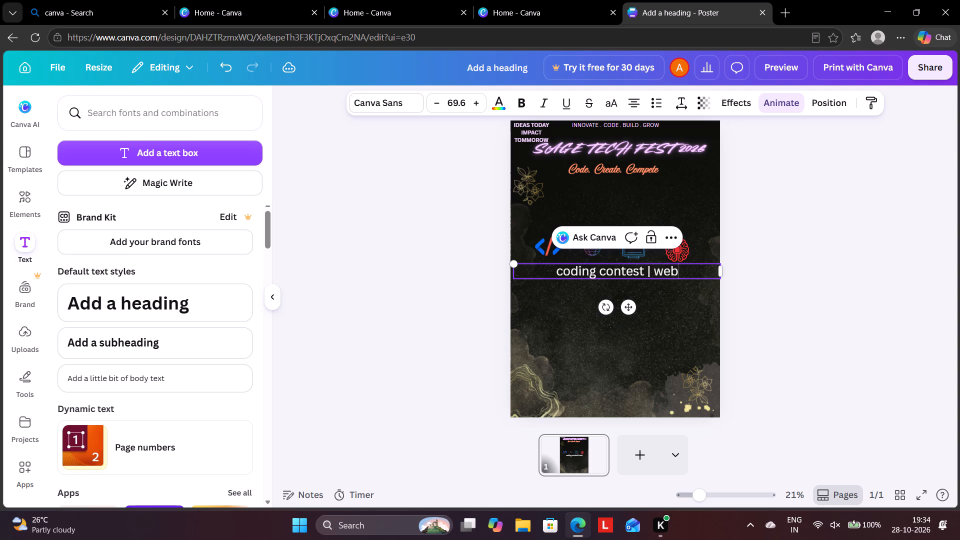
{"action": "key", "text": "space"}
{"action": "type", "text": "dev"}
{"action": "type", "text": "lopmen"}
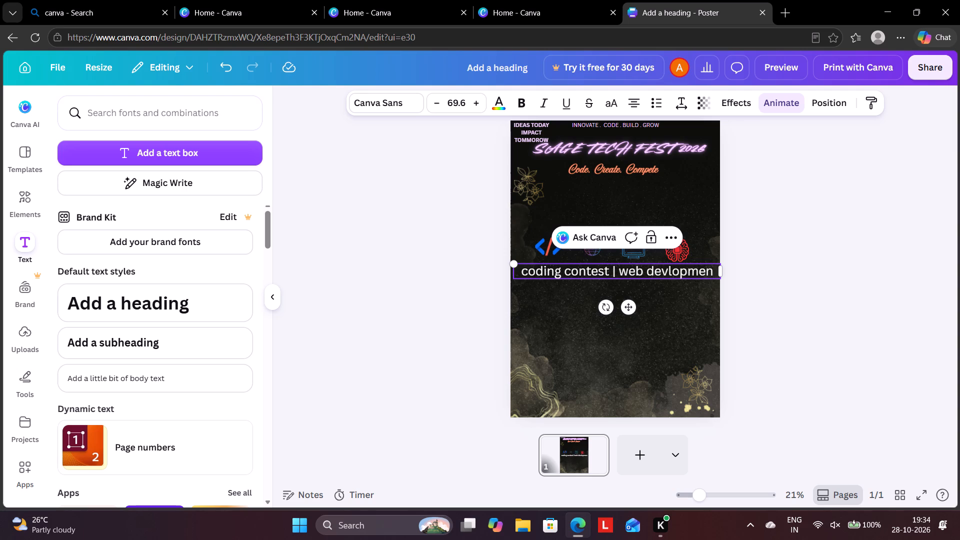
{"action": "key", "text": "t"}
{"action": "key", "text": "space"}
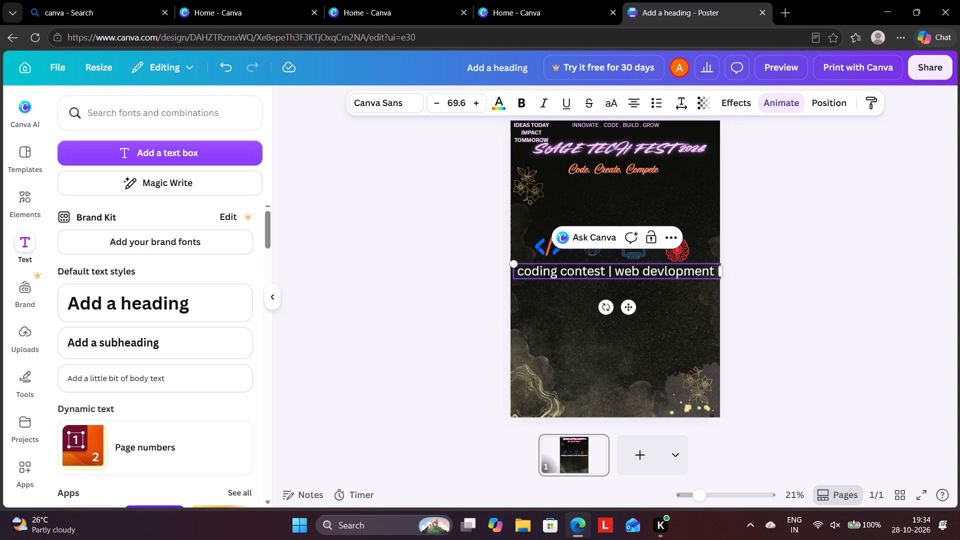
{"action": "key", "text": "backslash"}
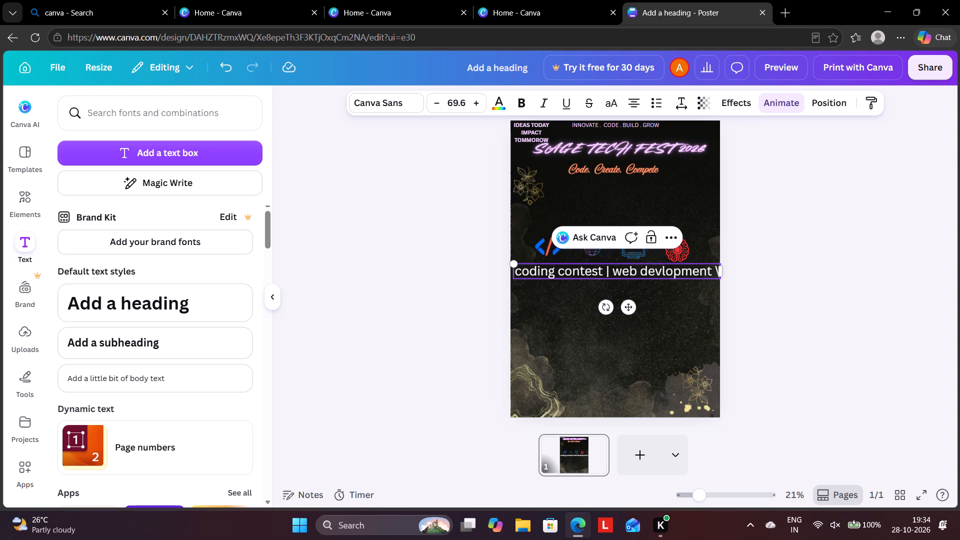
{"action": "key", "text": "BackSpace"}
{"action": "type", "text": "|"}
{"action": "key", "text": "space"}
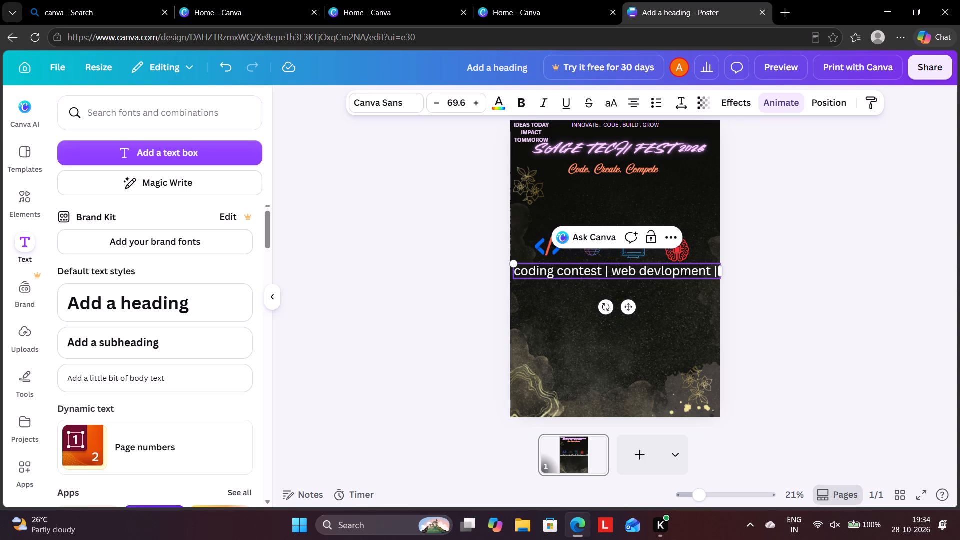
Append "ui/ux design|" to the body text as the third event entry.
{"action": "type", "text": "ui"}
{"action": "type", "text": "/u"}
{"action": "type", "text": "x desig"}
{"action": "key", "text": "n"}
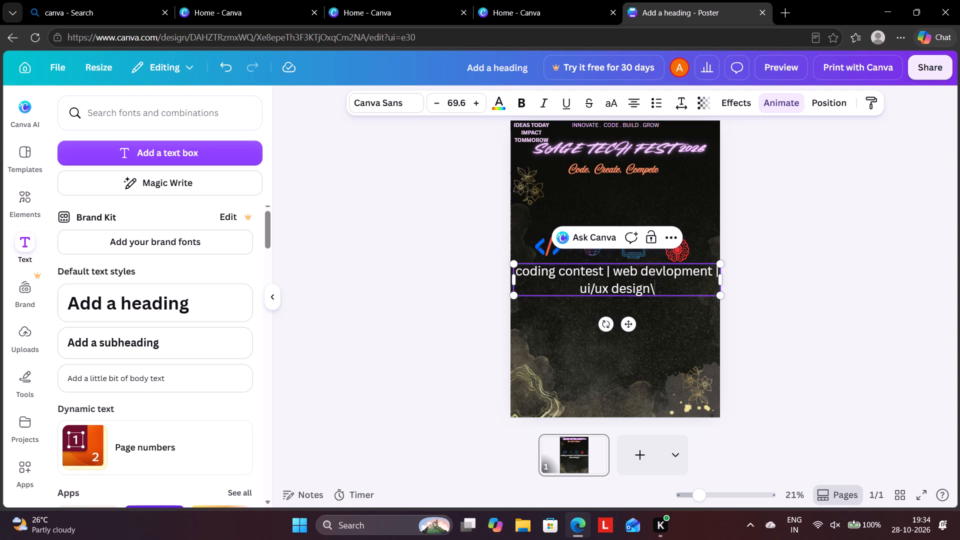
{"action": "key", "text": "BackSpace"}
{"action": "key", "text": "shift+bar"}
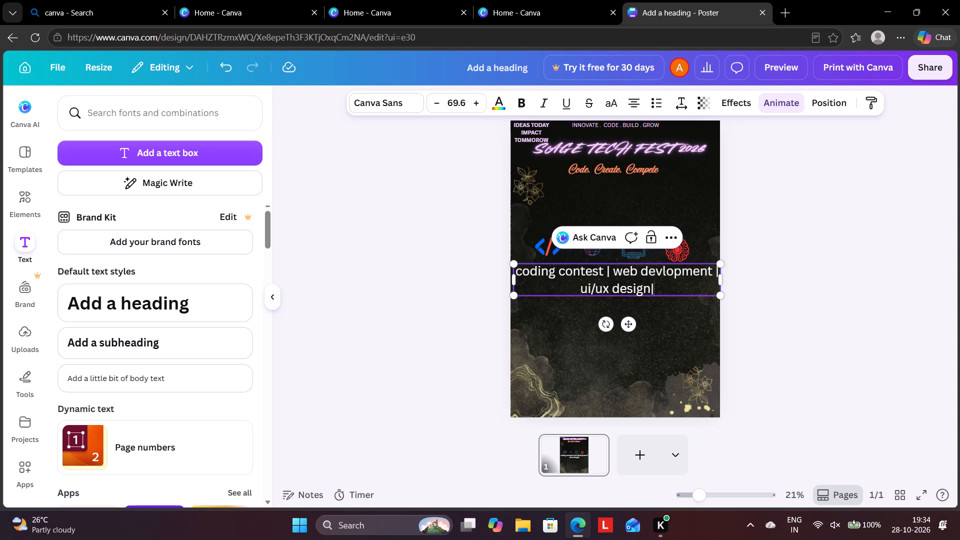
{"action": "key", "text": "space"}
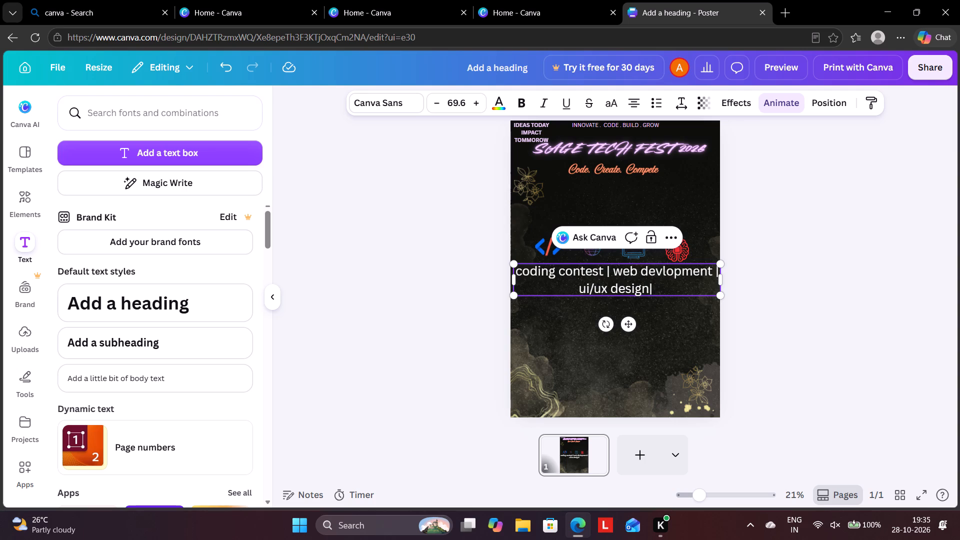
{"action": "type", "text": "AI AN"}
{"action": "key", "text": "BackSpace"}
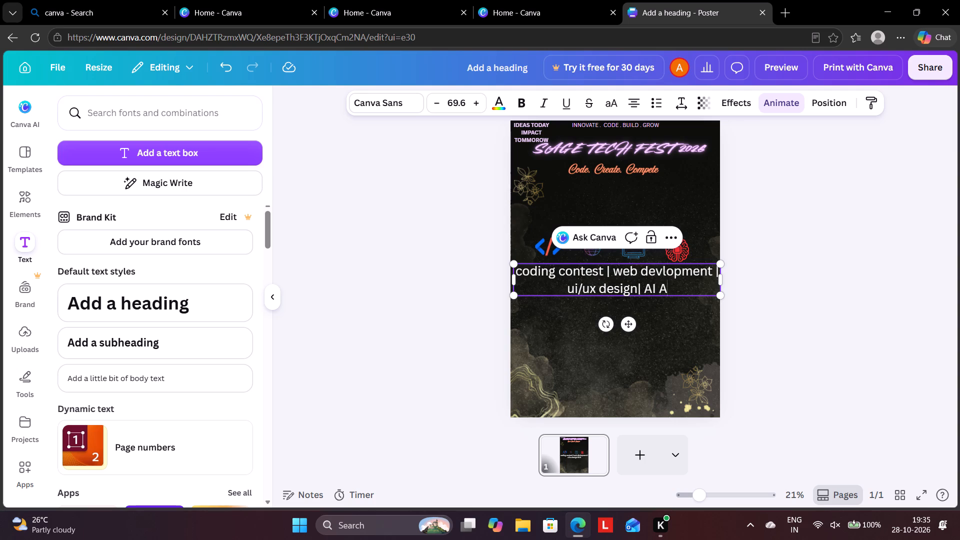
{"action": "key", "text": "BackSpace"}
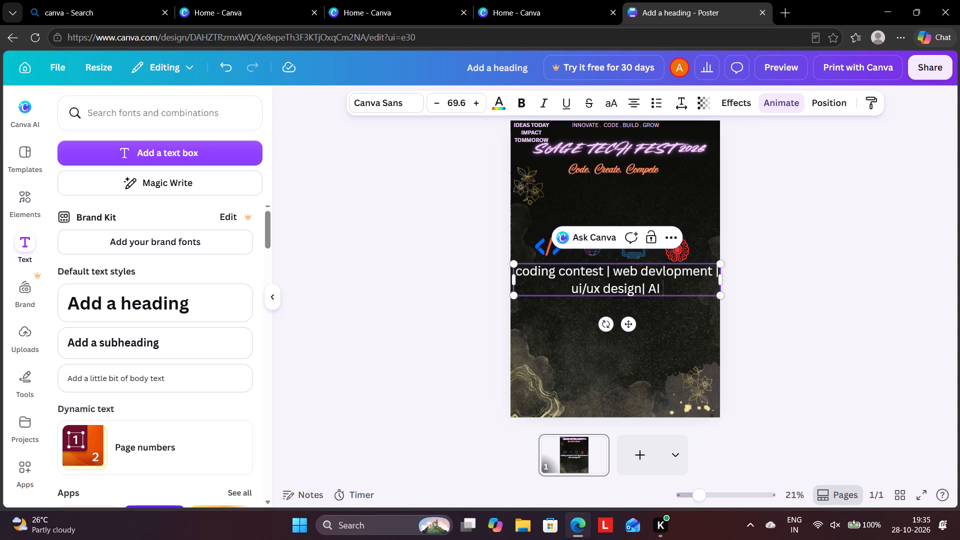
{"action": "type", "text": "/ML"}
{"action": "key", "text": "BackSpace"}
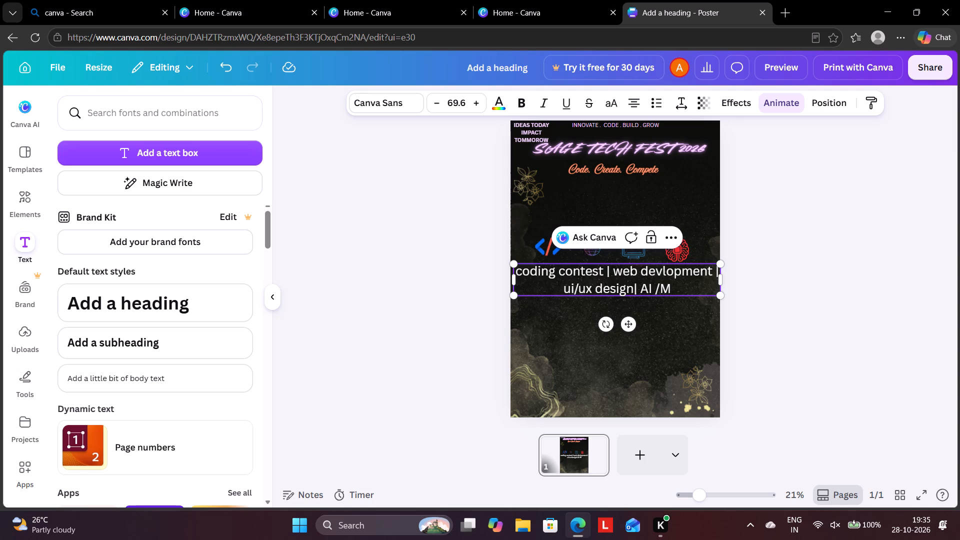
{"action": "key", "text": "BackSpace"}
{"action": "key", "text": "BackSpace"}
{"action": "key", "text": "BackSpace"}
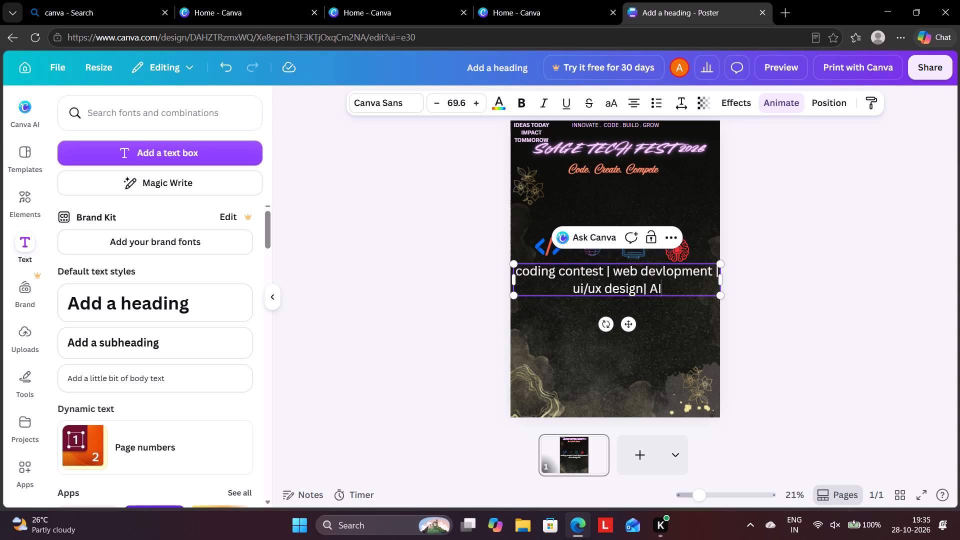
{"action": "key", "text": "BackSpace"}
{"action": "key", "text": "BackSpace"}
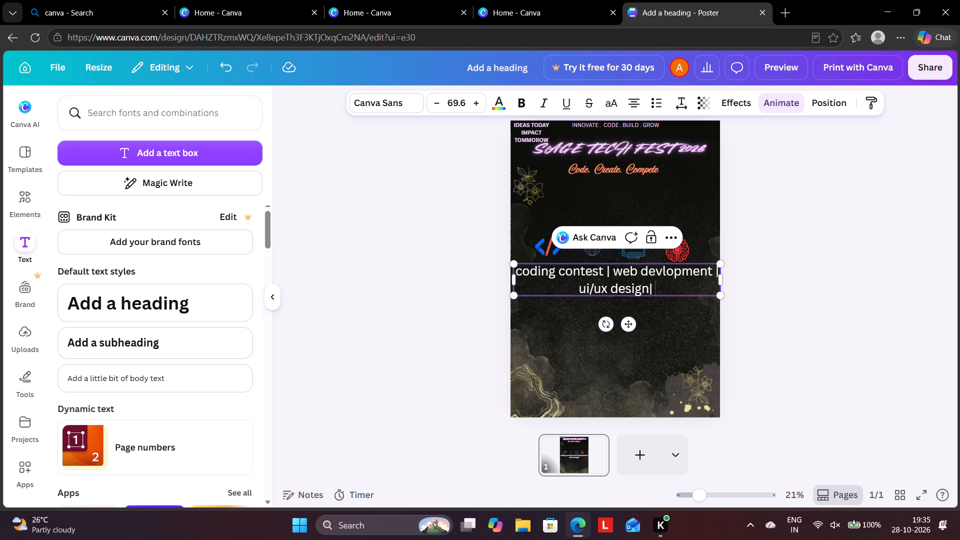
Append "Ai /Ml|" to the body text as the fourth event entry.
{"action": "type", "text": "ai"}
{"action": "key", "text": "BackSpace"}
{"action": "key", "text": "BackSpace"}
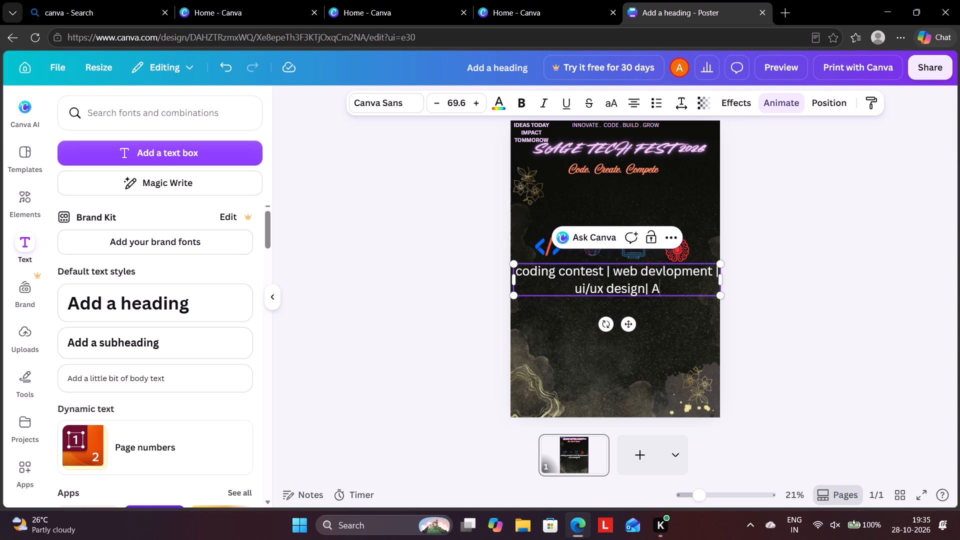
{"action": "type", "text": "i"}
{"action": "key", "text": "space"}
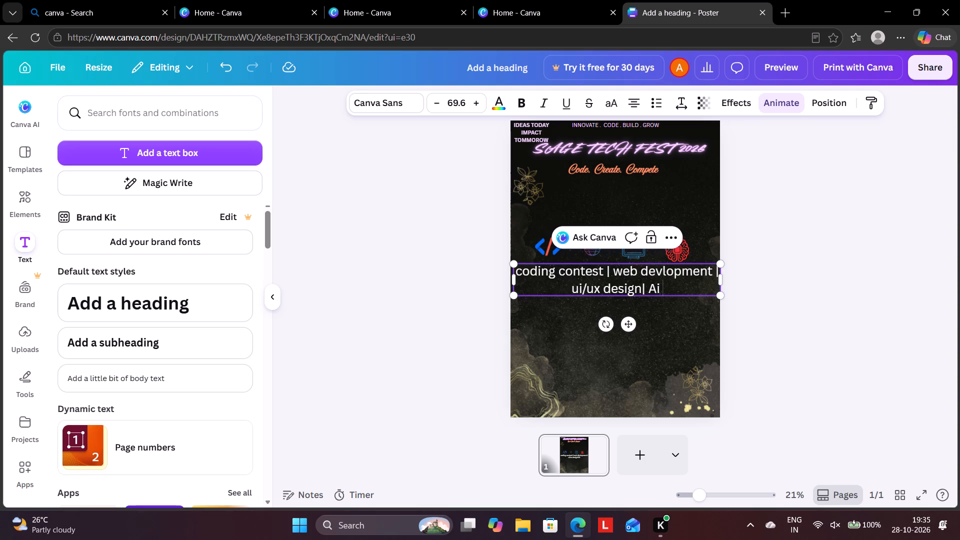
{"action": "key", "text": "slash"}
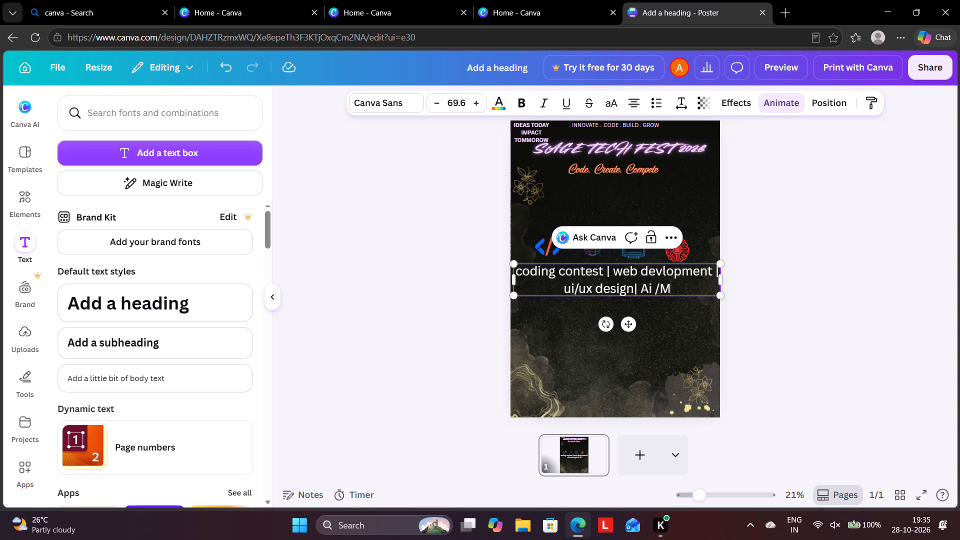
{"action": "key", "text": "l"}
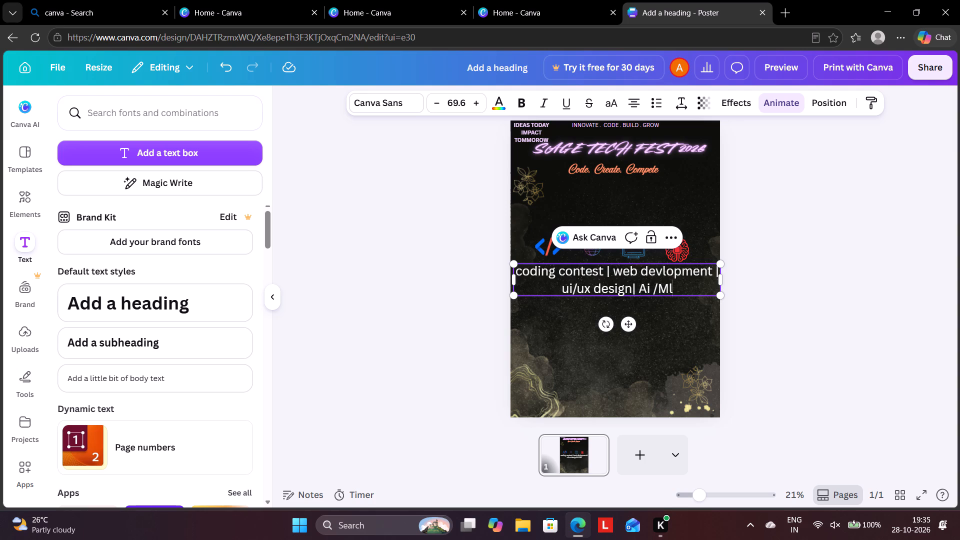
{"action": "type", "text": "|"}
{"action": "key", "text": "space"}
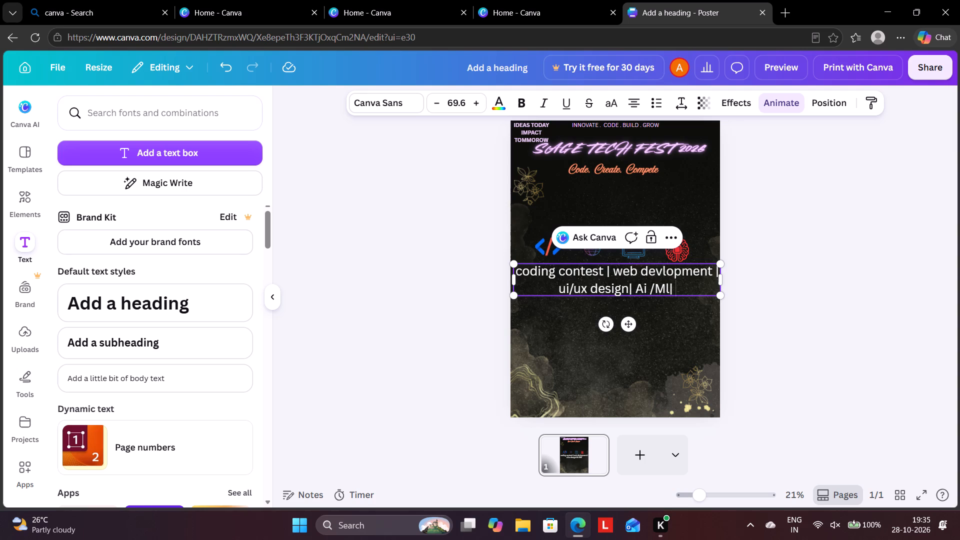
Insert a space before the separators that follow "Ai /Ml" and "ui/ux design" in the body text.
{"action": "key", "text": "Left"}
{"action": "key", "text": "Left"}
{"action": "key", "text": "space"}
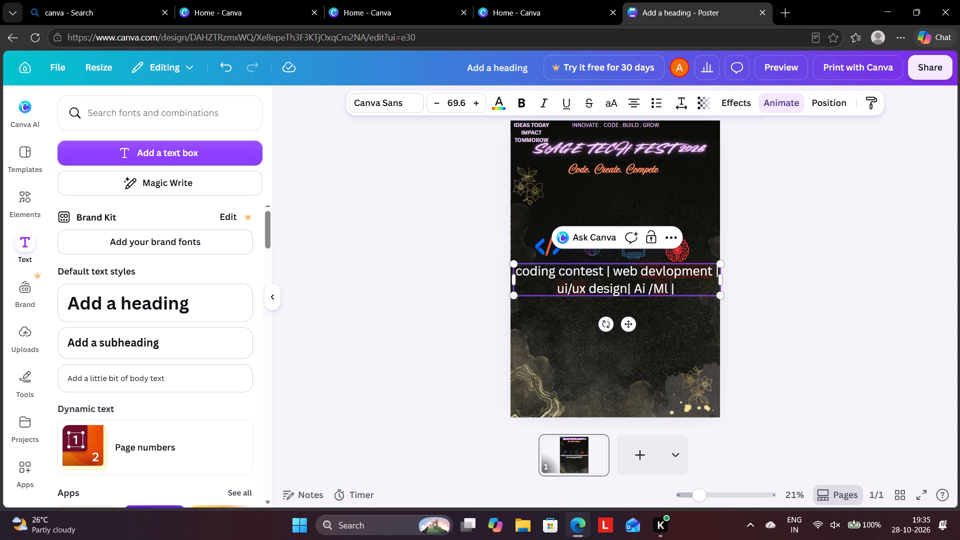
{"action": "key", "text": "Left"}
{"action": "key", "text": "Left"}
{"action": "key", "text": "Left"}
{"action": "key", "text": "Left"}
{"action": "key", "text": "Left"}
{"action": "key", "text": "Left"}
{"action": "key", "text": "Left"}
{"action": "key", "text": "Left"}
{"action": "key", "text": "Left"}
{"action": "key", "text": "space"}
{"action": "key", "text": "Right"}
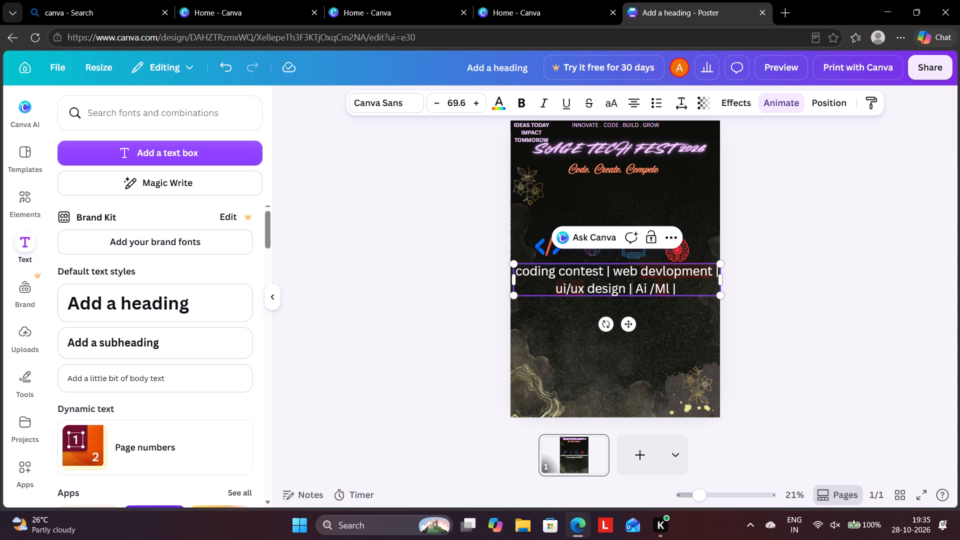
{"action": "key", "text": "Right"}
{"action": "key", "text": "Right"}
{"action": "key", "text": "Right"}
{"action": "key", "text": "Right"}
{"action": "key", "text": "Right"}
{"action": "key", "text": "Right"}
{"action": "key", "text": "Right"}
{"action": "key", "text": "Right"}
{"action": "key", "text": "Right"}
Reduce the event list's text size to 34.6 so that it fits on one line.
{"action": "triple_click", "coordinate": [435, 101]}
{"action": "triple_click", "coordinate": [435, 100]}
{"action": "triple_click", "coordinate": [435, 100]}
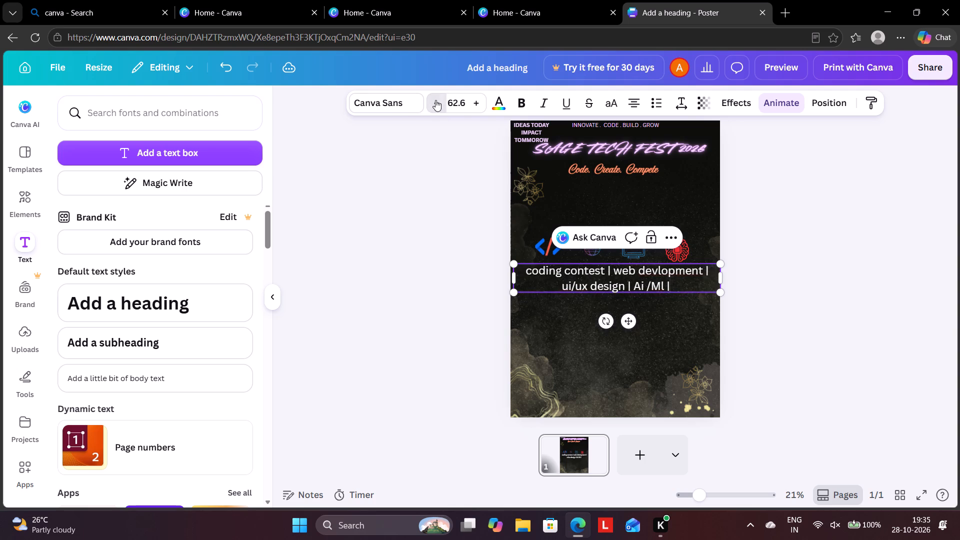
{"action": "triple_click", "coordinate": [435, 100]}
{"action": "triple_click", "coordinate": [435, 100]}
{"action": "triple_click", "coordinate": [435, 100]}
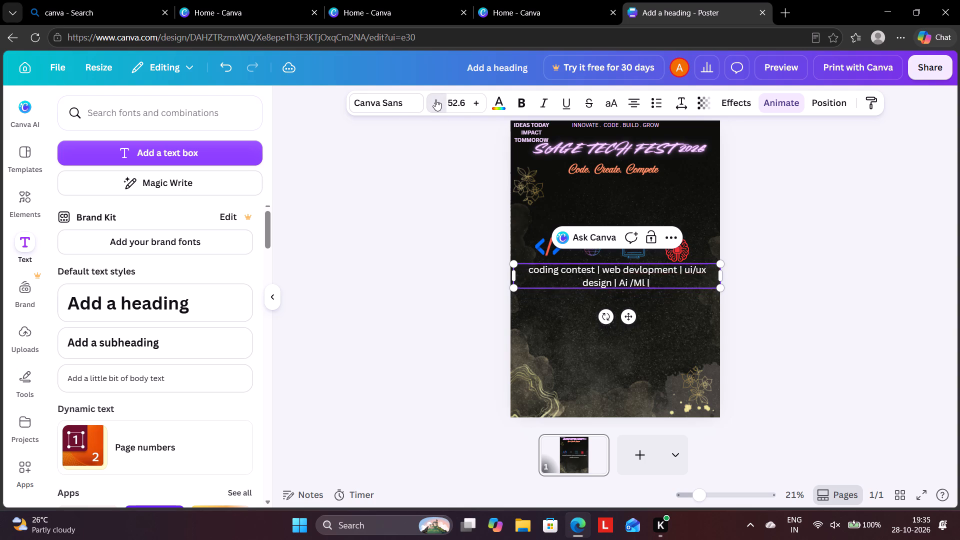
{"action": "triple_click", "coordinate": [435, 99]}
{"action": "triple_click", "coordinate": [435, 99]}
{"action": "triple_click", "coordinate": [435, 99]}
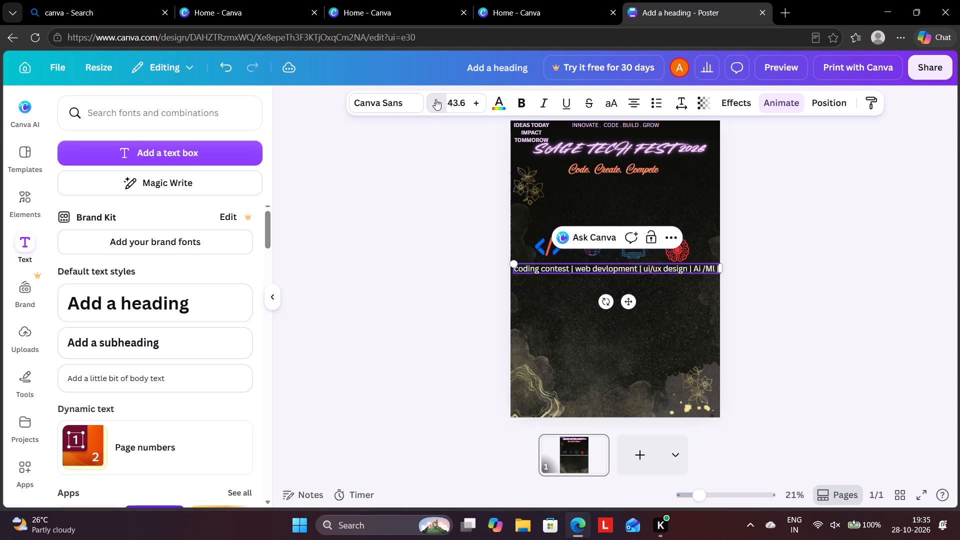
{"action": "triple_click", "coordinate": [435, 99]}
{"action": "triple_click", "coordinate": [435, 99]}
{"action": "left_click", "coordinate": [435, 98]}
{"action": "left_click", "coordinate": [435, 98]}
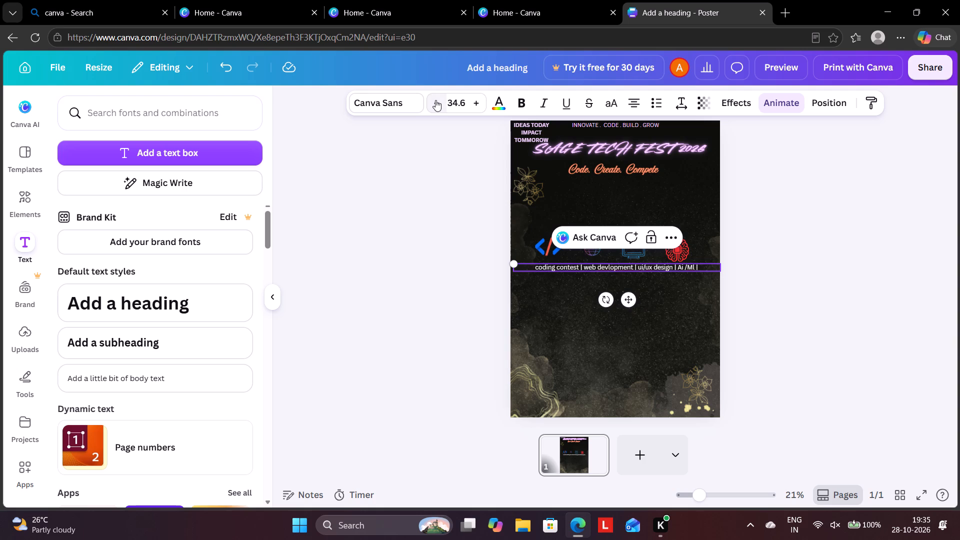
Delete the trailing separator after "Ai /Ml" in the event list and deselect the text.
{"action": "left_click", "coordinate": [702, 269]}
{"action": "key", "text": "BackSpace"}
{"action": "key", "text": "BackSpace"}
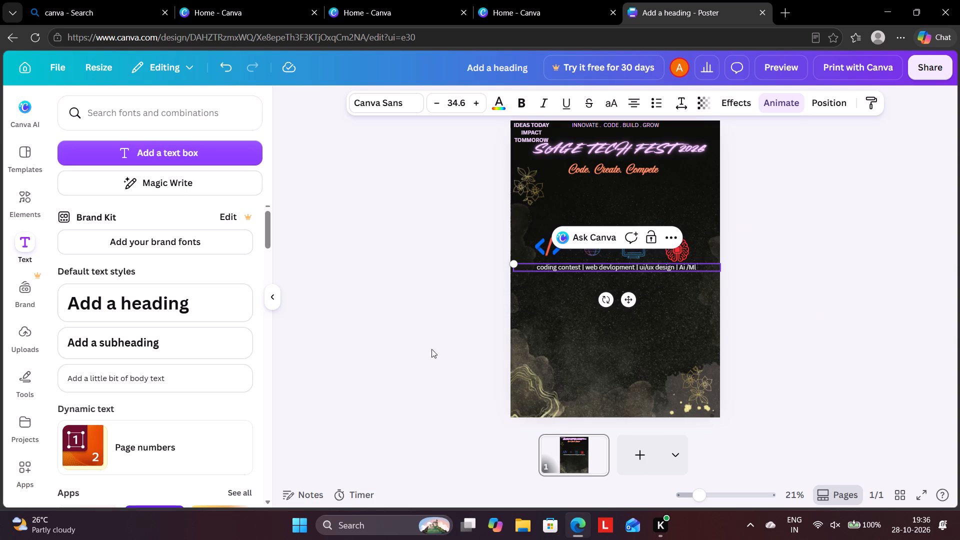
{"action": "left_click", "coordinate": [415, 334]}
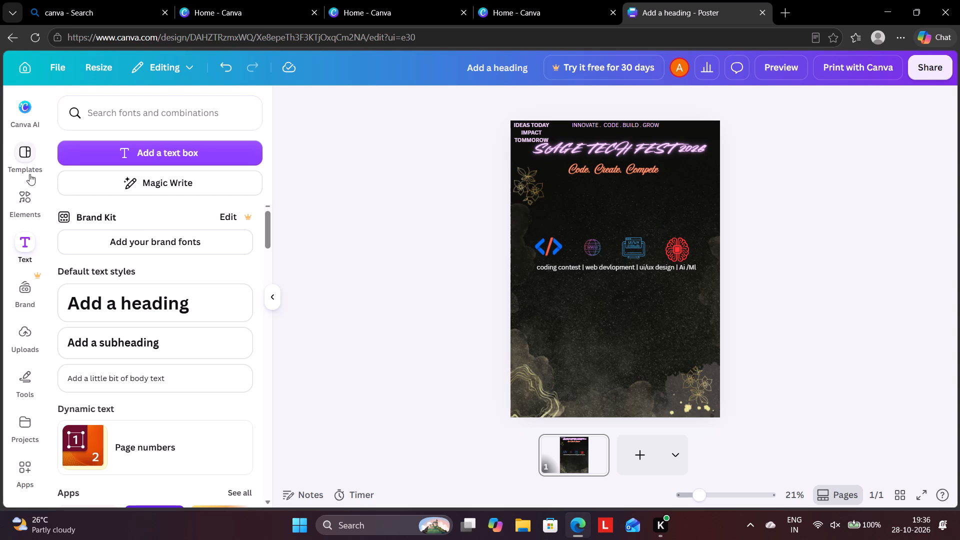
Replace "code" with "gaming" in the template search and browse the gaming logo designs.
{"action": "left_click", "coordinate": [16, 151]}
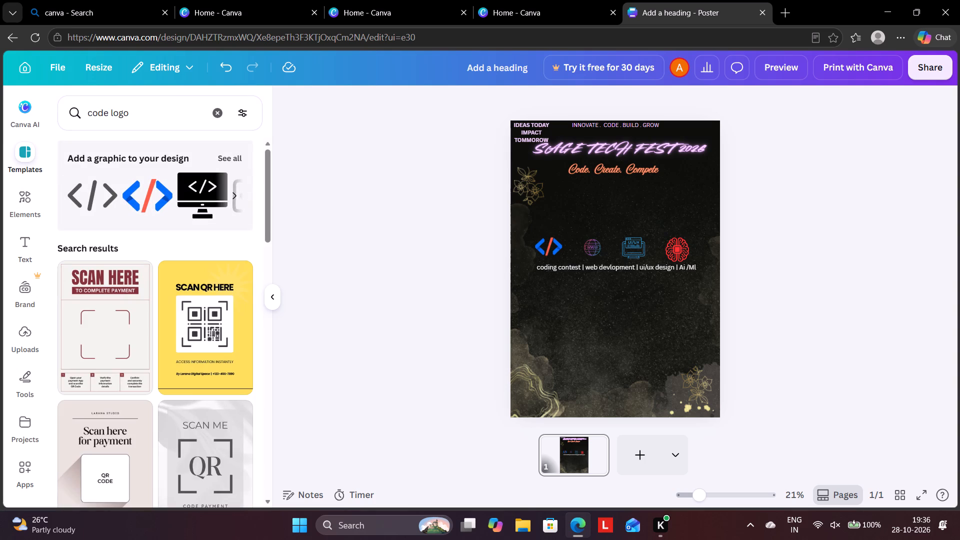
{"action": "left_click", "coordinate": [111, 113]}
{"action": "left_click", "coordinate": [106, 116]}
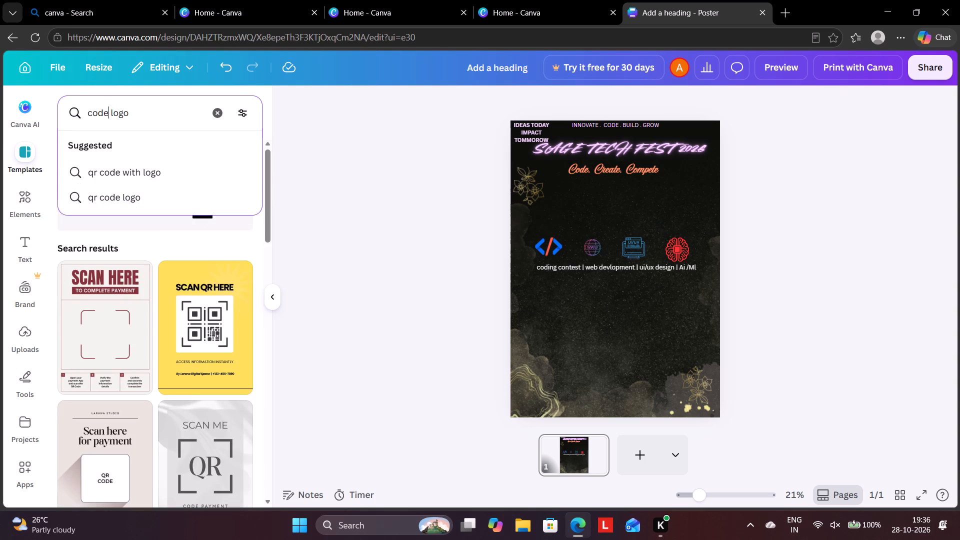
{"action": "key", "text": "BackSpace"}
{"action": "key", "text": "BackSpace"}
{"action": "key", "text": "BackSpace"}
{"action": "key", "text": "BackSpace"}
{"action": "type", "text": "gaming"}
{"action": "key", "text": "space"}
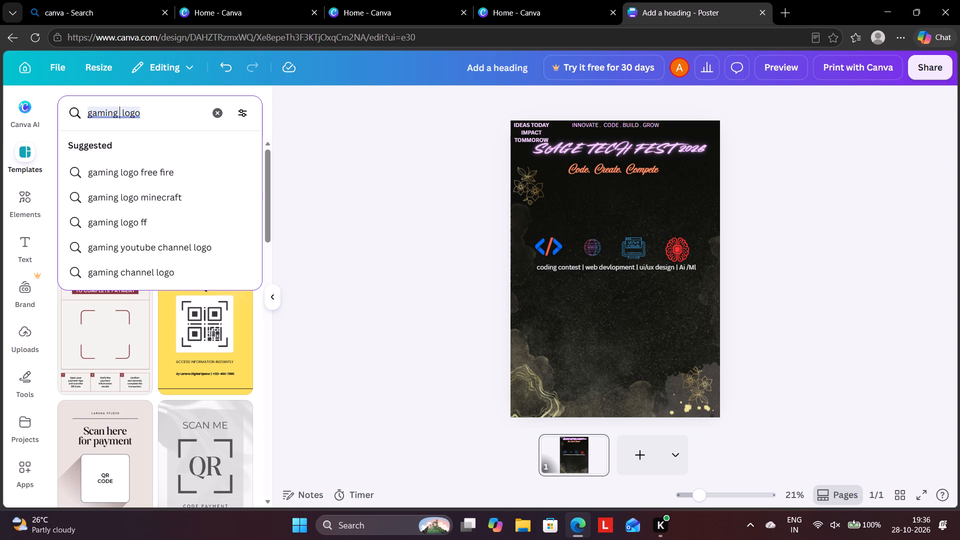
{"action": "key", "text": "Return"}
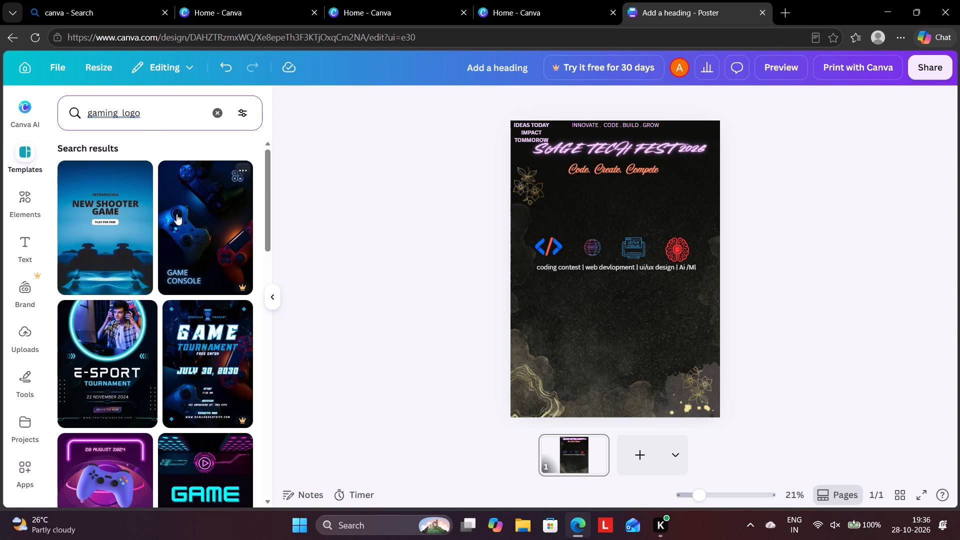
{"action": "scroll", "coordinate": [160, 235], "scroll_direction": "down", "scroll_amount": 4}
{"action": "scroll", "coordinate": [154, 253], "scroll_direction": "up", "scroll_amount": 2}
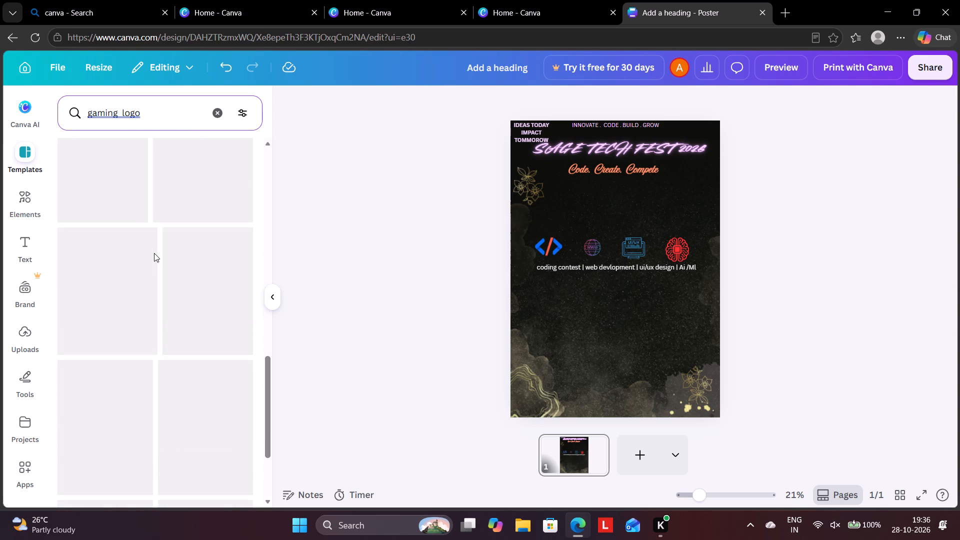
{"action": "scroll", "coordinate": [154, 253], "scroll_direction": "up", "scroll_amount": 2}
Correct the spacing in the template search to "gaming logo", browse the designs again and close the template library.
{"action": "left_click", "coordinate": [122, 113]}
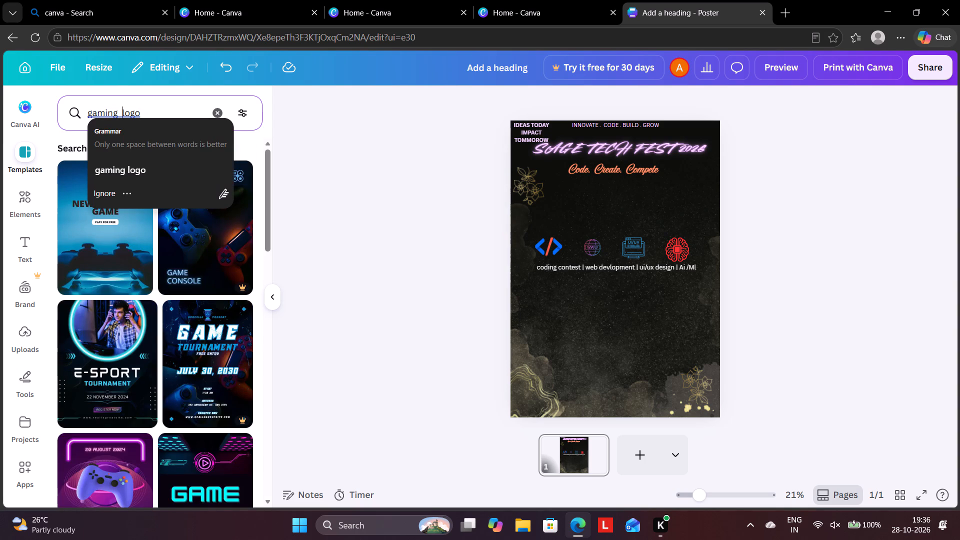
{"action": "left_click", "coordinate": [125, 167]}
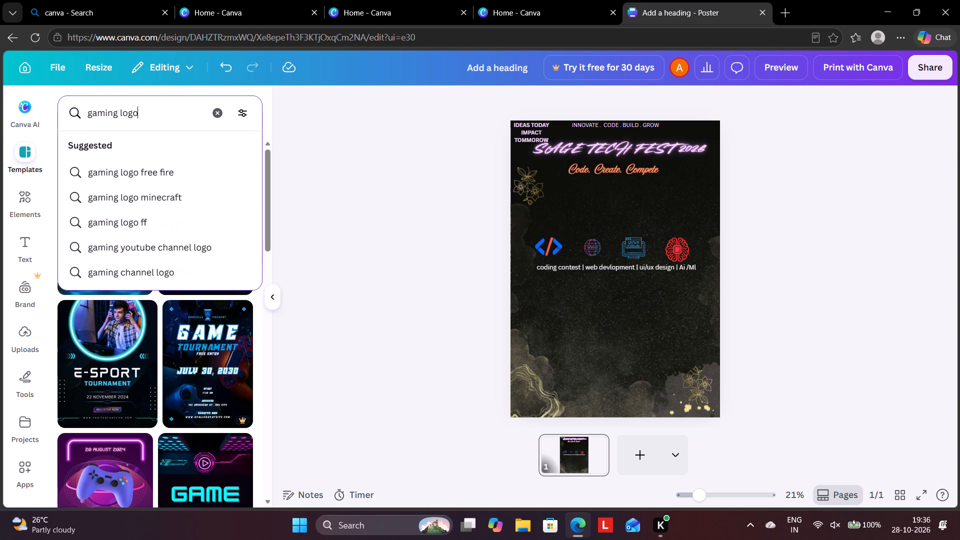
{"action": "key", "text": "Return"}
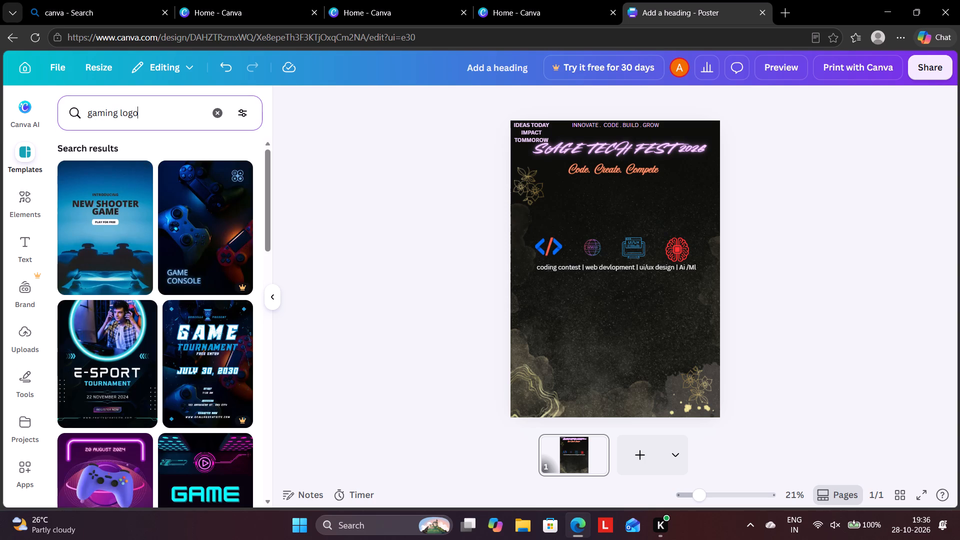
{"action": "scroll", "coordinate": [153, 146], "scroll_direction": "down", "scroll_amount": 2}
{"action": "scroll", "coordinate": [154, 190], "scroll_direction": "down", "scroll_amount": 3}
{"action": "scroll", "coordinate": [152, 205], "scroll_direction": "up", "scroll_amount": 1}
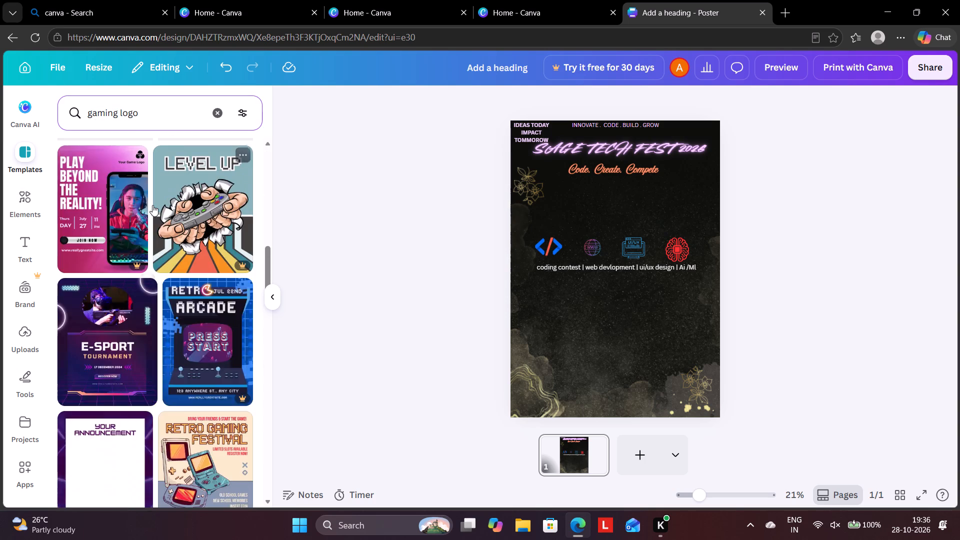
{"action": "scroll", "coordinate": [152, 205], "scroll_direction": "up", "scroll_amount": 4}
{"action": "scroll", "coordinate": [154, 165], "scroll_direction": "up", "scroll_amount": 5}
{"action": "left_click", "coordinate": [144, 121]}
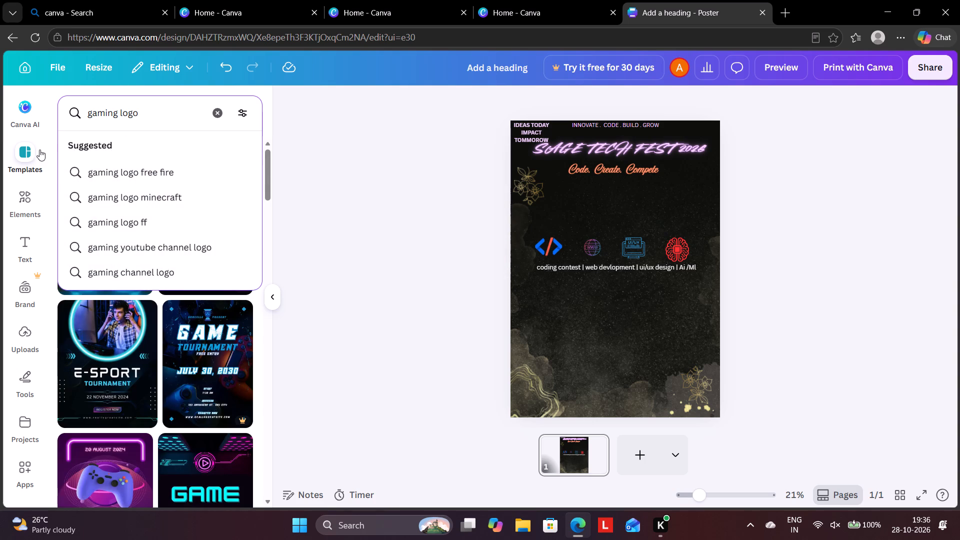
{"action": "left_click", "coordinate": [21, 152]}
{"action": "left_click", "coordinate": [21, 151]}
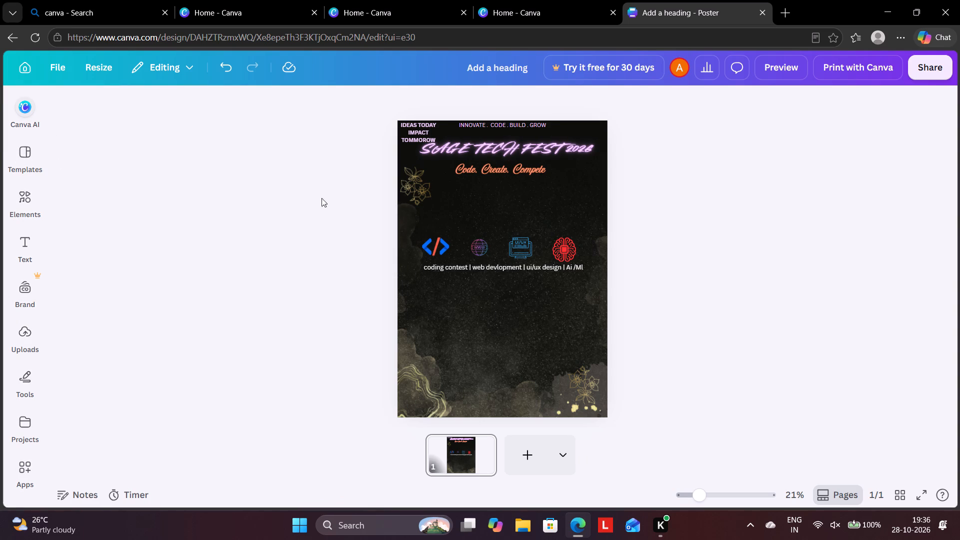
Enlarge the WWW globe logo above "web devlopment" slightly to better match the neighbouring logos, and deselect it.
{"action": "left_click", "coordinate": [484, 245]}
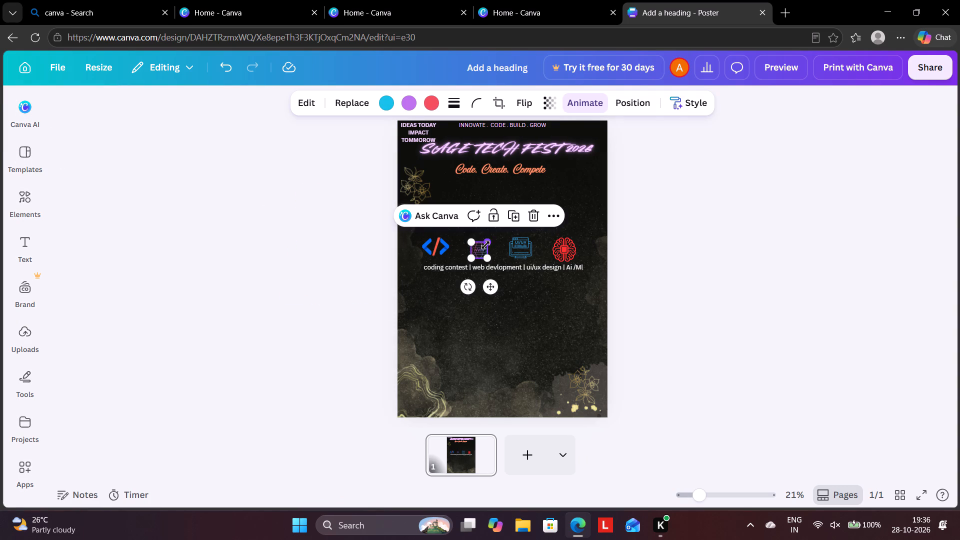
{"action": "left_click_drag", "start_coordinate": [485, 244], "coordinate": [484, 235]}
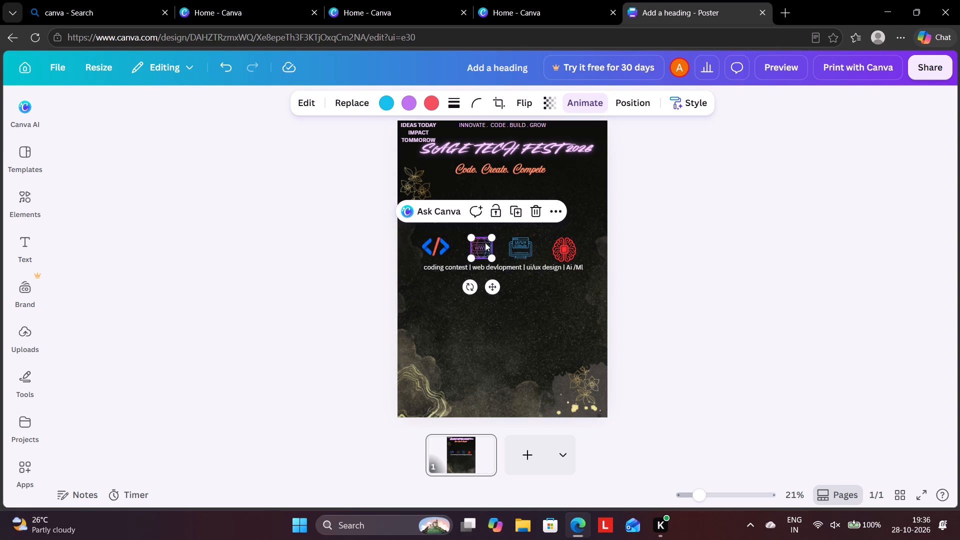
{"action": "left_click", "coordinate": [425, 302]}
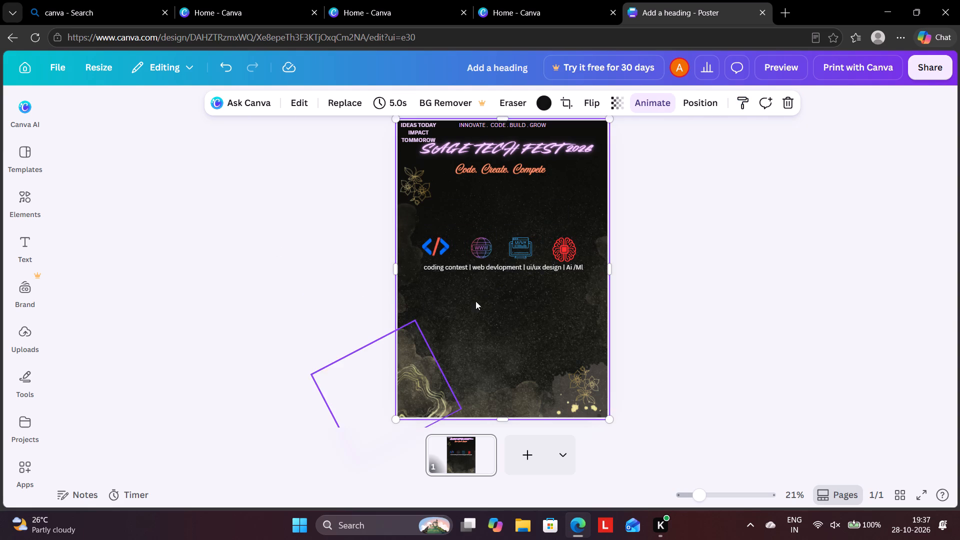
Search the poster templates for "gaming" instead of "gaming logo", look at the designs, and clear the search.
{"action": "left_click", "coordinate": [483, 269]}
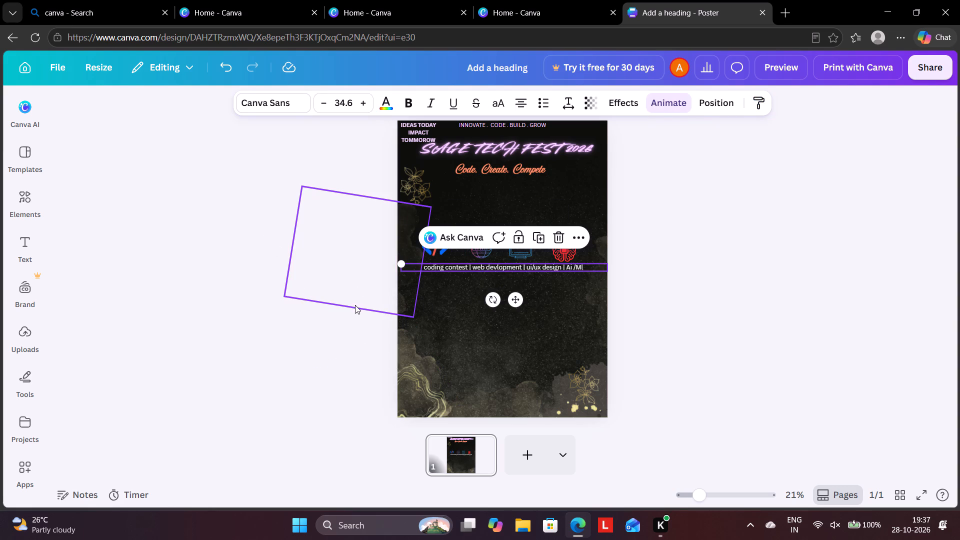
{"action": "left_click", "coordinate": [9, 245]}
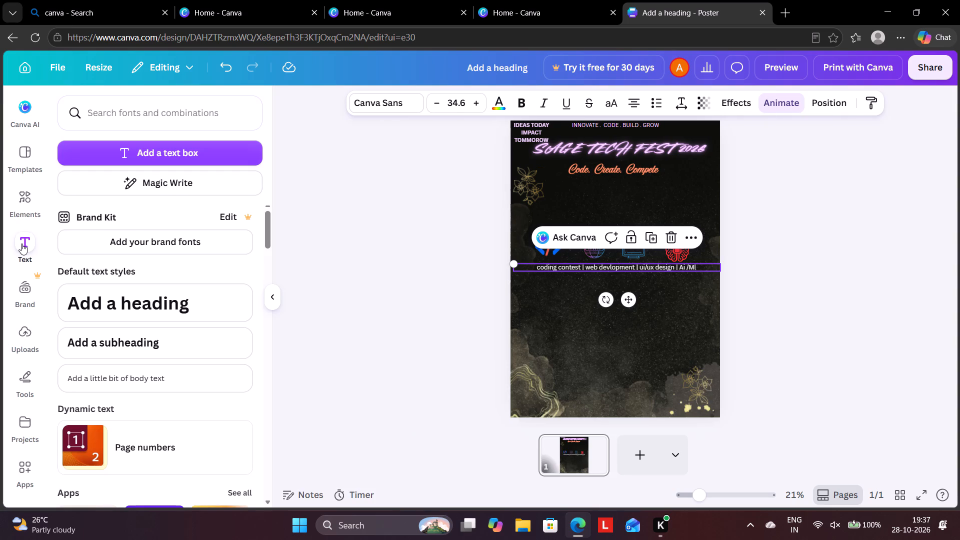
{"action": "left_click", "coordinate": [23, 157]}
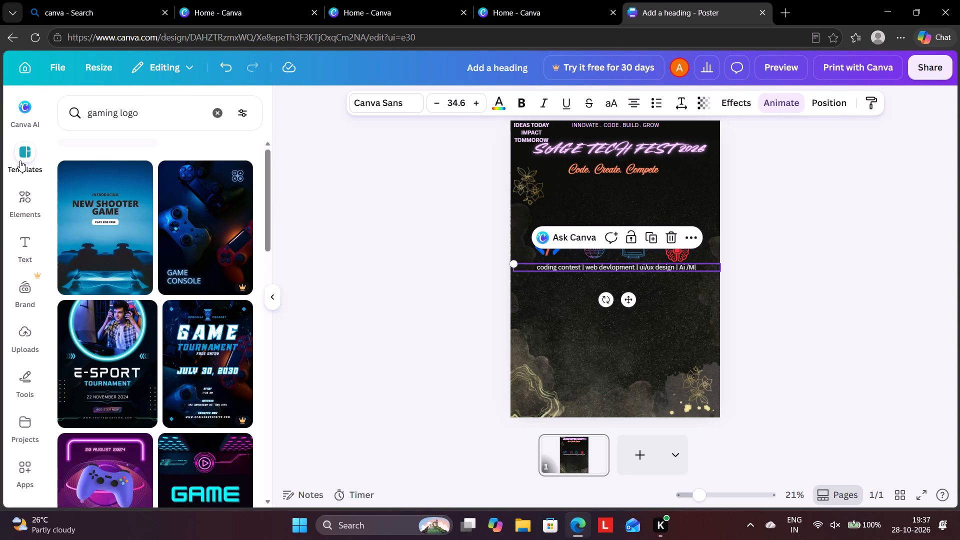
{"action": "left_click", "coordinate": [149, 111]}
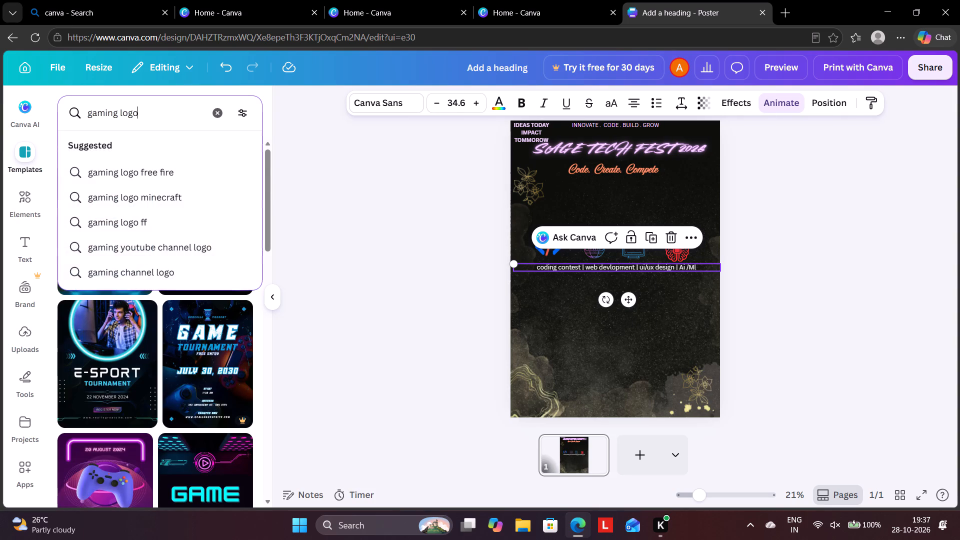
{"action": "key", "text": "BackSpace"}
{"action": "key", "text": "BackSpace"}
{"action": "key", "text": "BackSpace"}
{"action": "key", "text": "BackSpace"}
{"action": "key", "text": "BackSpace"}
{"action": "key", "text": "BackSpace"}
{"action": "key", "text": "BackSpace"}
{"action": "key", "text": "BackSpace"}
{"action": "key", "text": "BackSpace"}
{"action": "key", "text": "BackSpace"}
{"action": "key", "text": "BackSpace"}
{"action": "key", "text": "BackSpace"}
{"action": "key", "text": "BackSpace"}
{"action": "key", "text": "BackSpace"}
{"action": "key", "text": "BackSpace"}
{"action": "key", "text": "BackSpace"}
{"action": "key", "text": "BackSpace"}
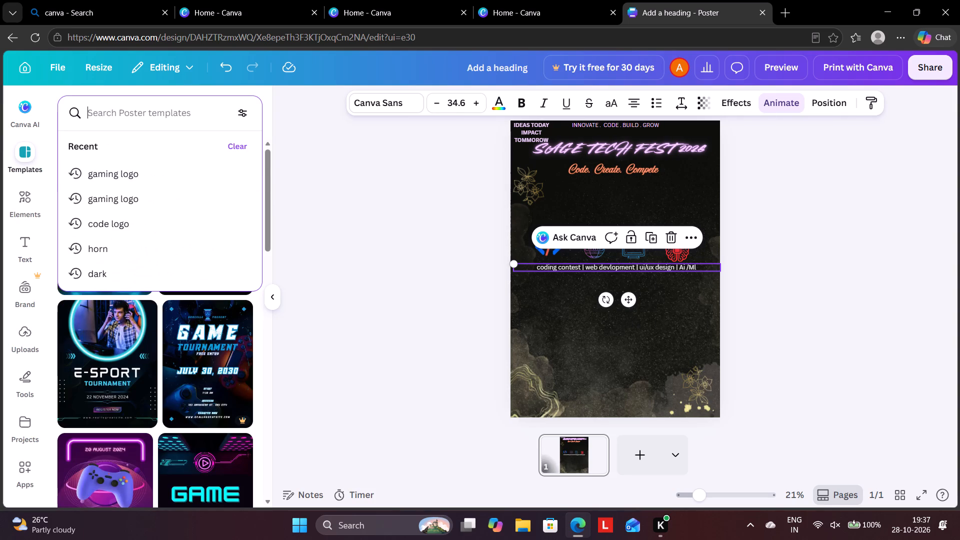
{"action": "type", "text": "gaming"}
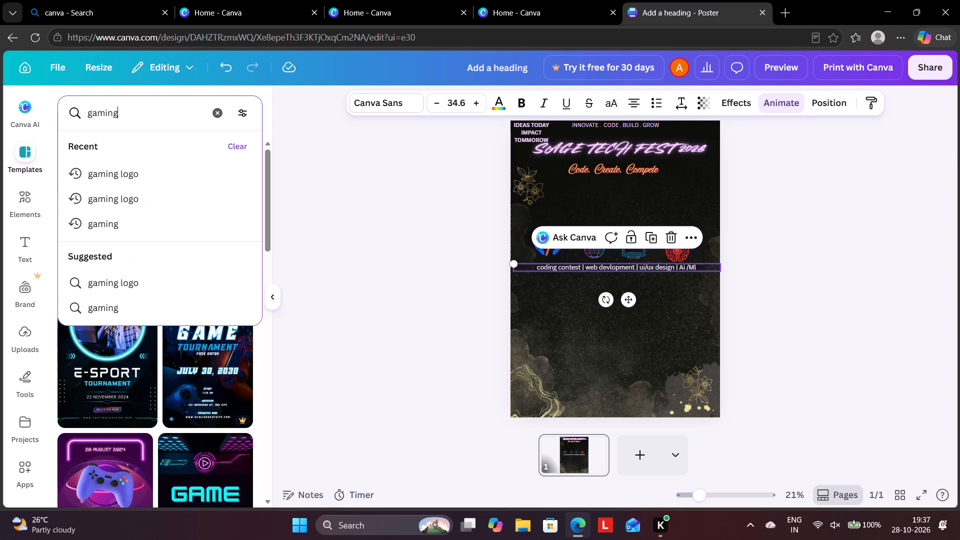
{"action": "key", "text": "Return"}
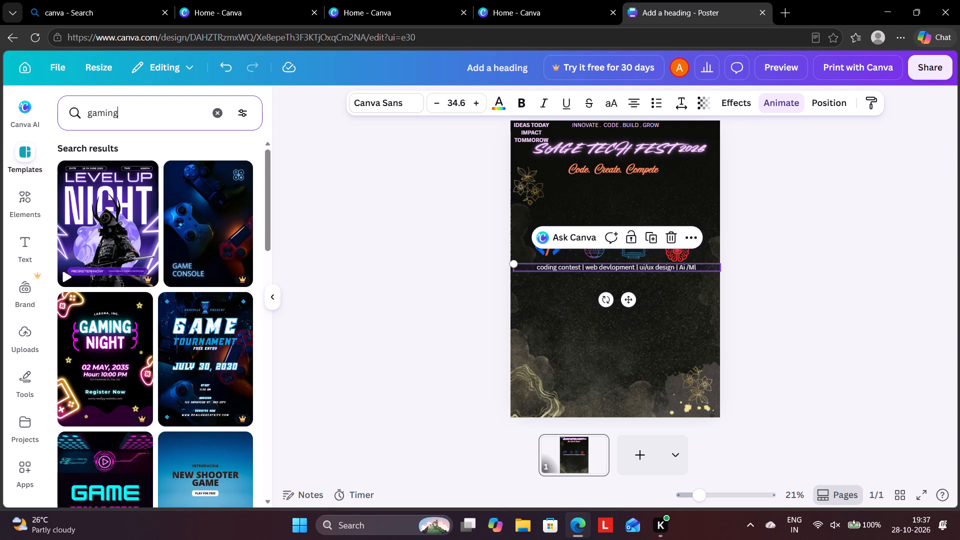
{"action": "key", "text": "BackSpace"}
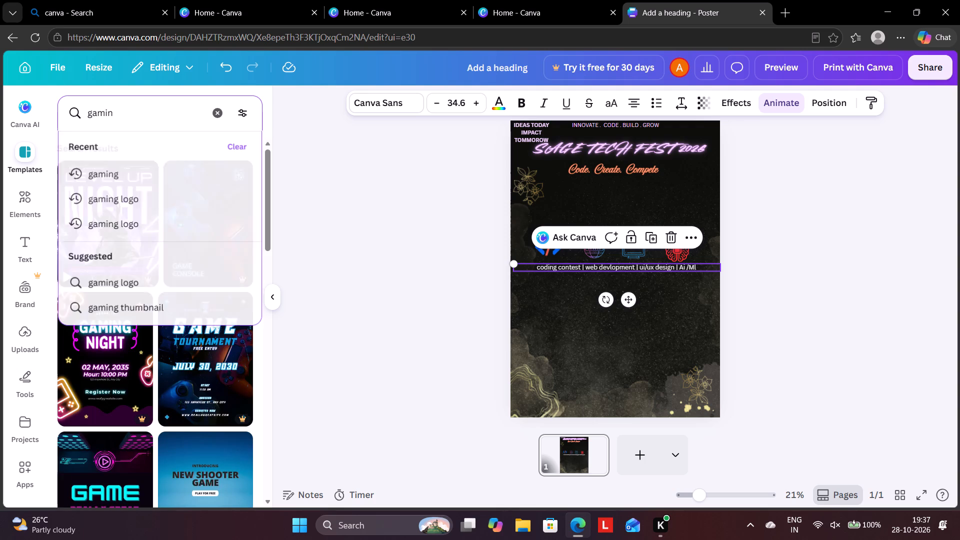
{"action": "key", "text": "BackSpace"}
{"action": "key", "text": "BackSpace"}
{"action": "key", "text": "BackSpace"}
{"action": "key", "text": "BackSpace"}
{"action": "key", "text": "BackSpace"}
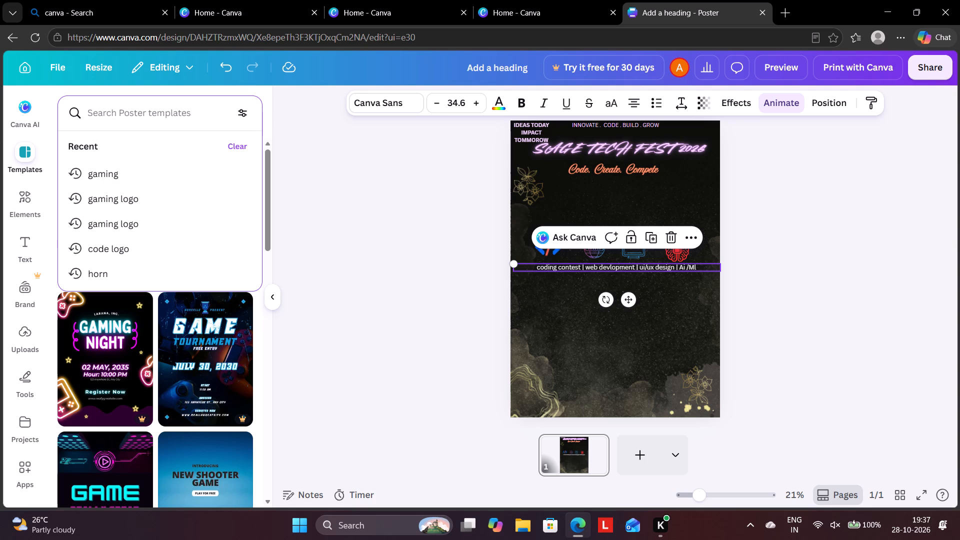
Search the elements library for "gaming" and add the dark pixel-art game controller graphic to the poster.
{"action": "left_click", "coordinate": [19, 197]}
{"action": "left_click", "coordinate": [141, 117]}
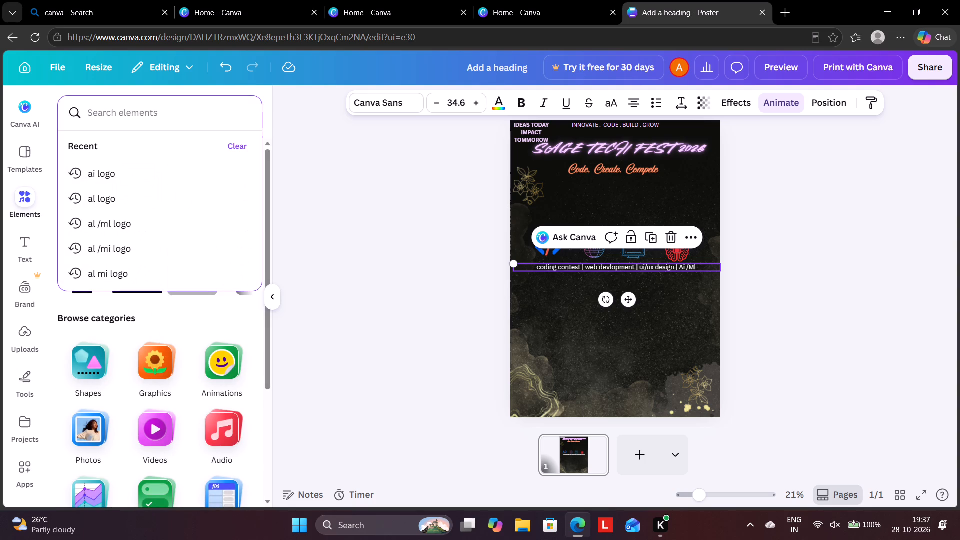
{"action": "type", "text": "gami"}
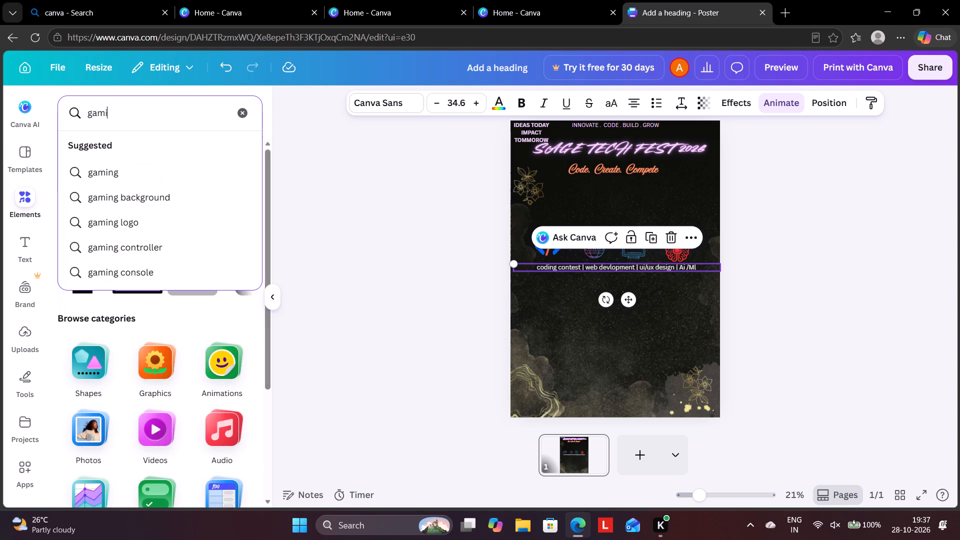
{"action": "left_click", "coordinate": [135, 167]}
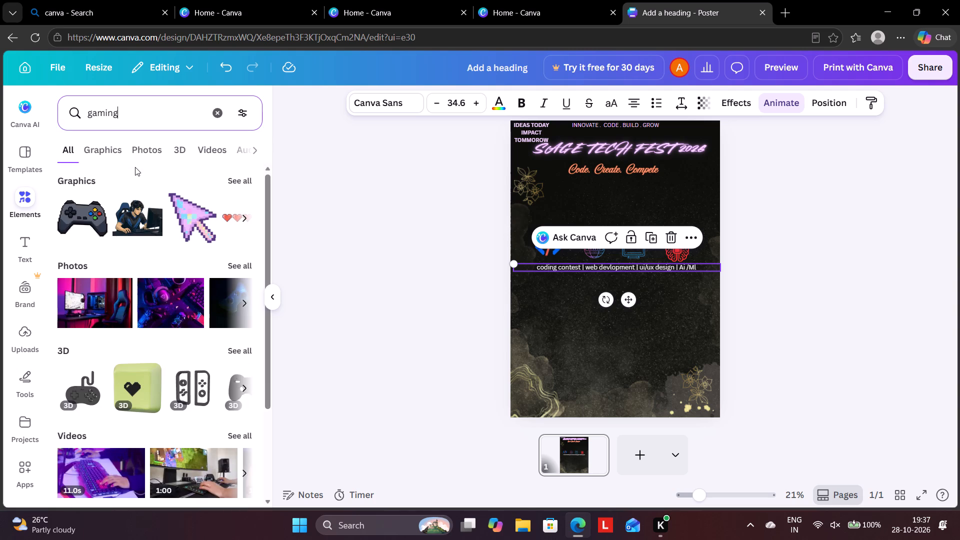
{"action": "left_click", "coordinate": [76, 216]}
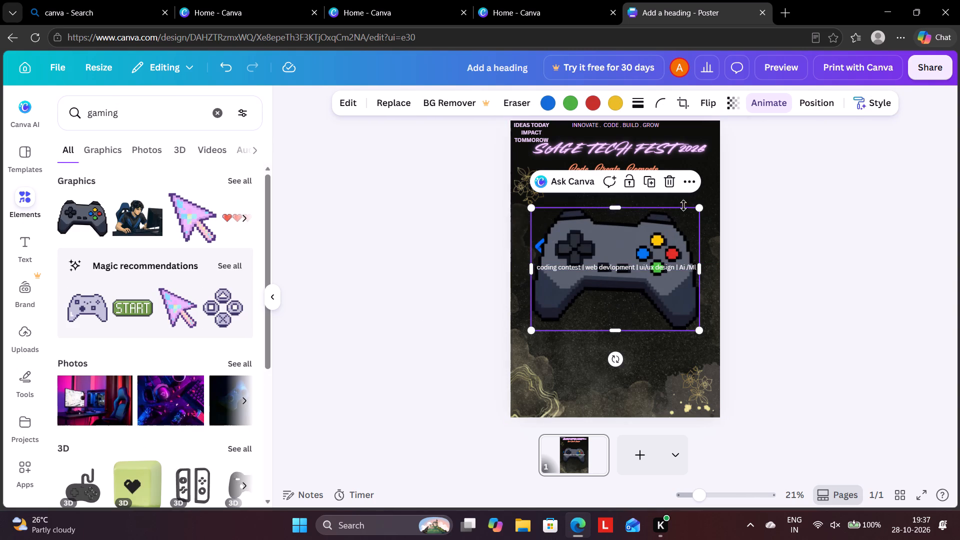
Shrink the game controller to about 6.5 by 4.7, place it just below "coding contest" under the code logo, and deselect it.
{"action": "left_click_drag", "start_coordinate": [698, 207], "coordinate": [585, 310]}
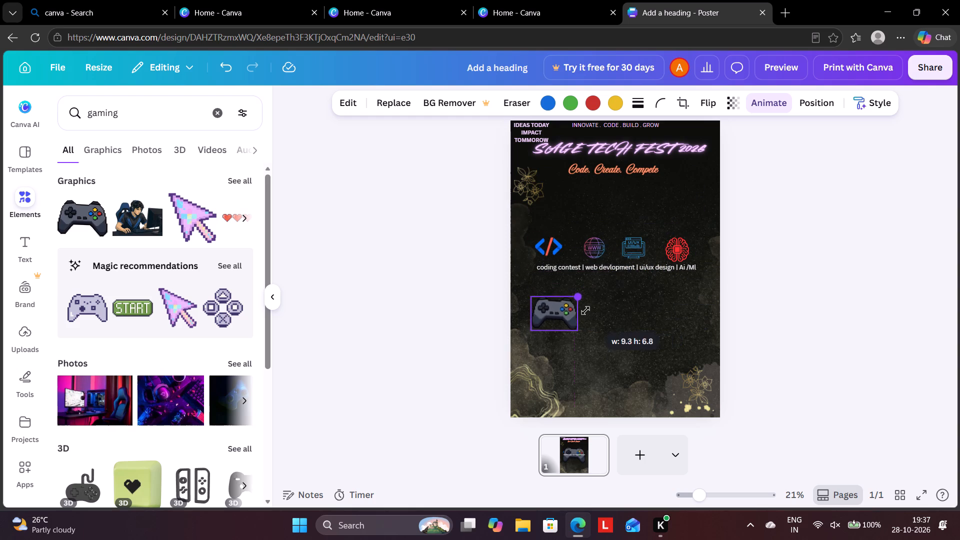
{"action": "left_click_drag", "start_coordinate": [585, 310], "coordinate": [582, 308]}
{"action": "left_click_drag", "start_coordinate": [551, 311], "coordinate": [544, 295]}
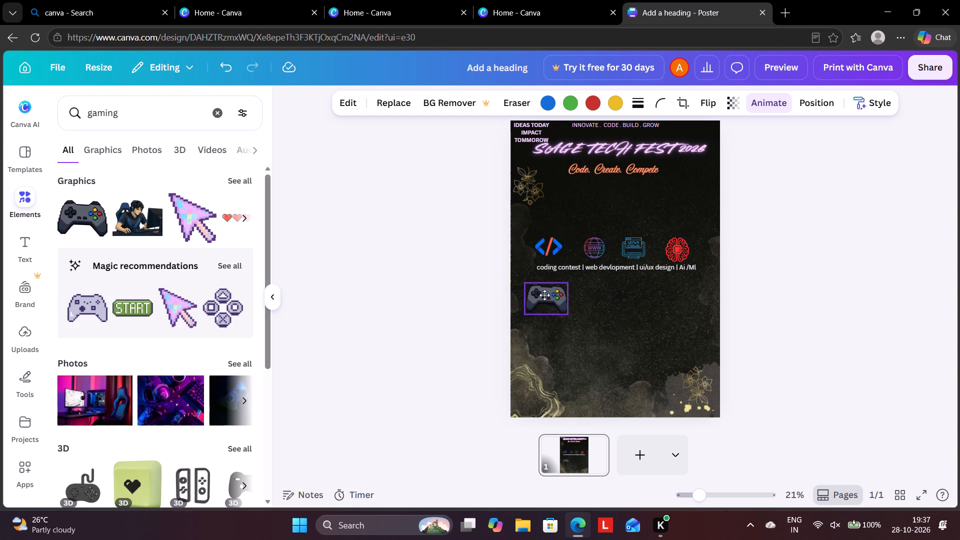
{"action": "left_click_drag", "start_coordinate": [544, 295], "coordinate": [544, 294]}
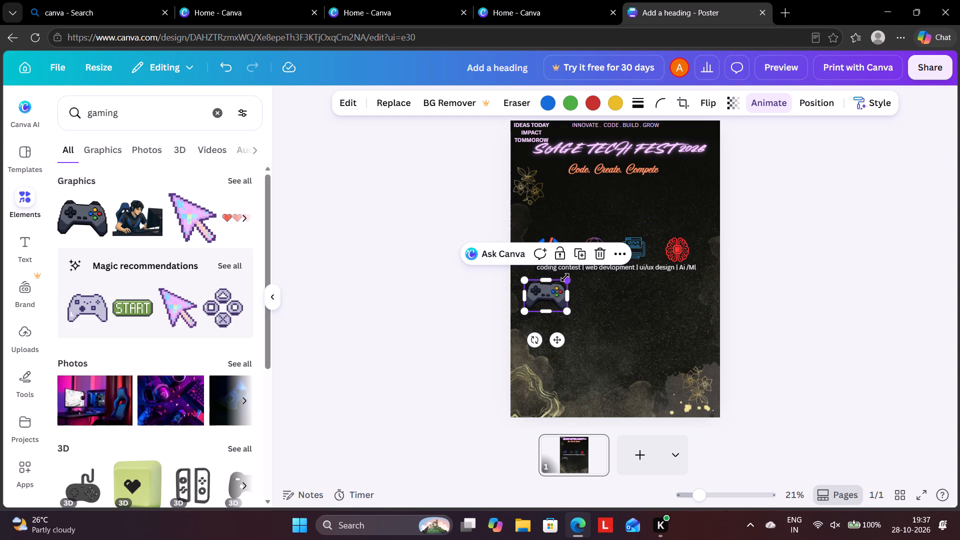
{"action": "left_click_drag", "start_coordinate": [564, 279], "coordinate": [558, 288]}
{"action": "left_click_drag", "start_coordinate": [542, 297], "coordinate": [543, 295]}
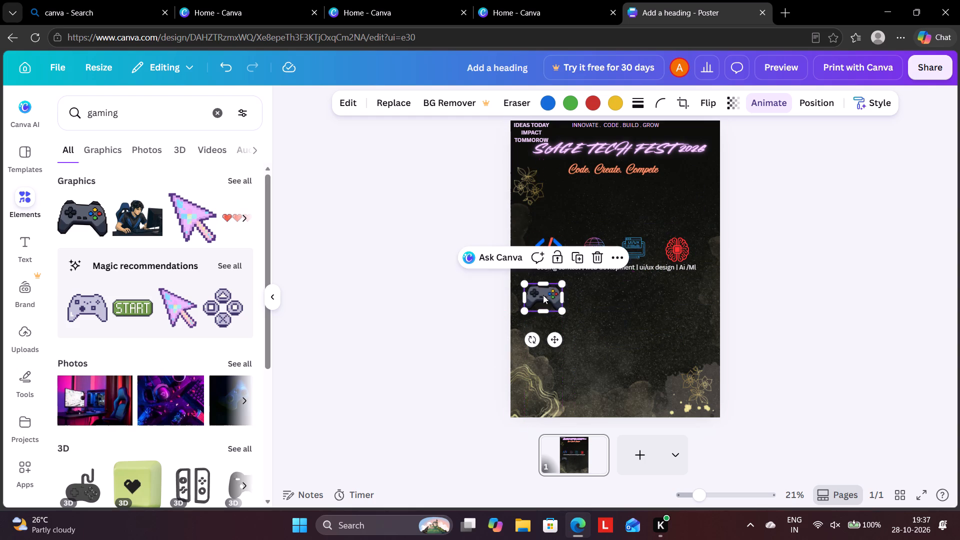
{"action": "left_click_drag", "start_coordinate": [543, 295], "coordinate": [548, 292]}
{"action": "left_click", "coordinate": [532, 305]}
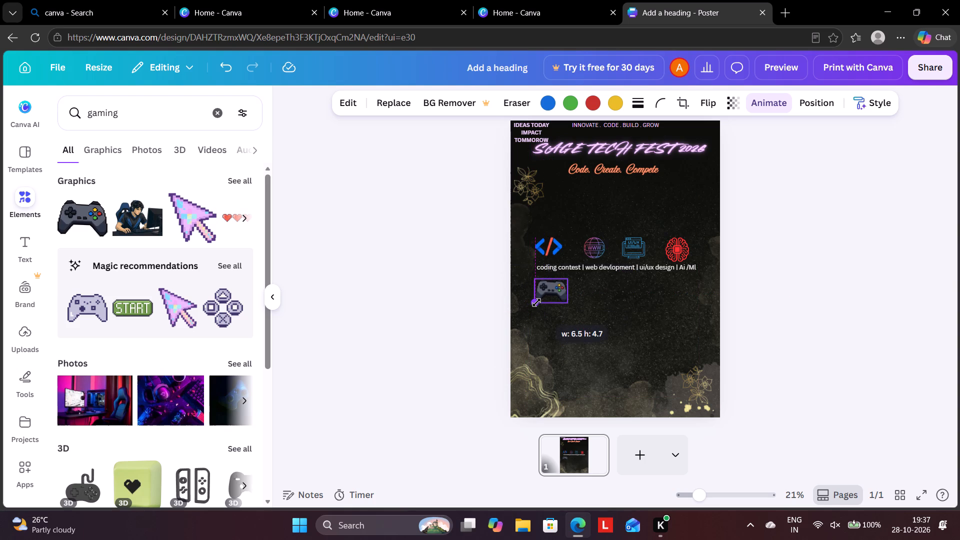
{"action": "left_click", "coordinate": [545, 286]}
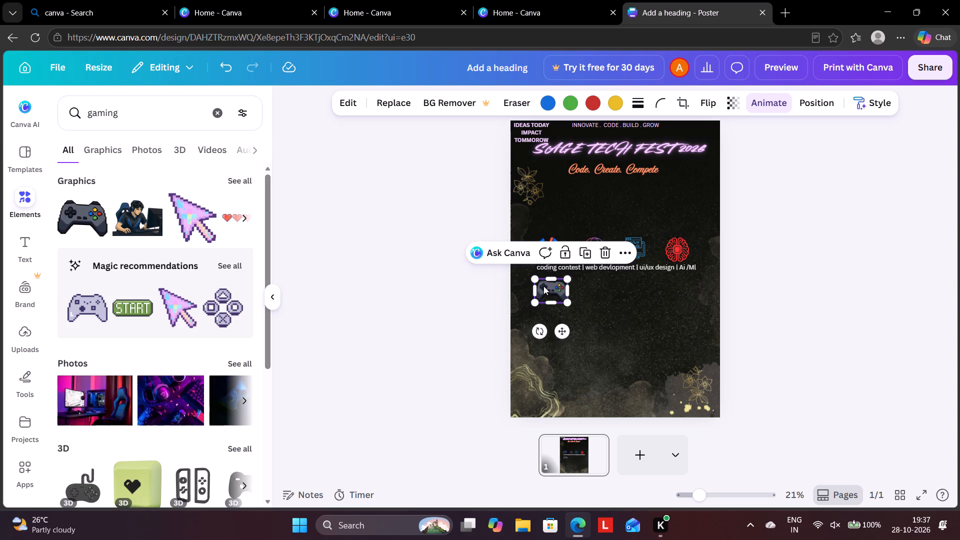
{"action": "left_click", "coordinate": [476, 288]}
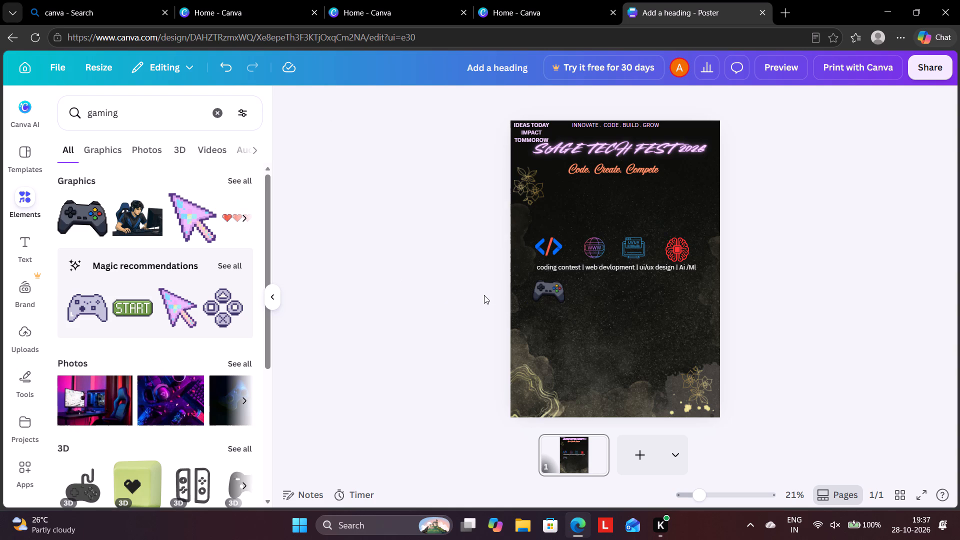
Replace "gaming" with "tech" in the elements search and browse the graphics and other media.
{"action": "left_click", "coordinate": [135, 116]}
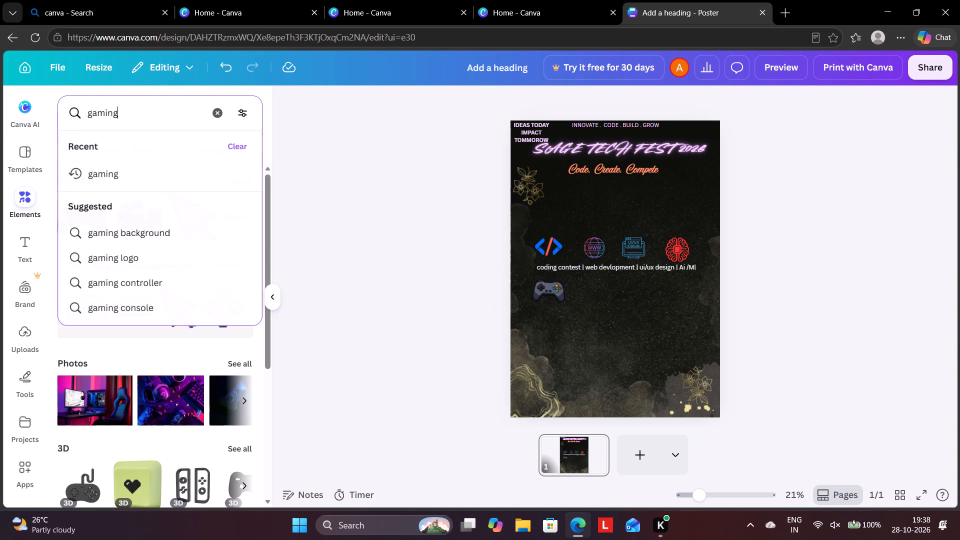
{"action": "key", "text": "BackSpace"}
{"action": "key", "text": "BackSpace"}
{"action": "key", "text": "BackSpace"}
{"action": "key", "text": "BackSpace"}
{"action": "key", "text": "BackSpace"}
{"action": "key", "text": "BackSpace"}
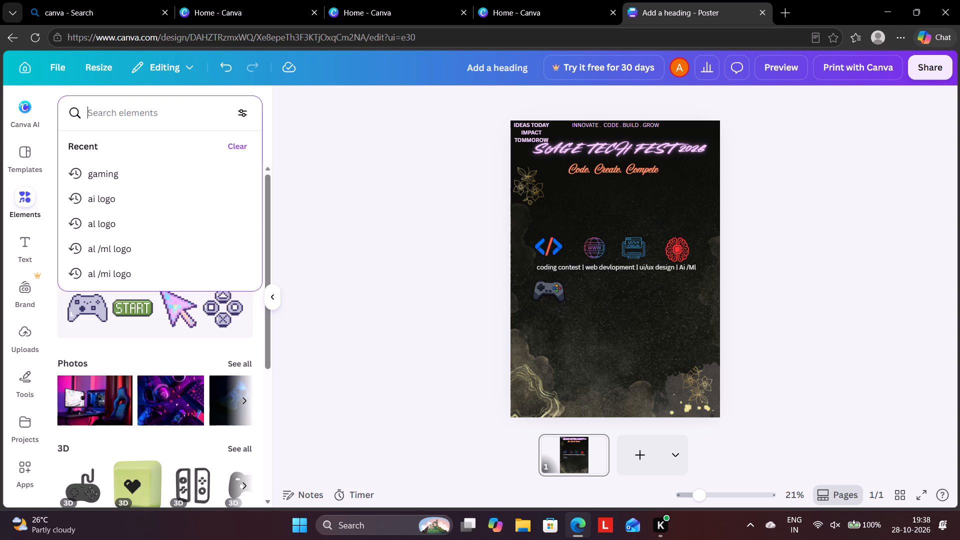
{"action": "type", "text": "tech"}
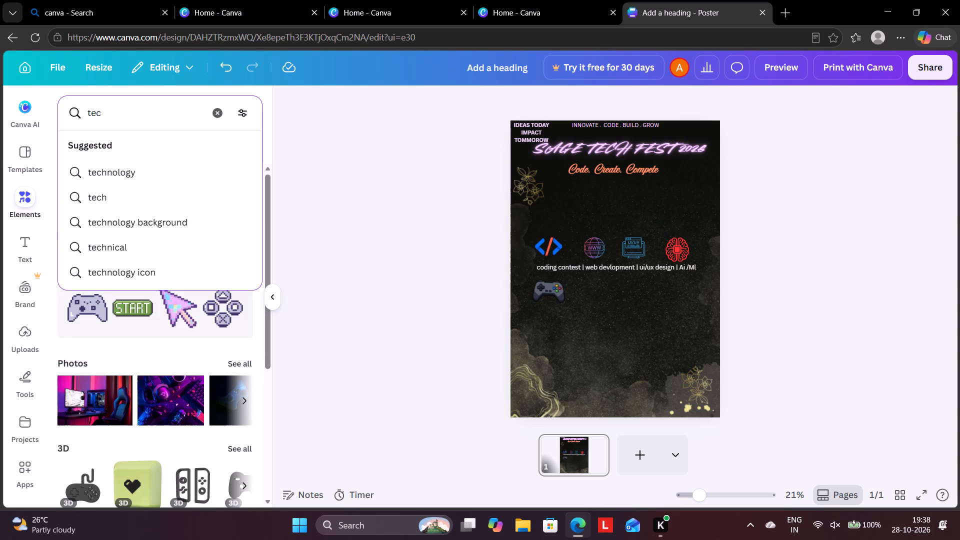
{"action": "key", "text": "Return"}
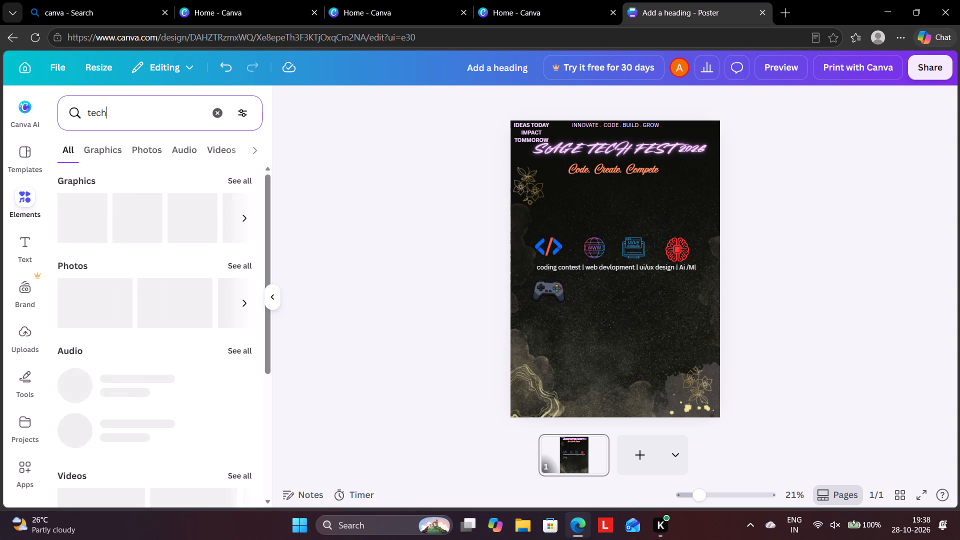
{"action": "scroll", "coordinate": [116, 220], "scroll_direction": "down", "scroll_amount": 4}
{"action": "scroll", "coordinate": [117, 238], "scroll_direction": "up", "scroll_amount": 4}
Extend the elements search to "tech quiz" and browse the offered media for a quiz logo.
{"action": "left_click", "coordinate": [133, 113]}
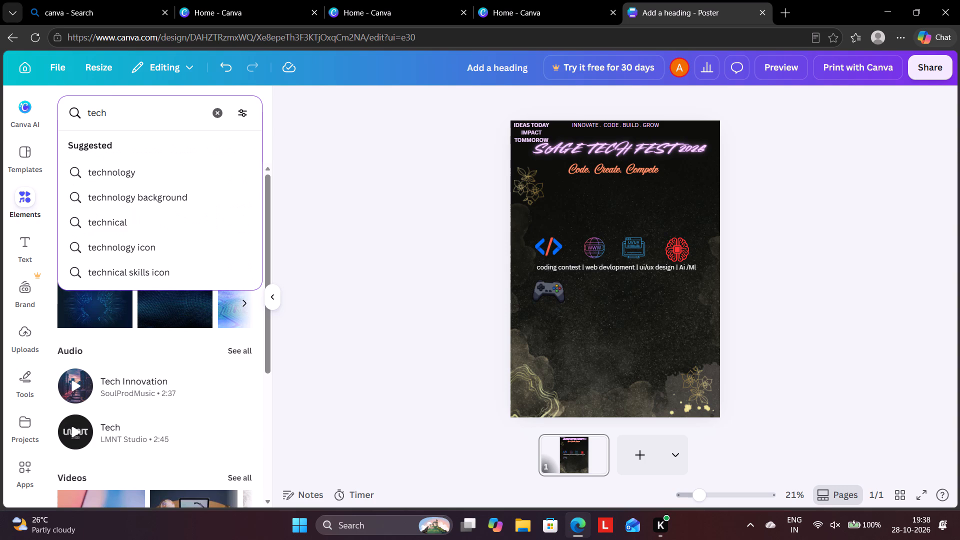
{"action": "key", "text": "space"}
{"action": "type", "text": "quiz"}
{"action": "key", "text": "Return"}
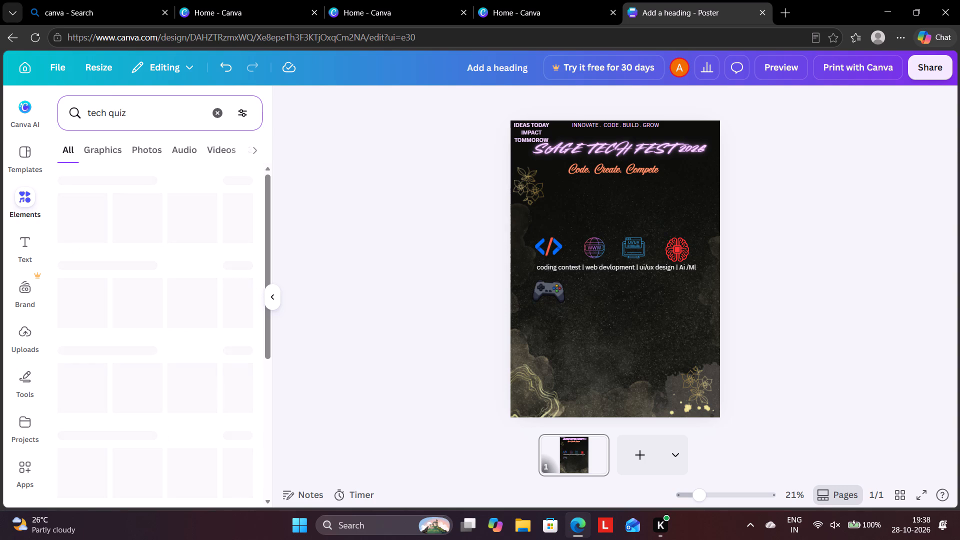
{"action": "scroll", "coordinate": [195, 300], "scroll_direction": "down", "scroll_amount": 1}
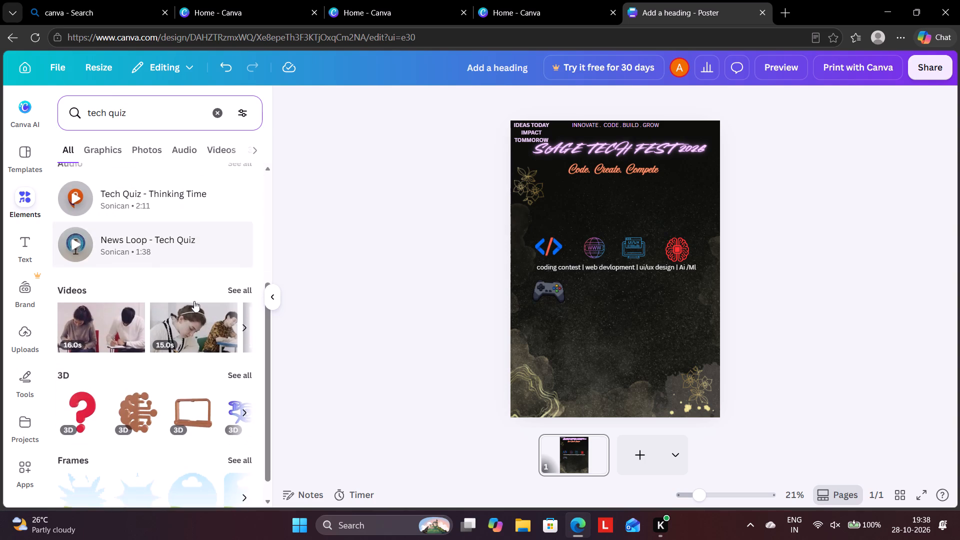
{"action": "scroll", "coordinate": [194, 301], "scroll_direction": "down", "scroll_amount": 1}
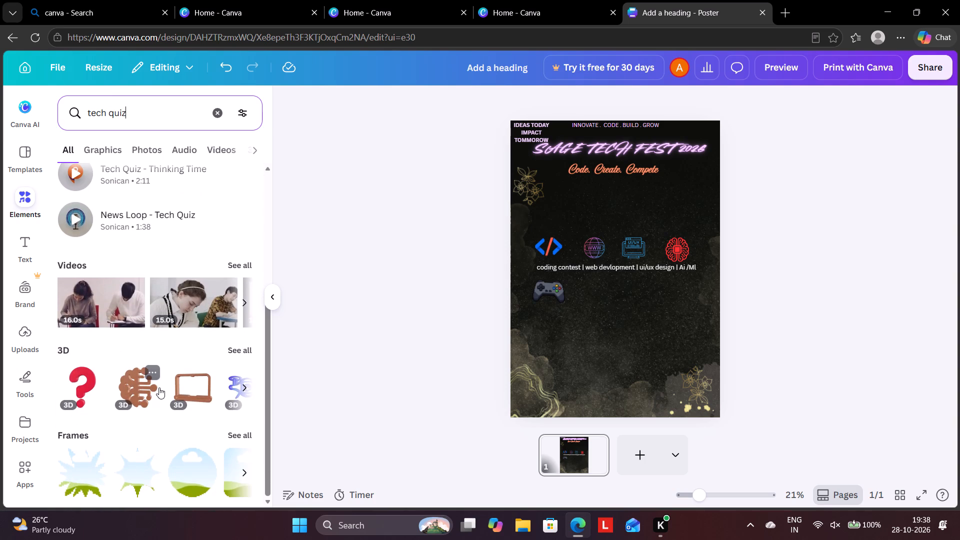
{"action": "scroll", "coordinate": [131, 389], "scroll_direction": "down", "scroll_amount": 2}
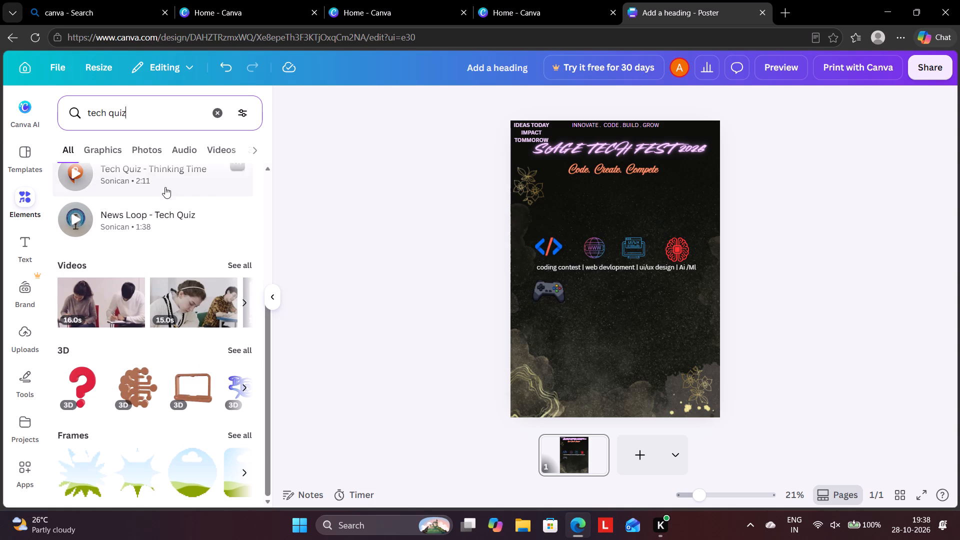
{"action": "scroll", "coordinate": [165, 187], "scroll_direction": "up", "scroll_amount": 3}
Replace "tech quiz" with "artificial intelligence" in the elements search and browse the graphics and other media for a quiz logo.
{"action": "left_click", "coordinate": [130, 102]}
{"action": "left_click", "coordinate": [130, 113]}
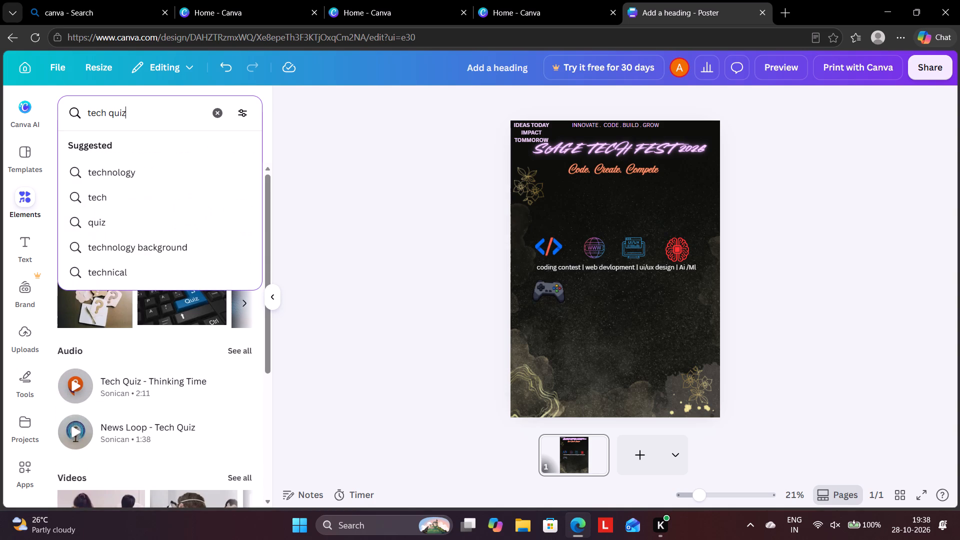
{"action": "key", "text": "BackSpace"}
{"action": "key", "text": "BackSpace"}
{"action": "key", "text": "BackSpace"}
{"action": "key", "text": "BackSpace"}
{"action": "key", "text": "BackSpace"}
{"action": "key", "text": "BackSpace"}
{"action": "key", "text": "BackSpace"}
{"action": "key", "text": "BackSpace"}
{"action": "key", "text": "BackSpace"}
{"action": "key", "text": "BackSpace"}
{"action": "key", "text": "BackSpace"}
{"action": "key", "text": "BackSpace"}
{"action": "key", "text": "BackSpace"}
{"action": "key", "text": "BackSpace"}
{"action": "key", "text": "BackSpace"}
{"action": "key", "text": "BackSpace"}
{"action": "key", "text": "BackSpace"}
{"action": "key", "text": "i"}
{"action": "type", "text": "nt"}
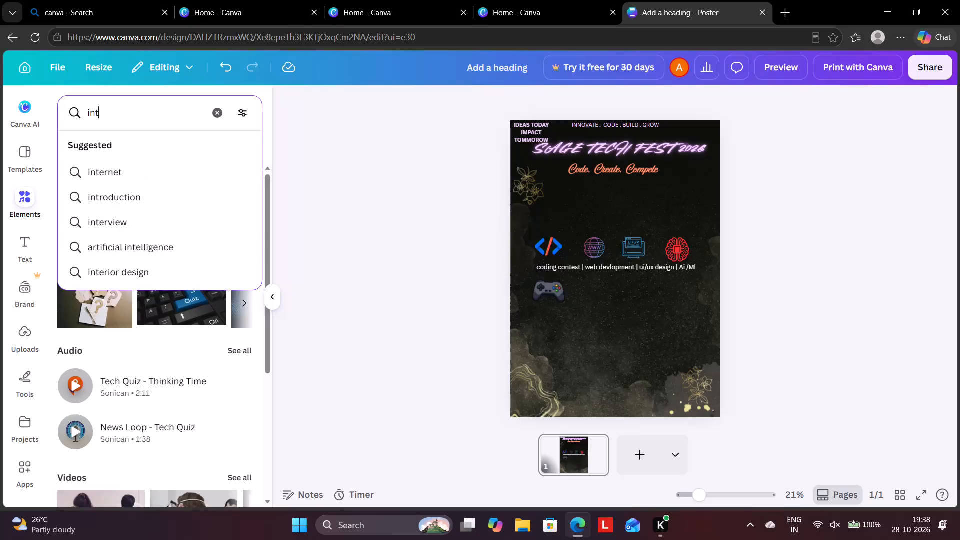
{"action": "left_click", "coordinate": [154, 243]}
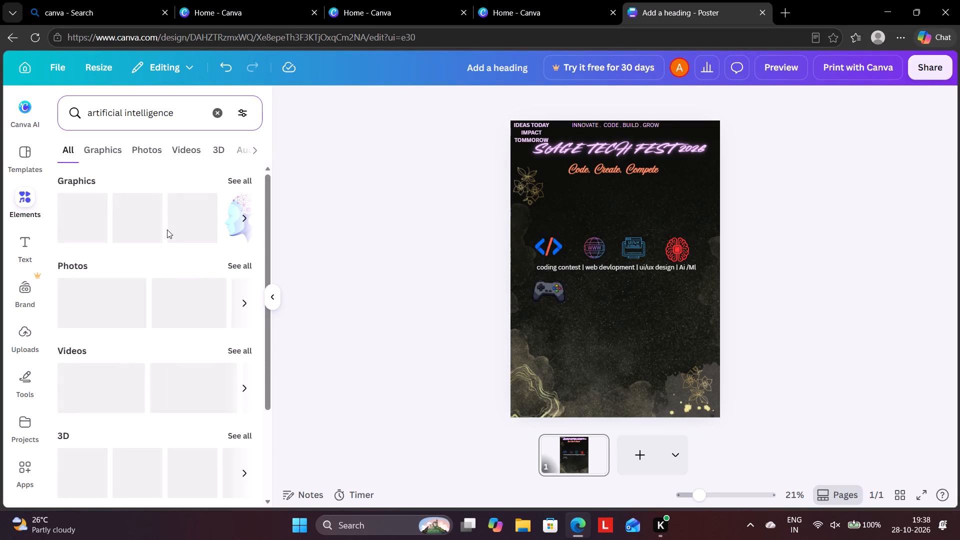
{"action": "triple_click", "coordinate": [245, 221]}
{"action": "left_click", "coordinate": [245, 221]}
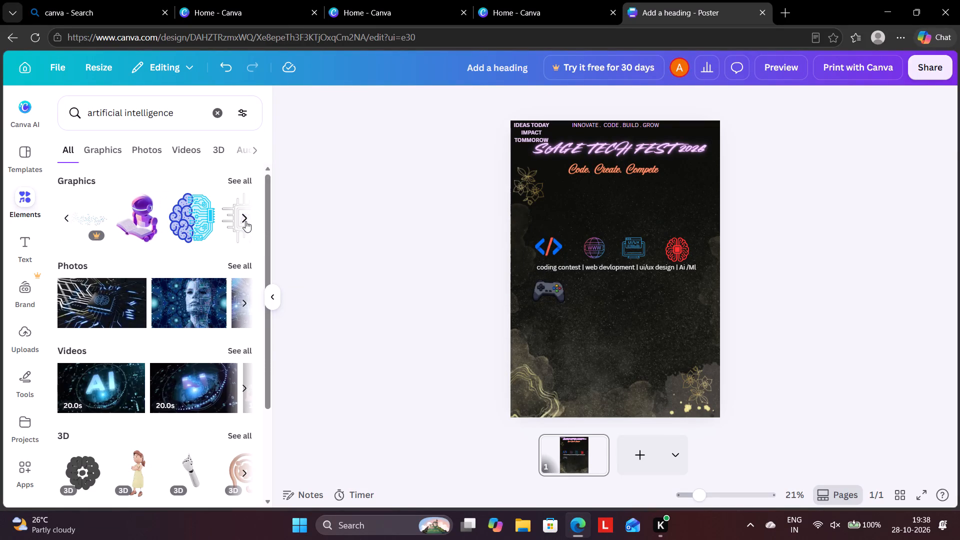
{"action": "double_click", "coordinate": [245, 221]}
{"action": "left_click", "coordinate": [245, 221]}
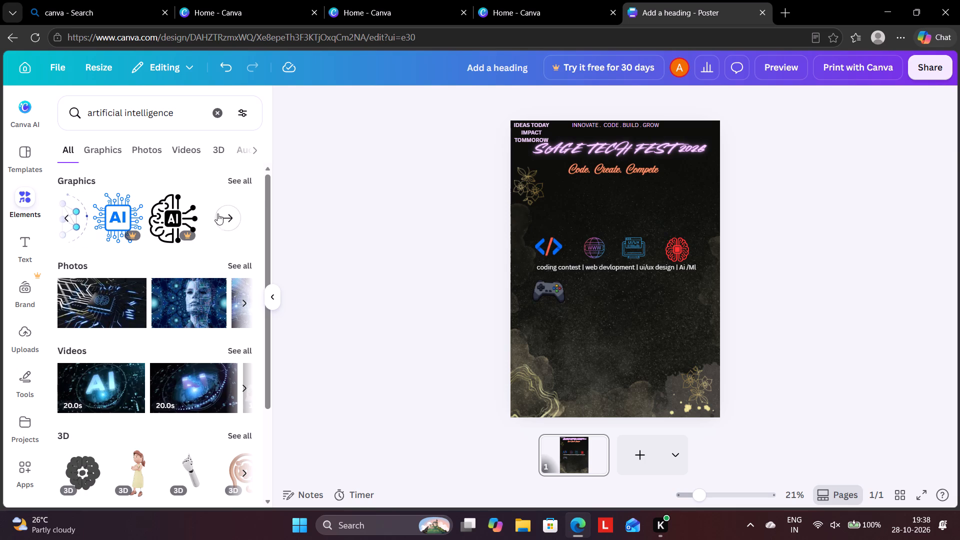
{"action": "scroll", "coordinate": [237, 324], "scroll_direction": "down", "scroll_amount": 3}
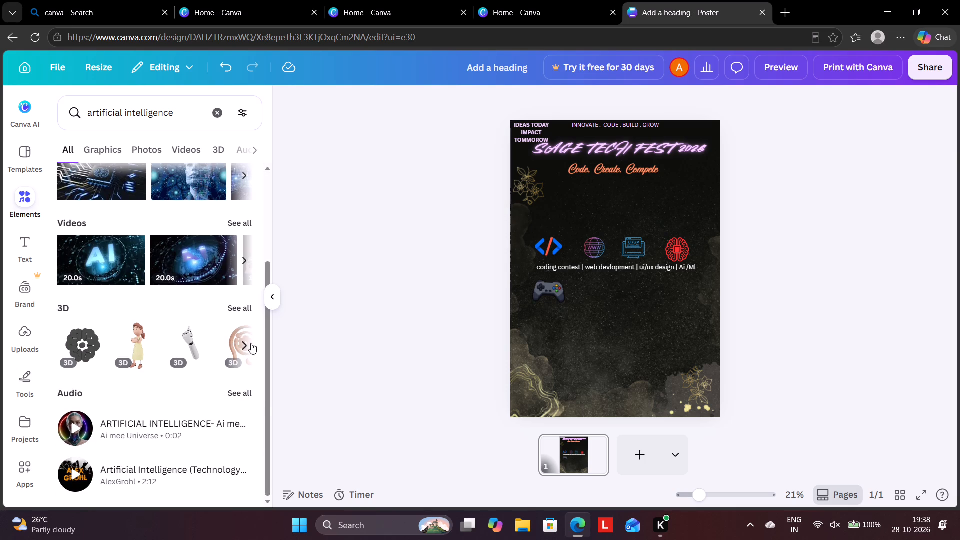
{"action": "scroll", "coordinate": [243, 211], "scroll_direction": "up", "scroll_amount": 7}
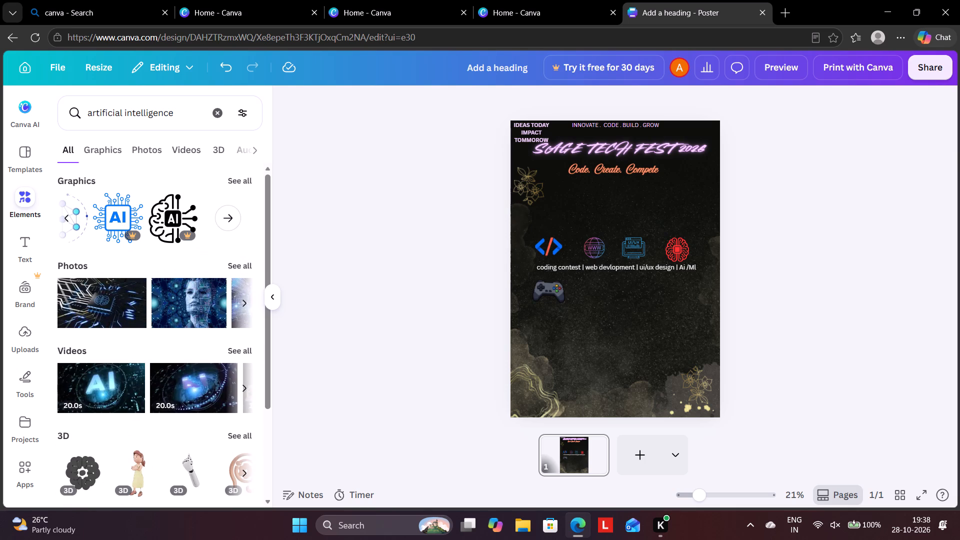
Search the elements library for "intelligence" and add the light bulb graphic with a brain inside to the poster.
{"action": "left_click", "coordinate": [121, 110]}
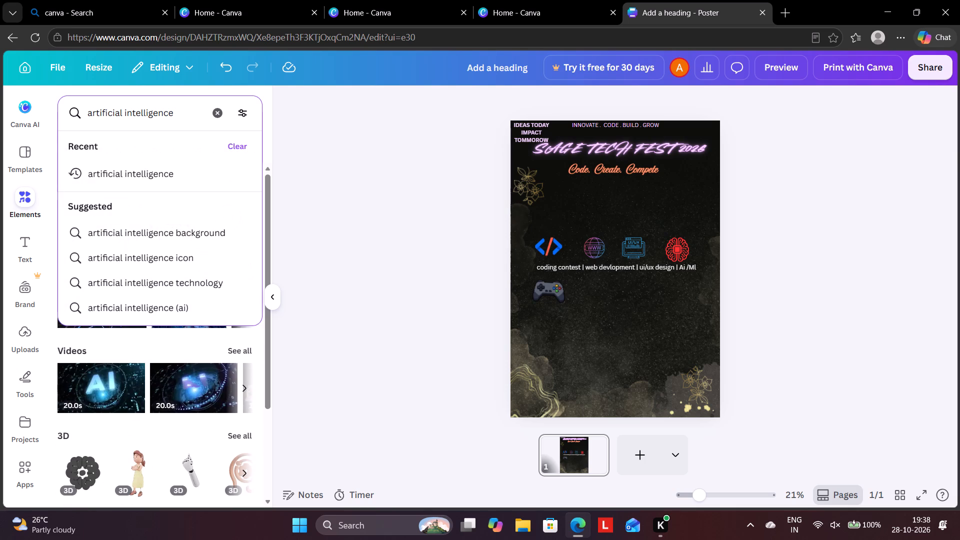
{"action": "key", "text": "BackSpace"}
{"action": "key", "text": "BackSpace"}
{"action": "key", "text": "BackSpace"}
{"action": "key", "text": "BackSpace"}
{"action": "key", "text": "BackSpace"}
{"action": "key", "text": "BackSpace"}
{"action": "key", "text": "BackSpace"}
{"action": "key", "text": "BackSpace"}
{"action": "key", "text": "BackSpace"}
{"action": "key", "text": "BackSpace"}
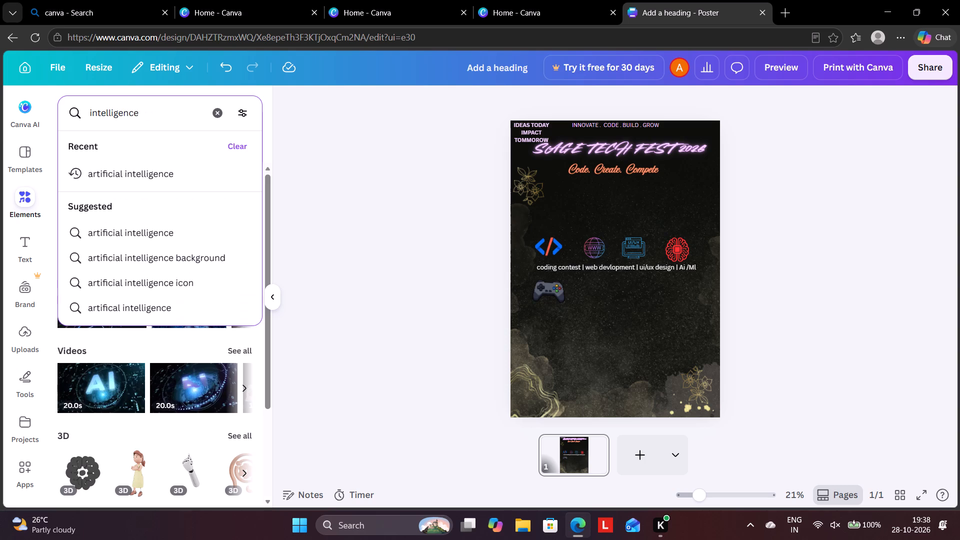
{"action": "left_click", "coordinate": [123, 261]}
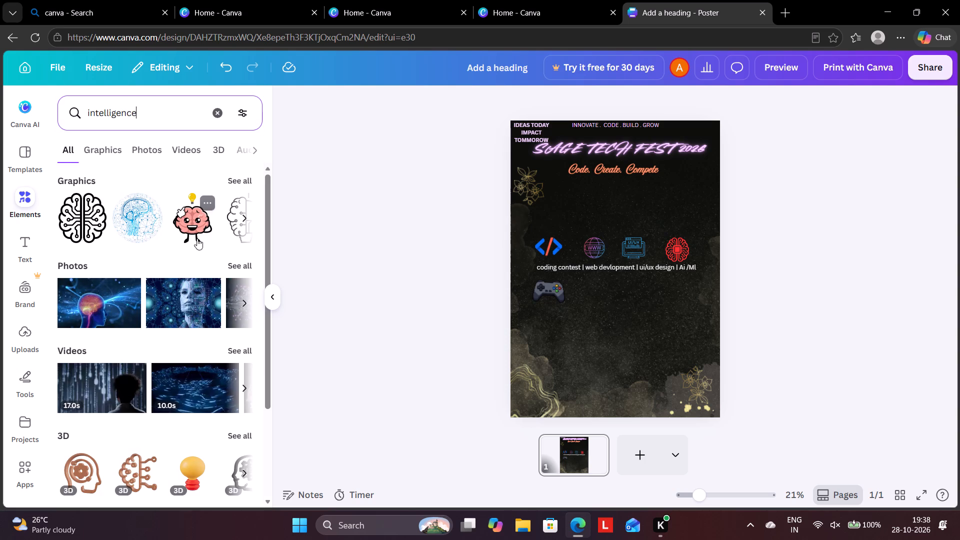
{"action": "left_click", "coordinate": [244, 214]}
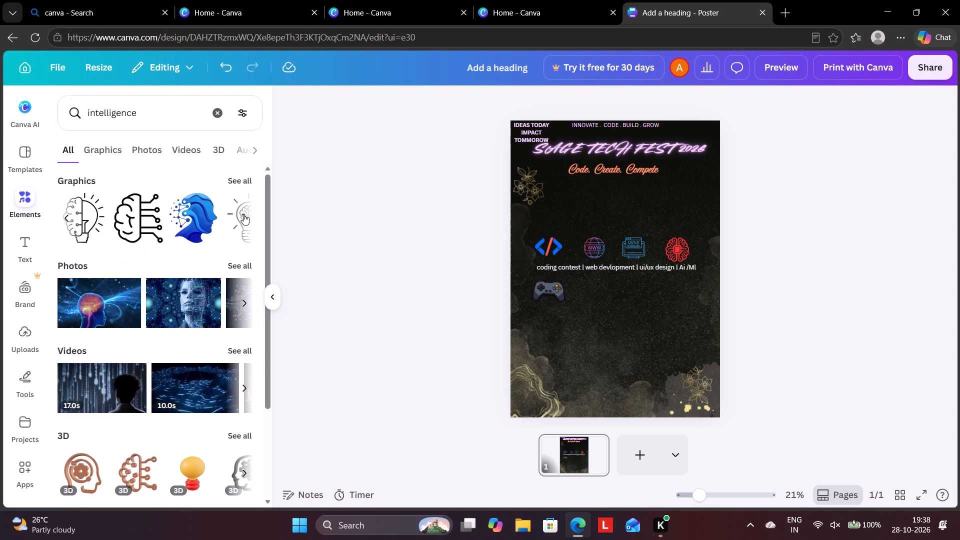
{"action": "left_click", "coordinate": [243, 214]}
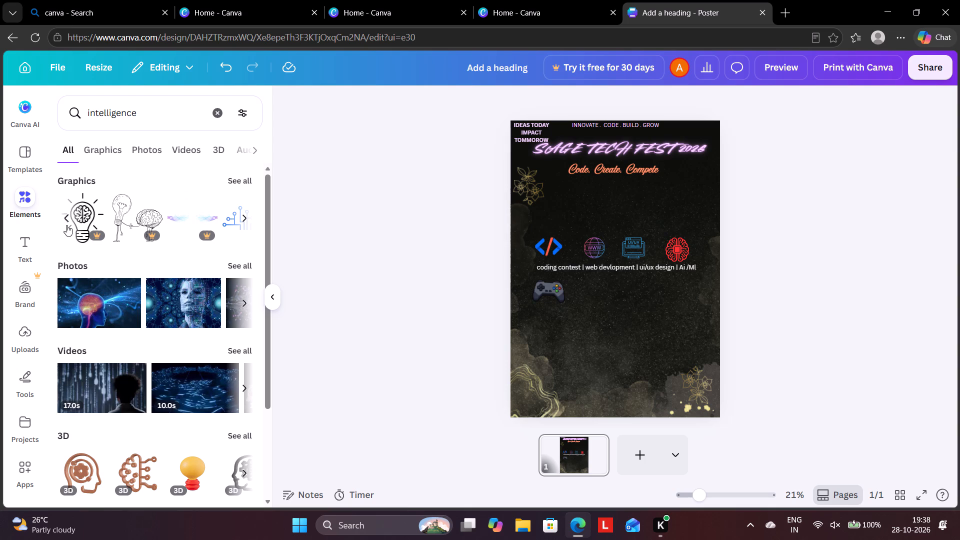
{"action": "left_click", "coordinate": [85, 215]}
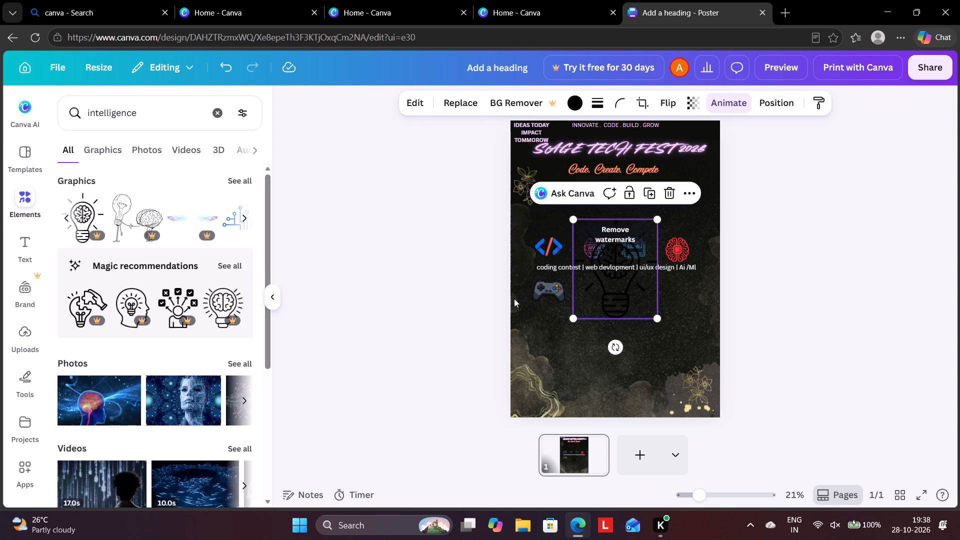
Recolour the brain light bulb graphic from the default solid colours to light lime green.
{"action": "left_click", "coordinate": [574, 101]}
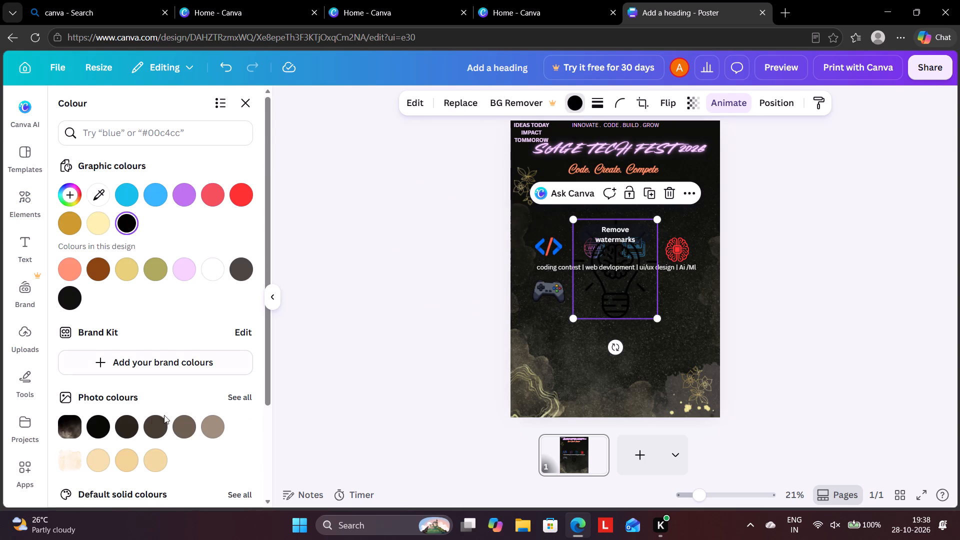
{"action": "scroll", "coordinate": [144, 421], "scroll_direction": "down", "scroll_amount": 2}
{"action": "left_click", "coordinate": [129, 482]}
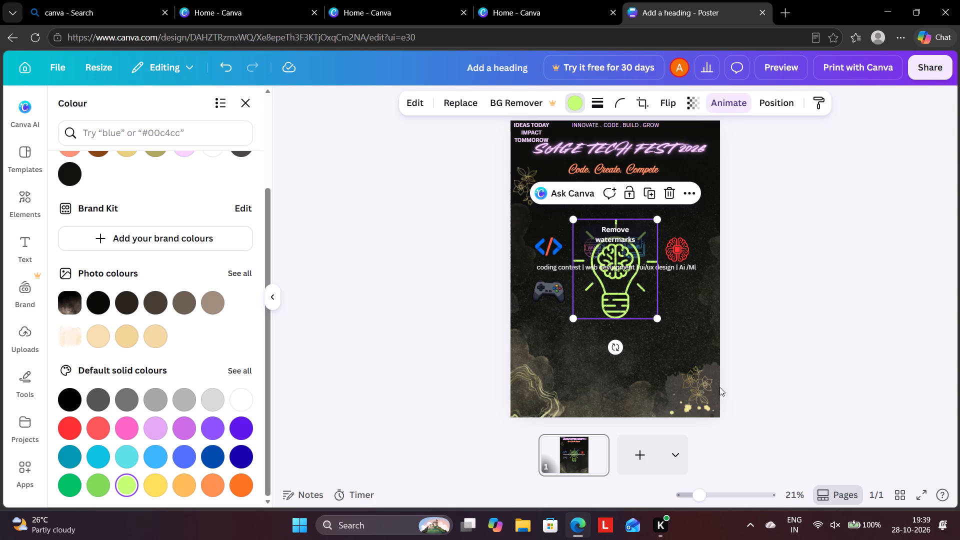
Shrink the green light bulb to logo size and place it beside the game controller, under the www globe logo.
{"action": "left_click_drag", "start_coordinate": [655, 219], "coordinate": [592, 276]}
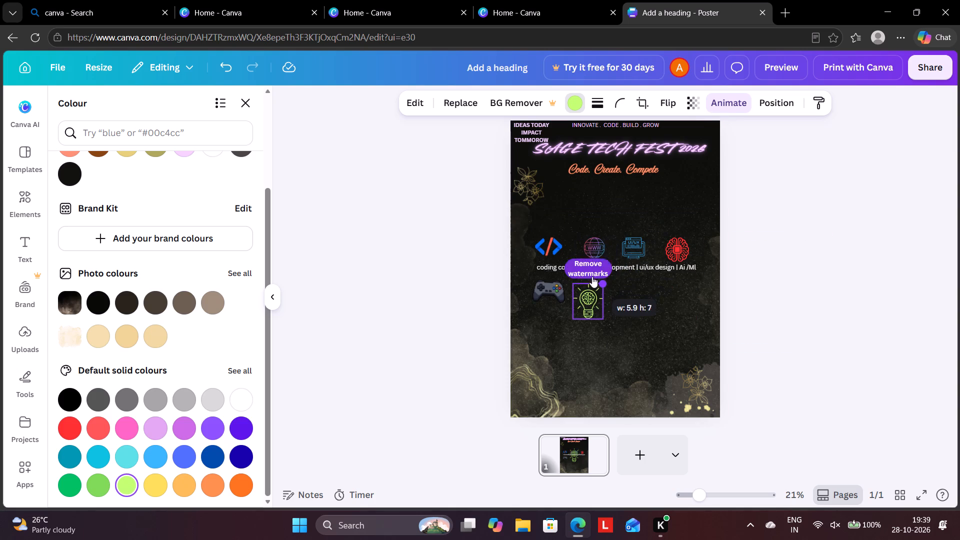
{"action": "left_click_drag", "start_coordinate": [592, 276], "coordinate": [591, 278]}
{"action": "left_click_drag", "start_coordinate": [586, 298], "coordinate": [586, 296]}
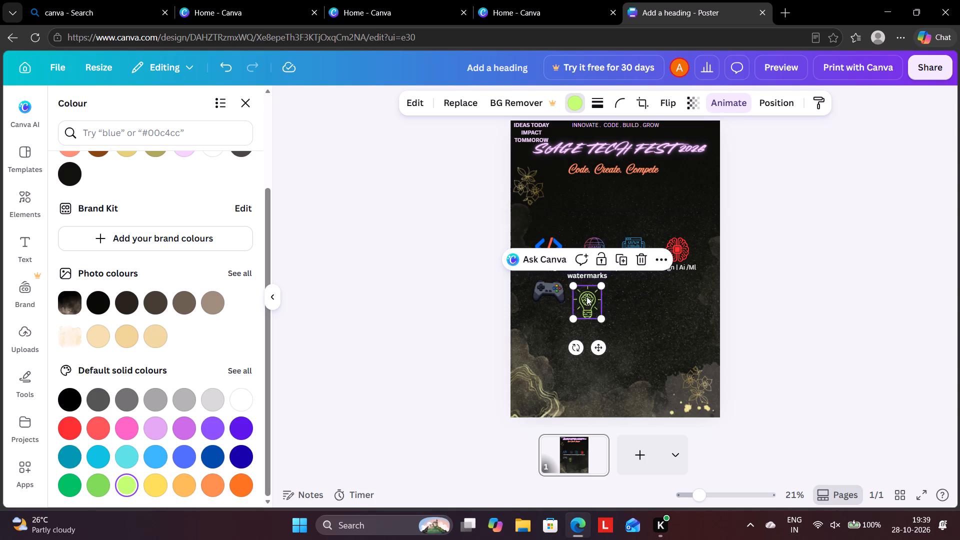
{"action": "left_click_drag", "start_coordinate": [586, 296], "coordinate": [594, 288]}
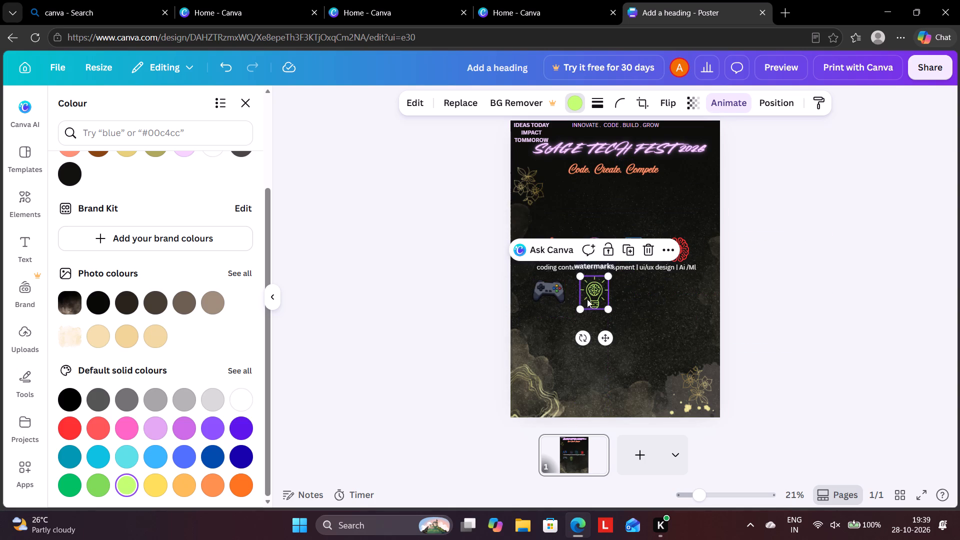
{"action": "left_click", "coordinate": [582, 308]}
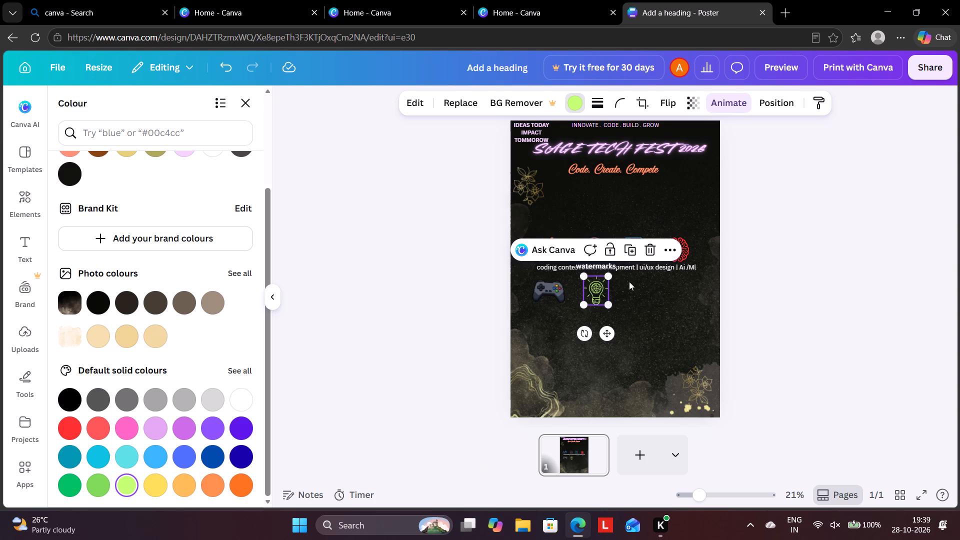
{"action": "left_click_drag", "start_coordinate": [610, 274], "coordinate": [609, 281]}
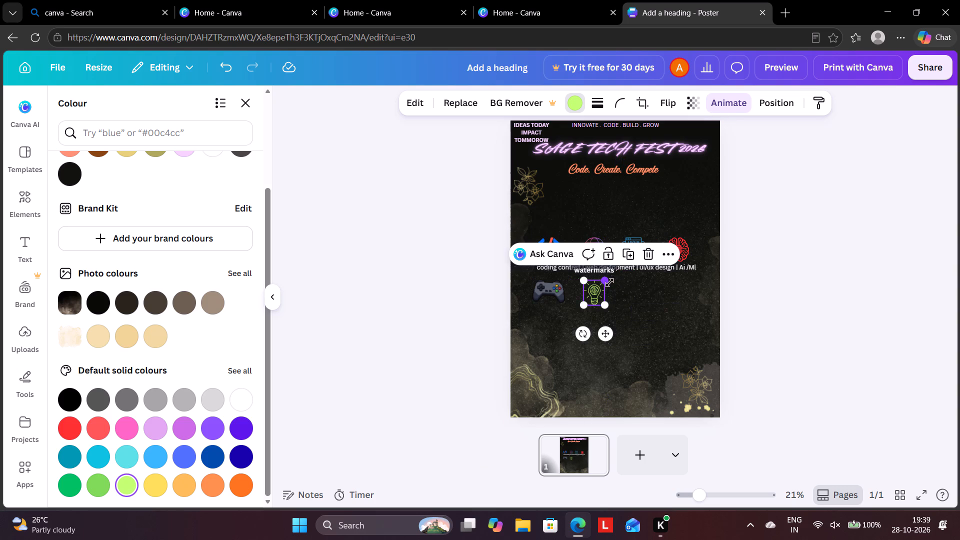
Shrink the game controller to about 5.2 by 3.8 to suit the light bulb logo, and leave both logos deselected.
{"action": "left_click", "coordinate": [557, 293]}
{"action": "left_click_drag", "start_coordinate": [564, 282], "coordinate": [558, 286]}
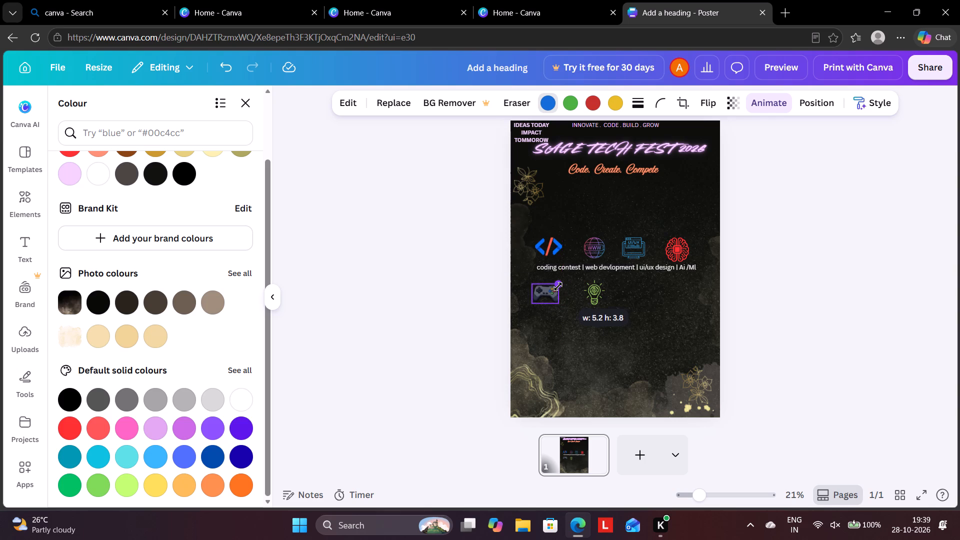
{"action": "left_click_drag", "start_coordinate": [558, 286], "coordinate": [558, 287]}
{"action": "left_click", "coordinate": [593, 297]}
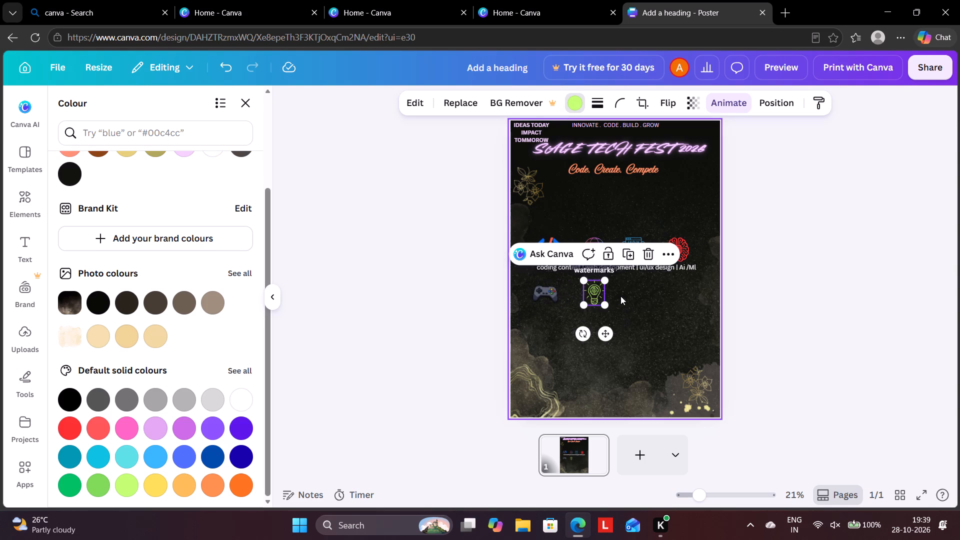
{"action": "left_click", "coordinate": [621, 294]}
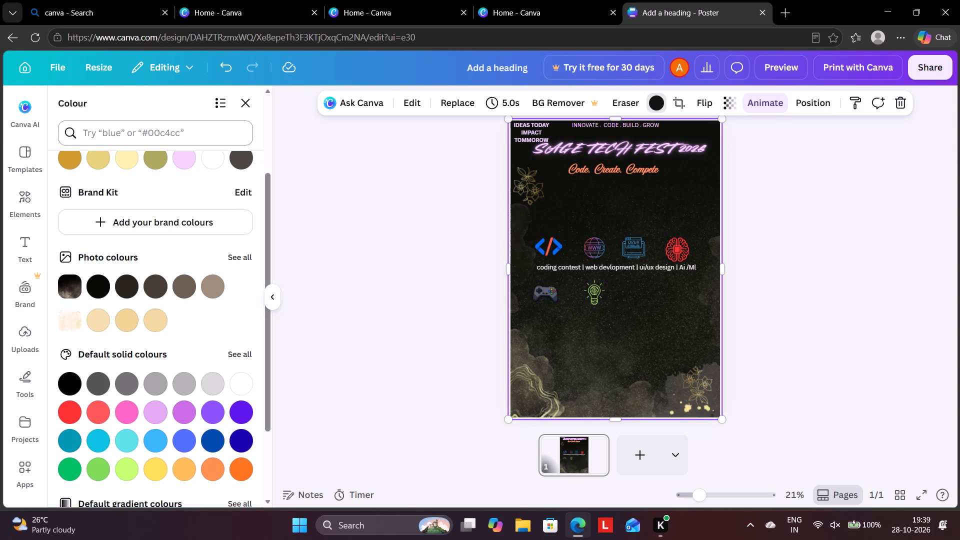
Search the elements library for "robotics" and add the white robot graphic with the glowing blue face to the poster.
{"action": "left_click", "coordinate": [27, 208]}
{"action": "left_click", "coordinate": [129, 112]}
{"action": "left_click", "coordinate": [165, 109]}
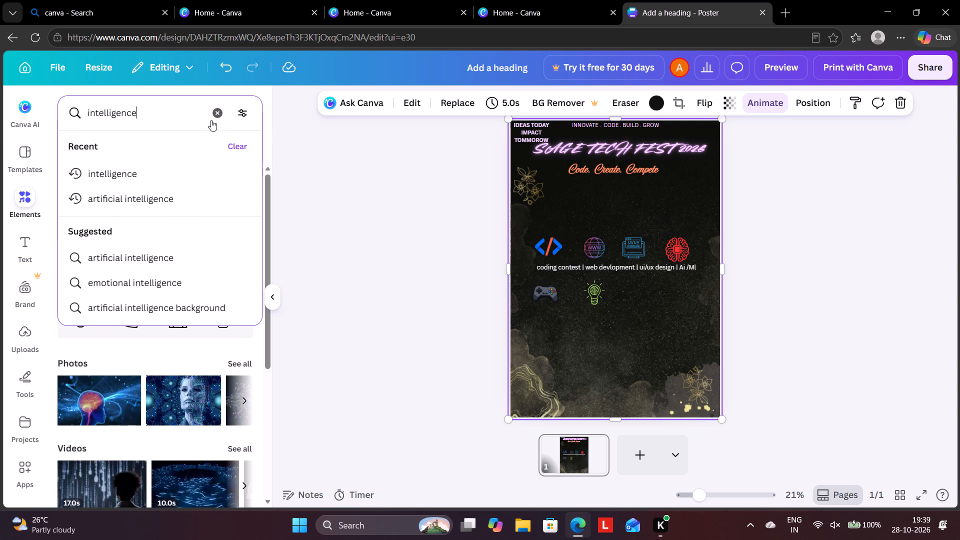
{"action": "left_click", "coordinate": [213, 116]}
{"action": "type", "text": "ro"}
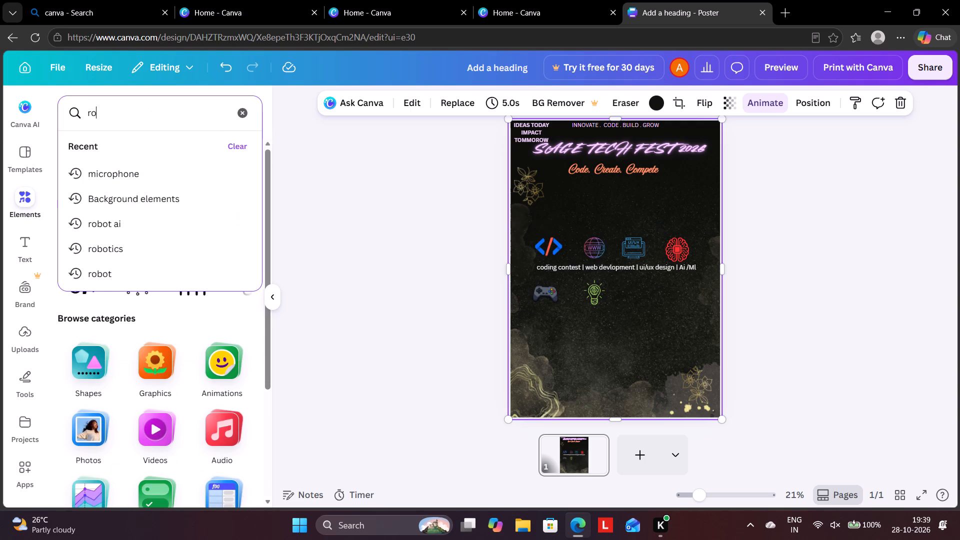
{"action": "type", "text": "bo"}
{"action": "scroll", "coordinate": [213, 120], "scroll_direction": "left", "scroll_amount": 1}
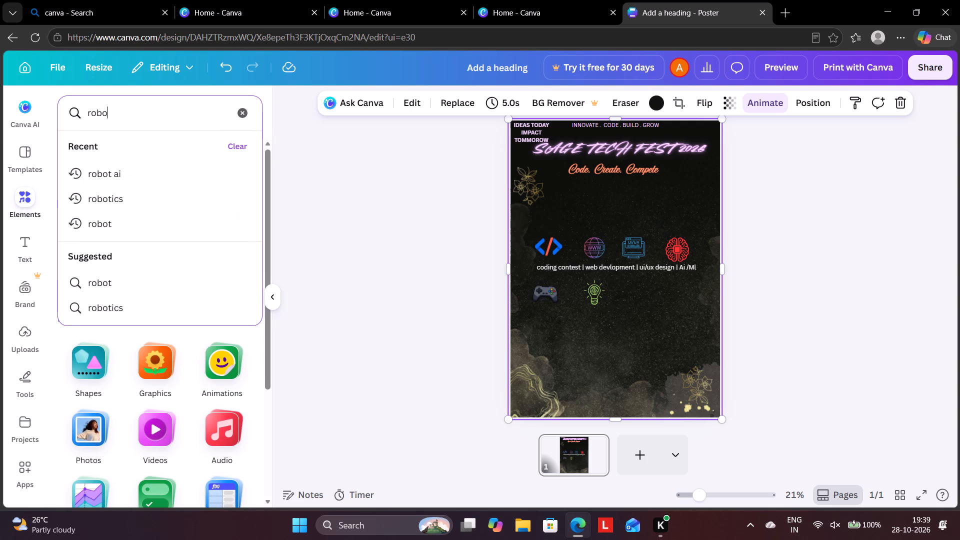
{"action": "double_click", "coordinate": [135, 198]}
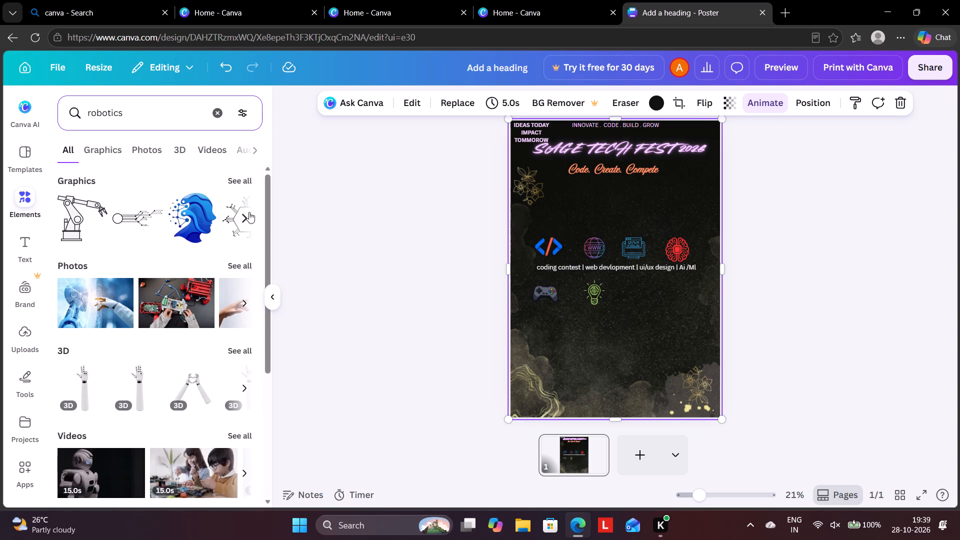
{"action": "left_click", "coordinate": [249, 176]}
{"action": "scroll", "coordinate": [164, 298], "scroll_direction": "down", "scroll_amount": 1}
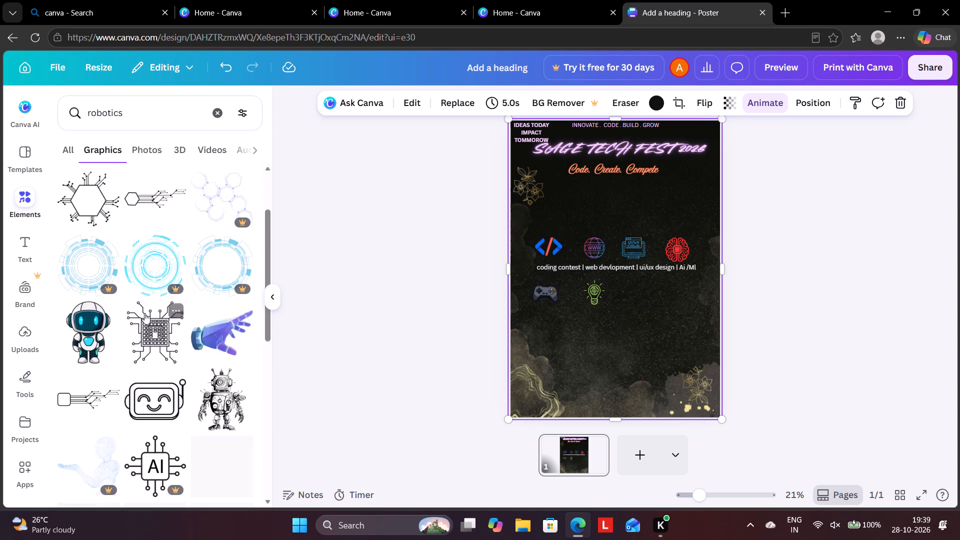
{"action": "left_click", "coordinate": [77, 327]}
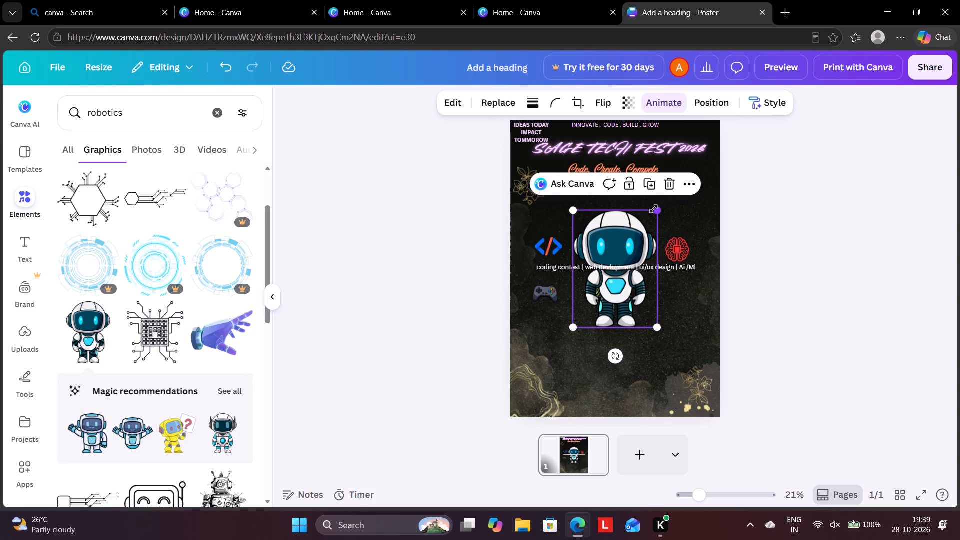
Shrink the robot to logo size and place it in the second logo row after the light bulb, under the UI/UX logo.
{"action": "left_click_drag", "start_coordinate": [654, 209], "coordinate": [605, 306]}
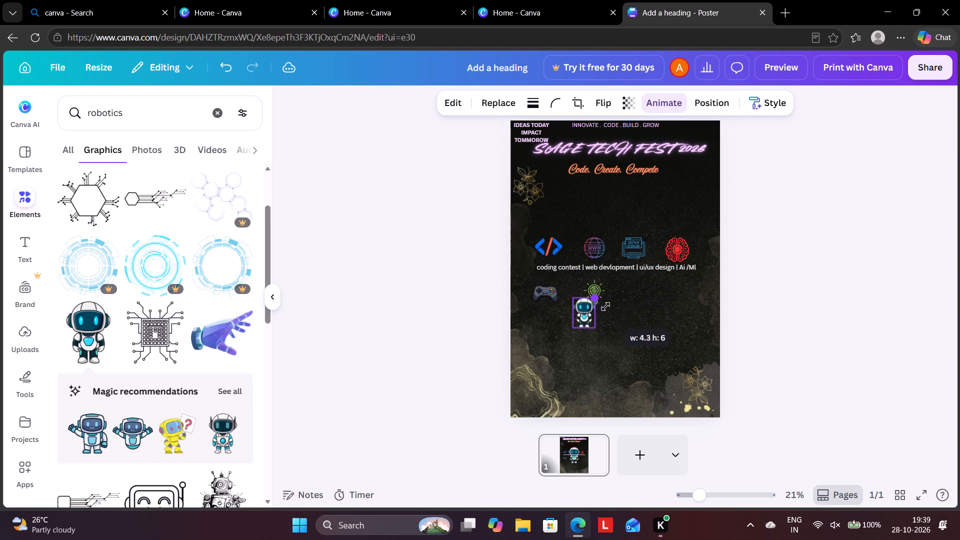
{"action": "left_click_drag", "start_coordinate": [605, 306], "coordinate": [605, 308]}
{"action": "left_click_drag", "start_coordinate": [576, 314], "coordinate": [616, 299]}
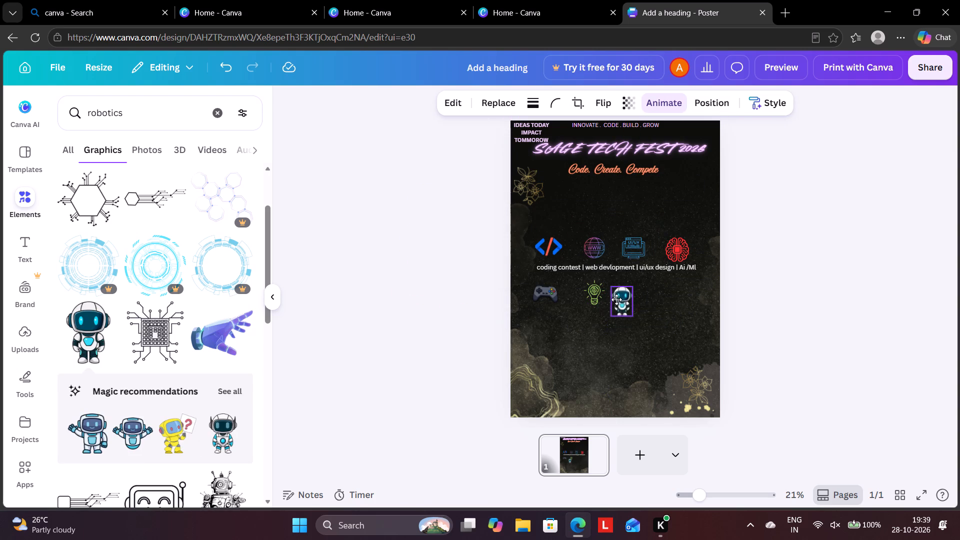
{"action": "left_click_drag", "start_coordinate": [616, 299], "coordinate": [627, 292]}
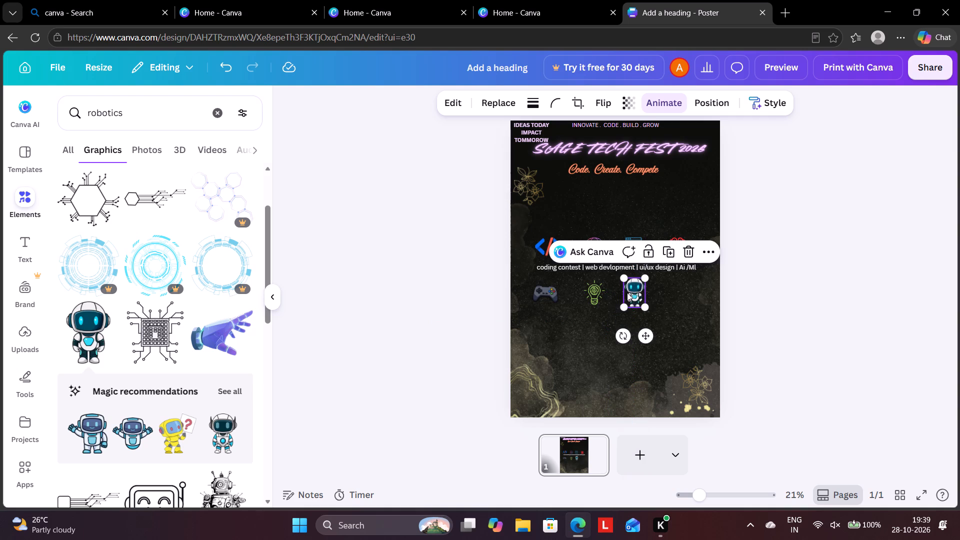
{"action": "left_click_drag", "start_coordinate": [624, 305], "coordinate": [631, 302]}
{"action": "left_click_drag", "start_coordinate": [641, 291], "coordinate": [643, 299]}
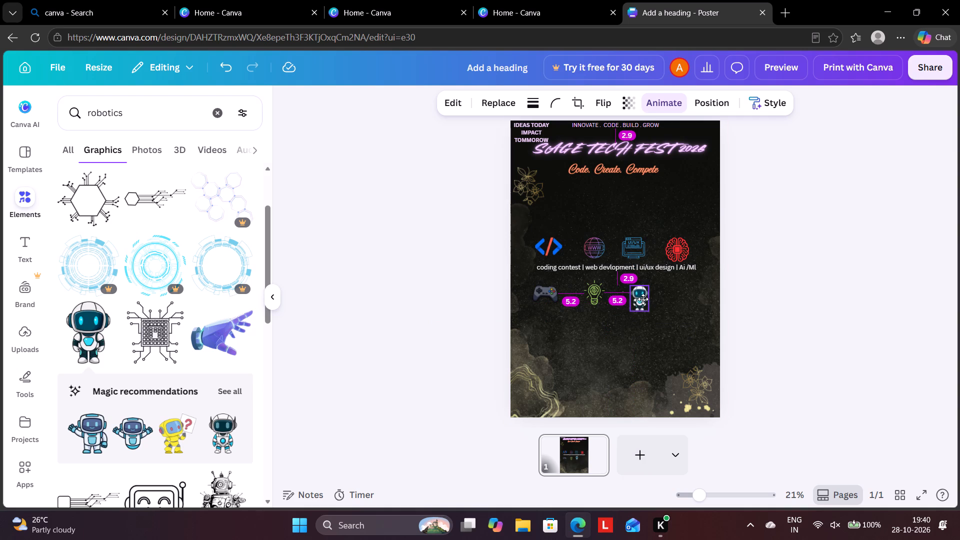
{"action": "left_click_drag", "start_coordinate": [643, 299], "coordinate": [643, 300]}
{"action": "left_click", "coordinate": [636, 300]}
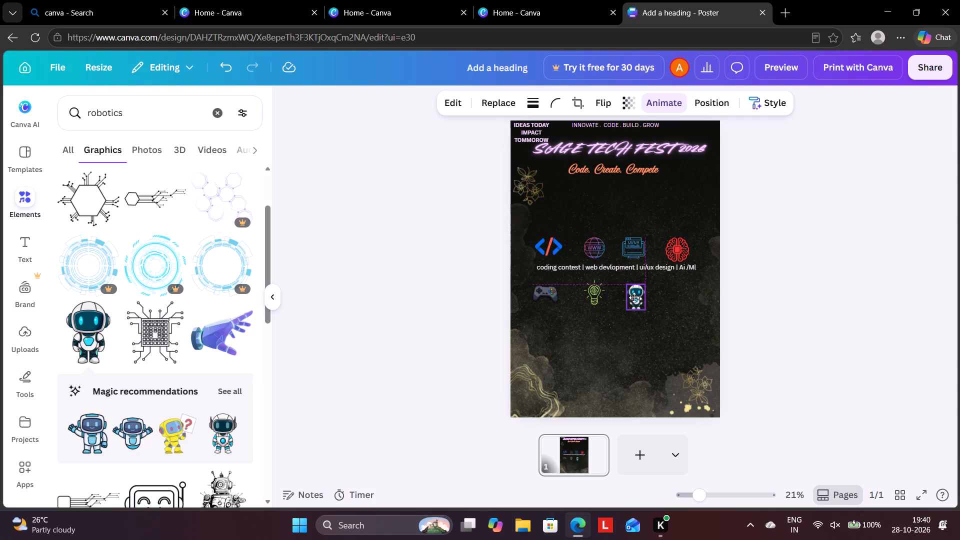
Search the elements library for "hackathon logo" and add the black laptop graphic with a light bulb on its screen.
{"action": "left_click", "coordinate": [569, 341]}
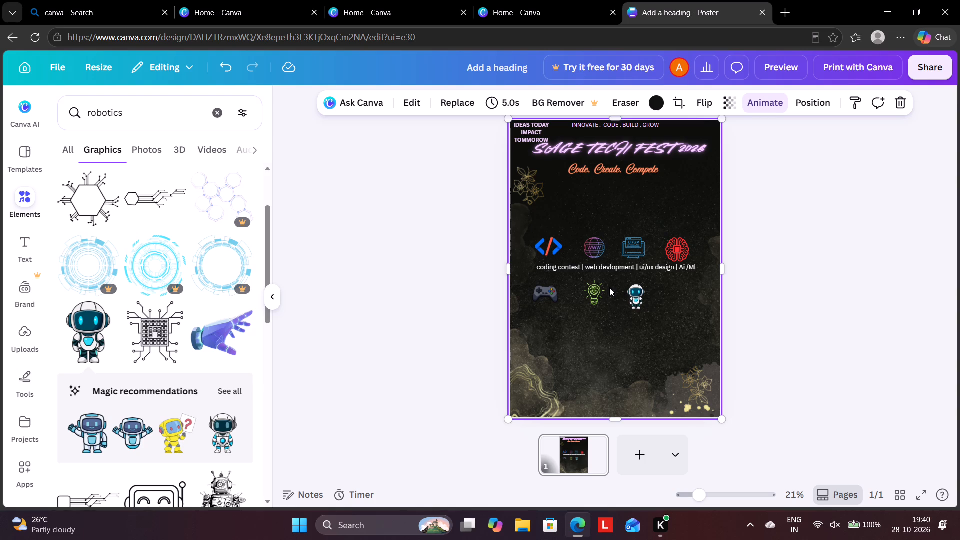
{"action": "left_click", "coordinate": [160, 111]}
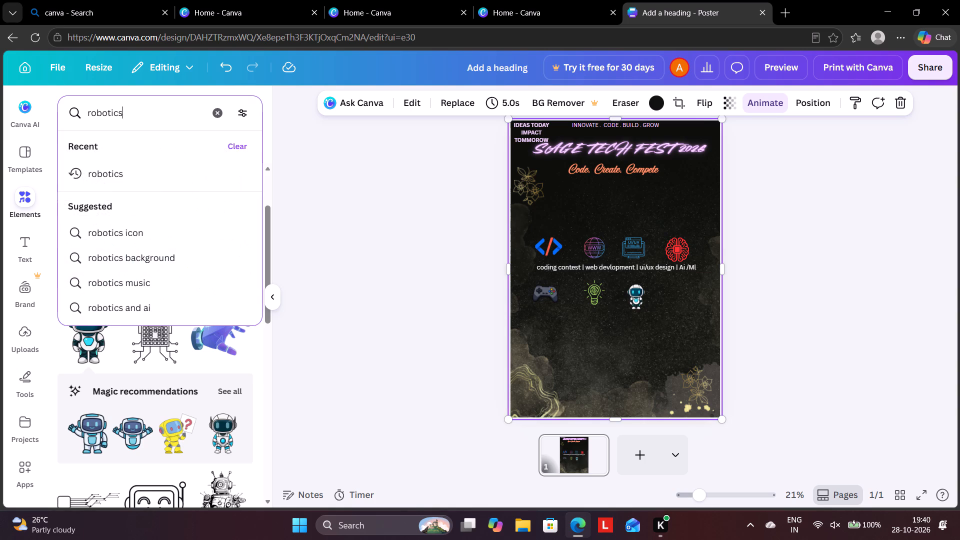
{"action": "key", "text": "BackSpace"}
{"action": "key", "text": "BackSpace"}
{"action": "key", "text": "BackSpace"}
{"action": "key", "text": "BackSpace"}
{"action": "key", "text": "BackSpace"}
{"action": "key", "text": "BackSpace"}
{"action": "key", "text": "BackSpace"}
{"action": "key", "text": "BackSpace"}
{"action": "key", "text": "BackSpace"}
{"action": "key", "text": "BackSpace"}
{"action": "key", "text": "BackSpace"}
{"action": "key", "text": "BackSpace"}
{"action": "key", "text": "BackSpace"}
{"action": "key", "text": "BackSpace"}
{"action": "key", "text": "BackSpace"}
{"action": "key", "text": "BackSpace"}
{"action": "key", "text": "BackSpace"}
{"action": "key", "text": "BackSpace"}
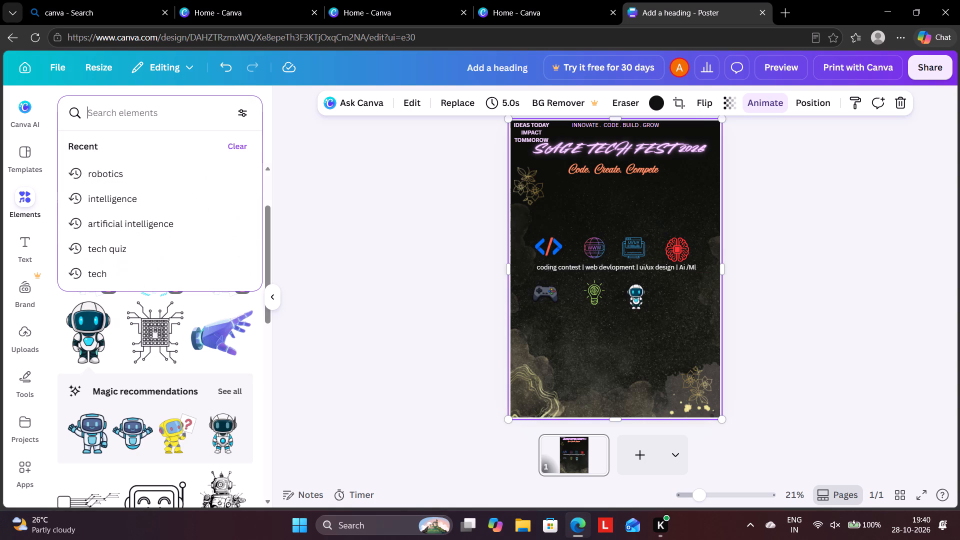
{"action": "key", "text": "BackSpace"}
{"action": "type", "text": "ha"}
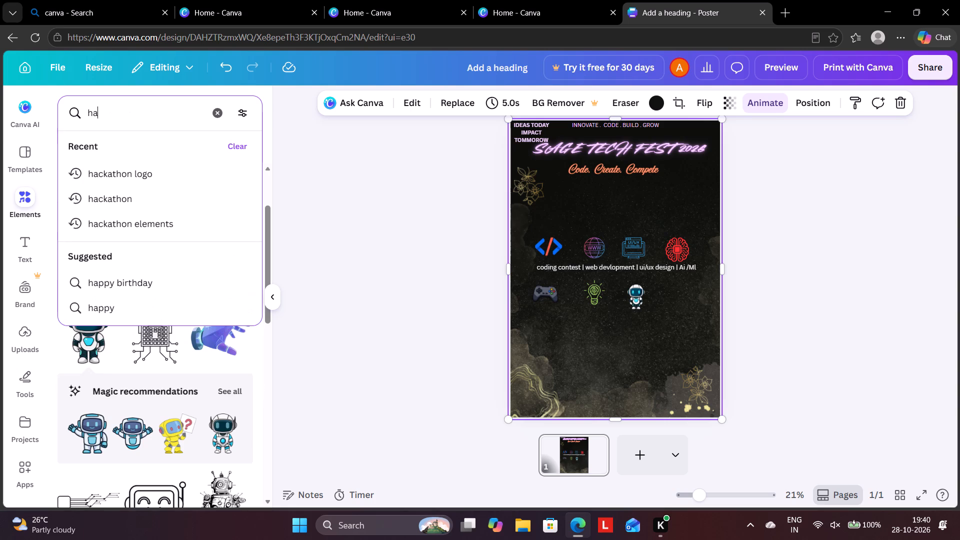
{"action": "left_click", "coordinate": [145, 167]}
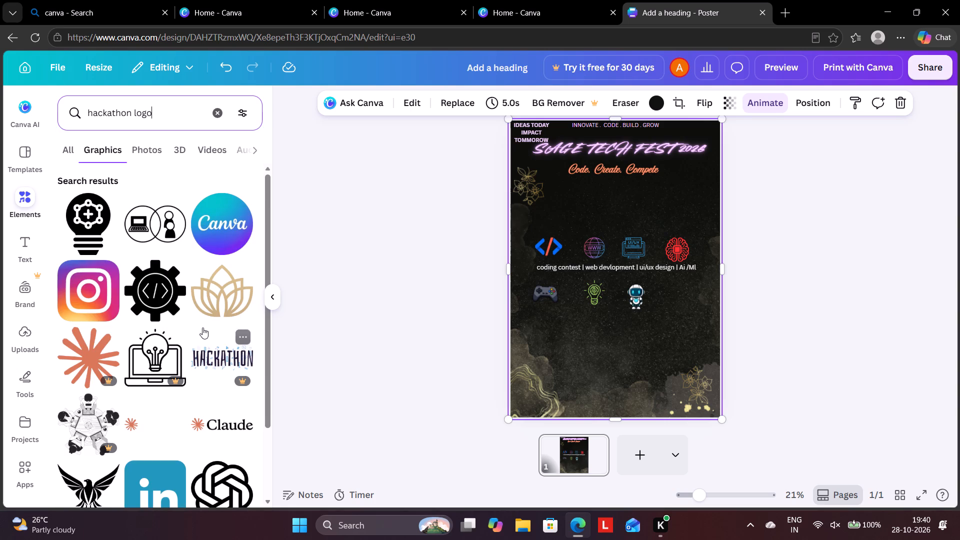
{"action": "left_click", "coordinate": [145, 358]}
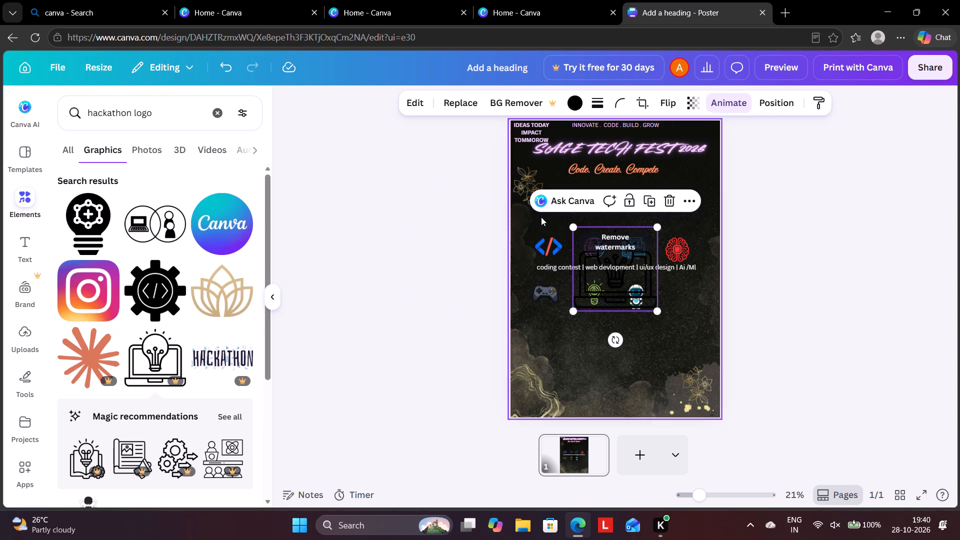
Recolour the laptop and light bulb graphic to the bright orange from the default solid colours.
{"action": "left_click", "coordinate": [573, 97]}
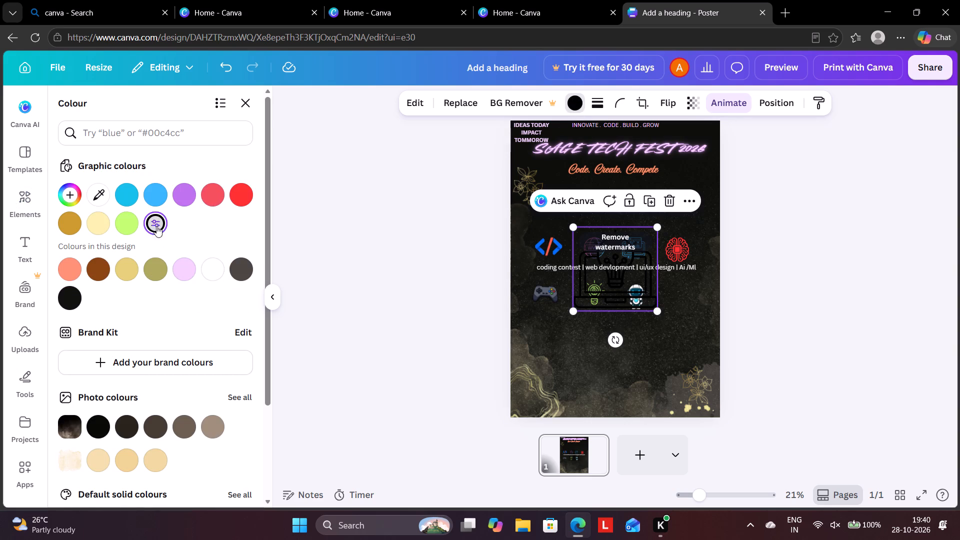
{"action": "left_click", "coordinate": [122, 221]}
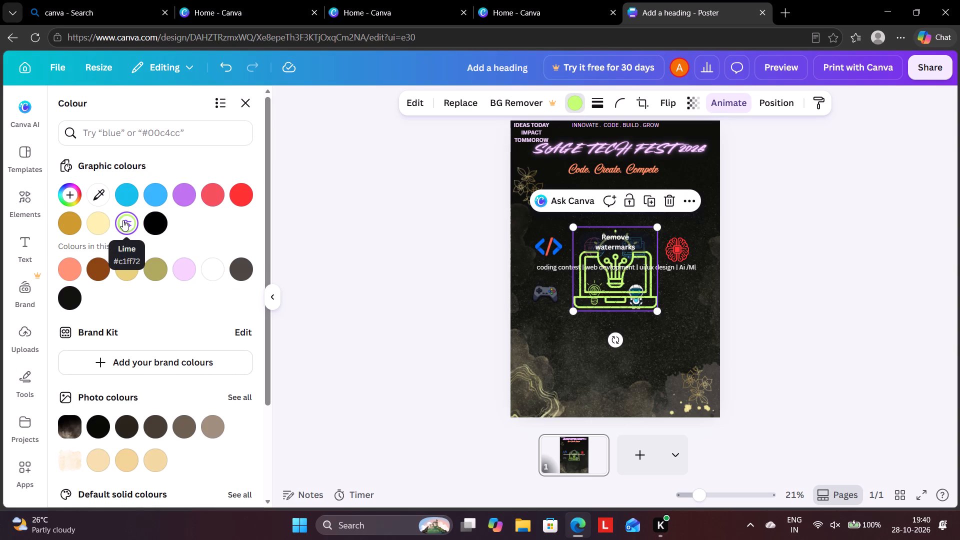
{"action": "scroll", "coordinate": [192, 361], "scroll_direction": "down", "scroll_amount": 3}
{"action": "left_click", "coordinate": [237, 480]}
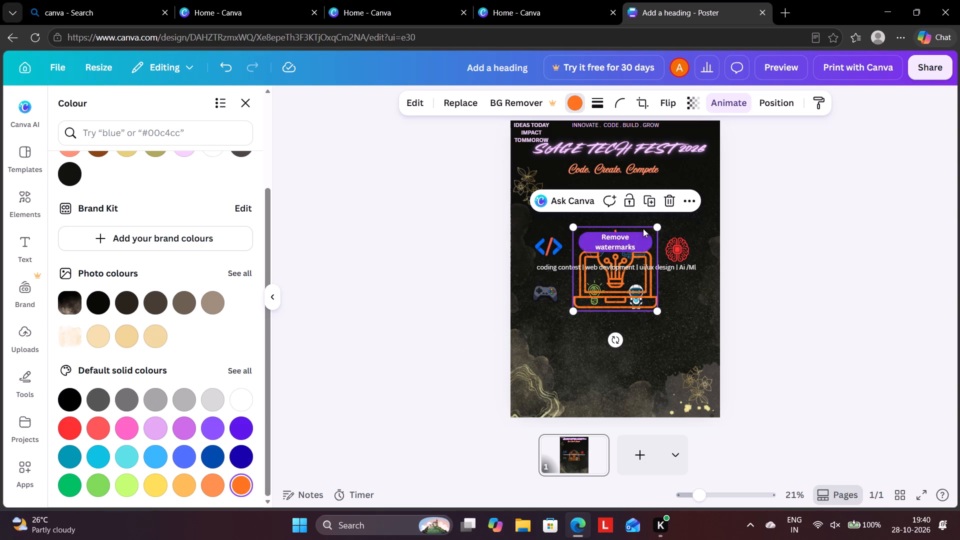
{"action": "left_click", "coordinate": [619, 247]}
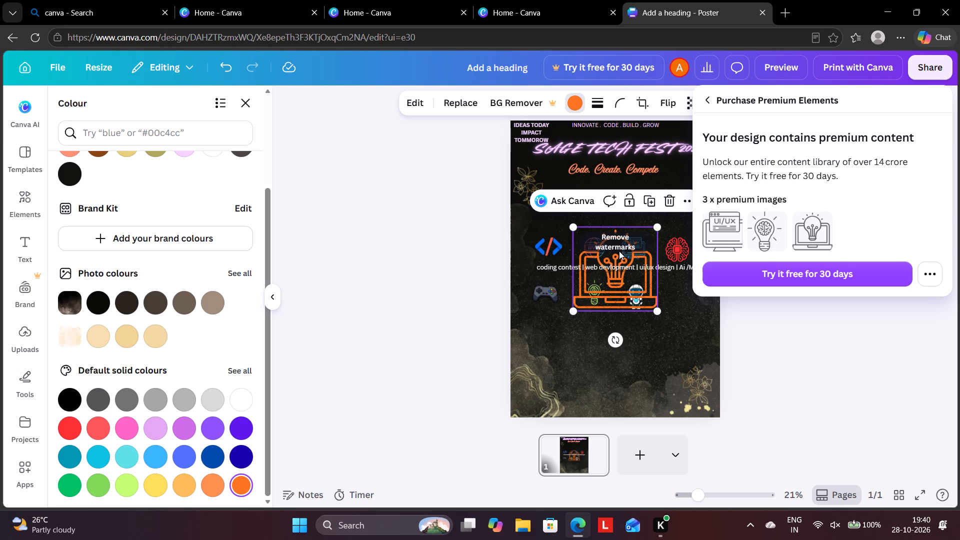
{"action": "left_click", "coordinate": [813, 366]}
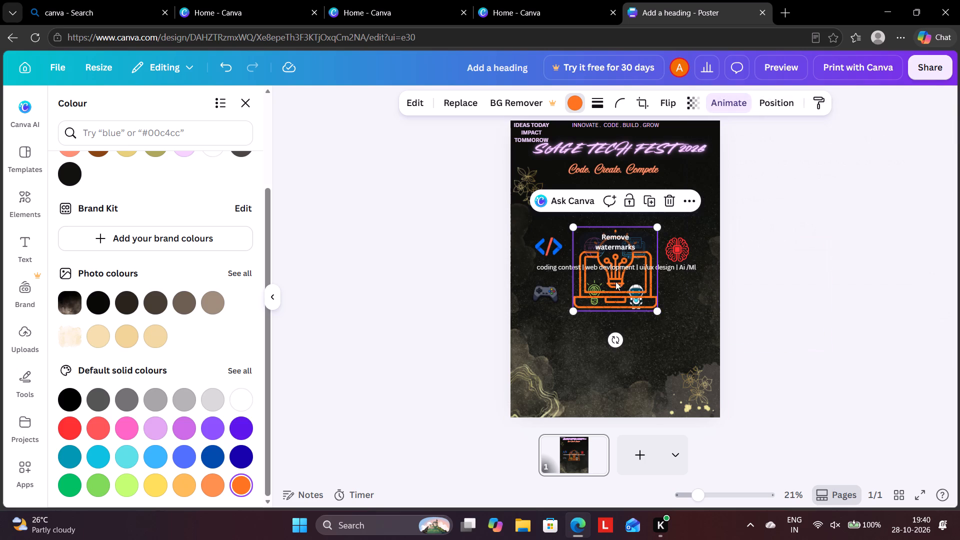
Shrink the orange laptop to logo size and place it after the robot in the second row, under the red brain logo.
{"action": "left_click_drag", "start_coordinate": [615, 277], "coordinate": [686, 293]}
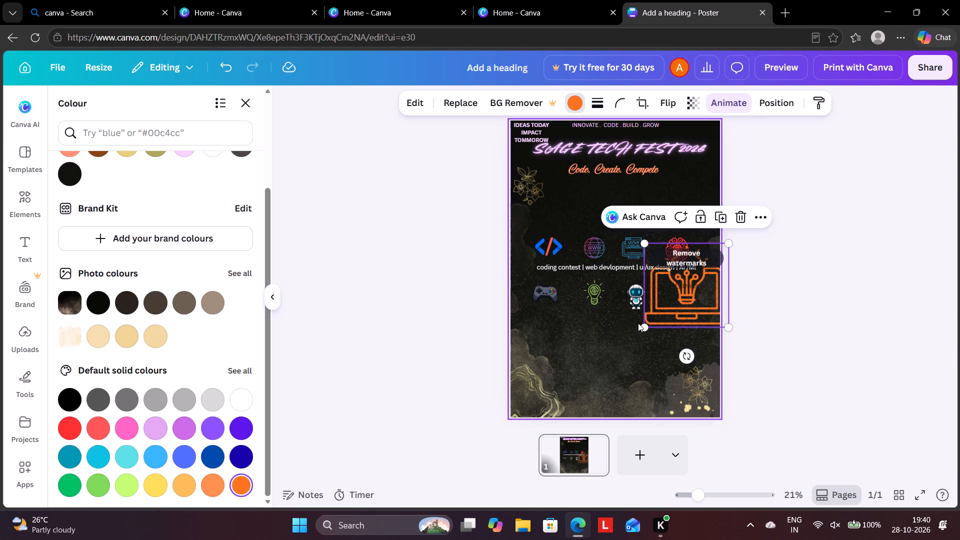
{"action": "left_click_drag", "start_coordinate": [646, 323], "coordinate": [676, 307]}
{"action": "left_click_drag", "start_coordinate": [728, 241], "coordinate": [728, 241]}
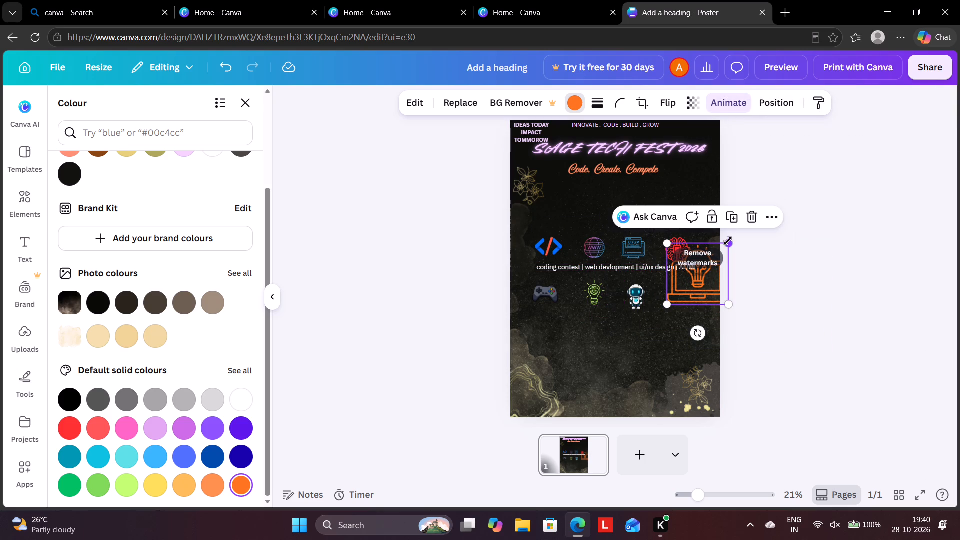
{"action": "left_click_drag", "start_coordinate": [728, 241], "coordinate": [705, 282]}
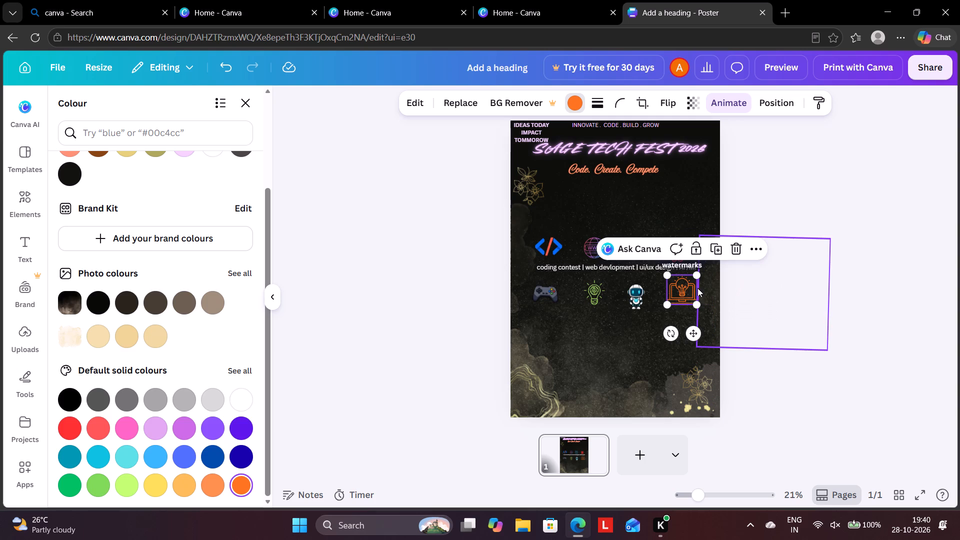
{"action": "left_click_drag", "start_coordinate": [673, 290], "coordinate": [669, 302]}
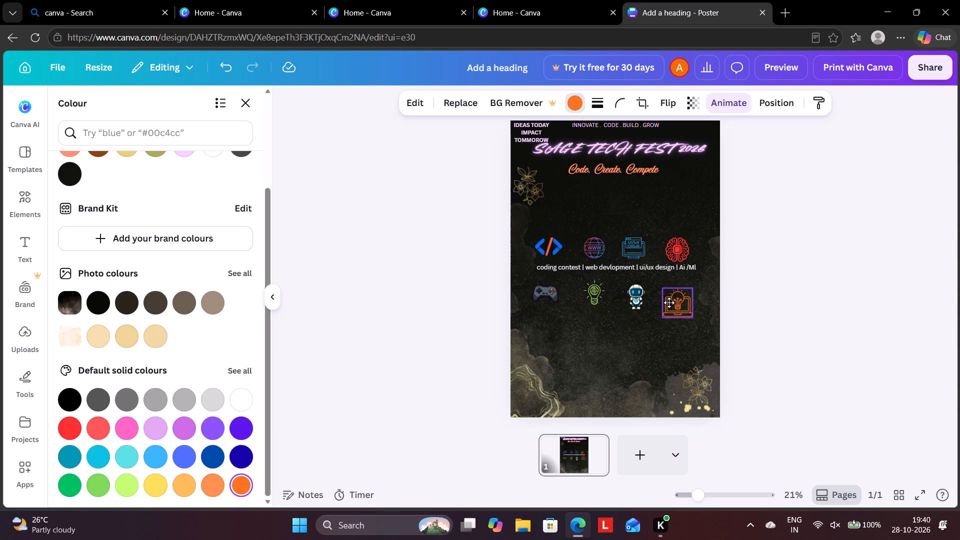
{"action": "left_click_drag", "start_coordinate": [669, 302], "coordinate": [670, 295]}
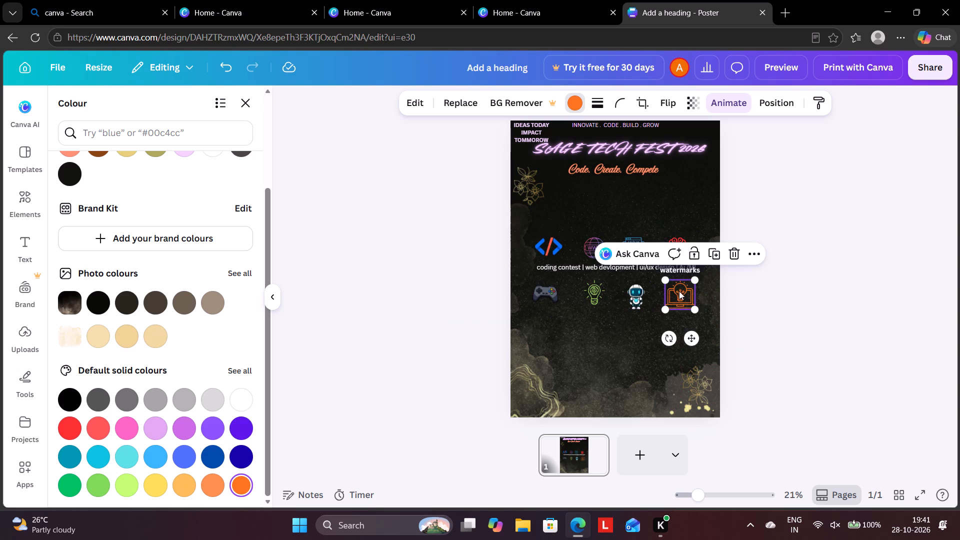
{"action": "left_click_drag", "start_coordinate": [695, 280], "coordinate": [693, 280]}
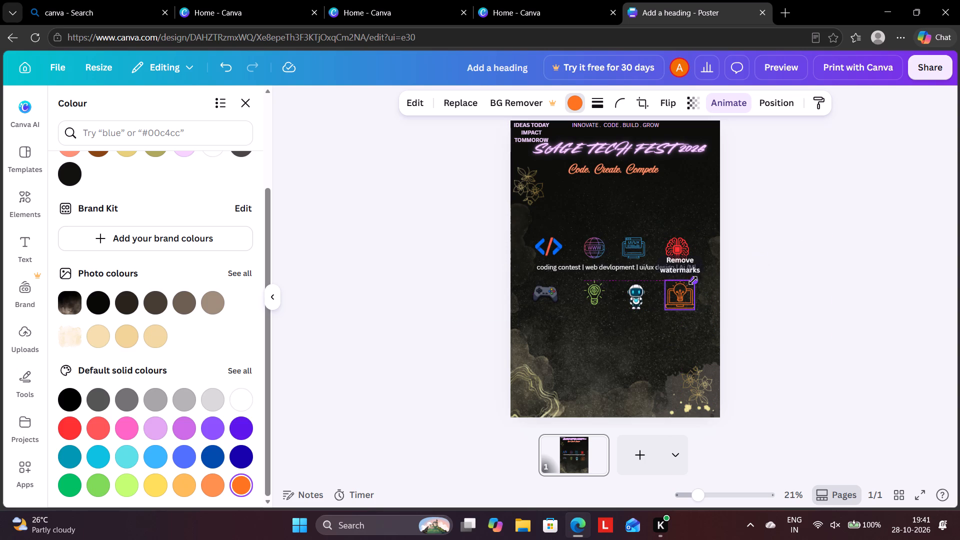
{"action": "left_click_drag", "start_coordinate": [693, 280], "coordinate": [690, 285]}
{"action": "left_click", "coordinate": [681, 300]}
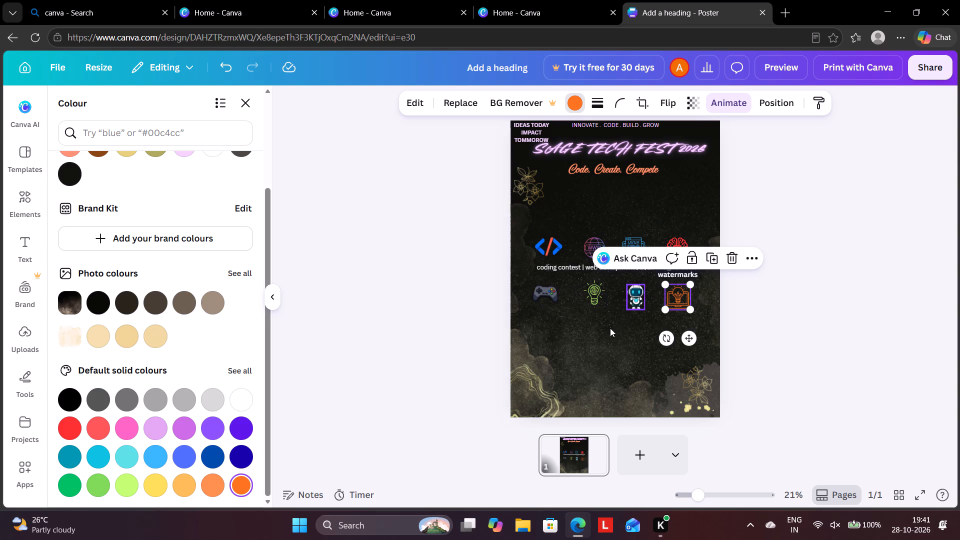
{"action": "left_click", "coordinate": [568, 351]}
{"action": "left_click", "coordinate": [677, 299]}
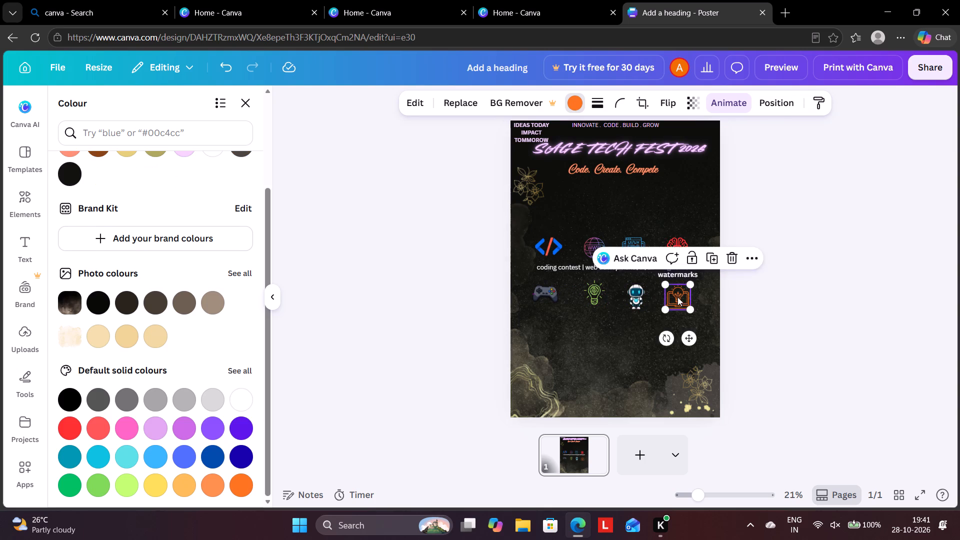
{"action": "left_click", "coordinate": [571, 361]}
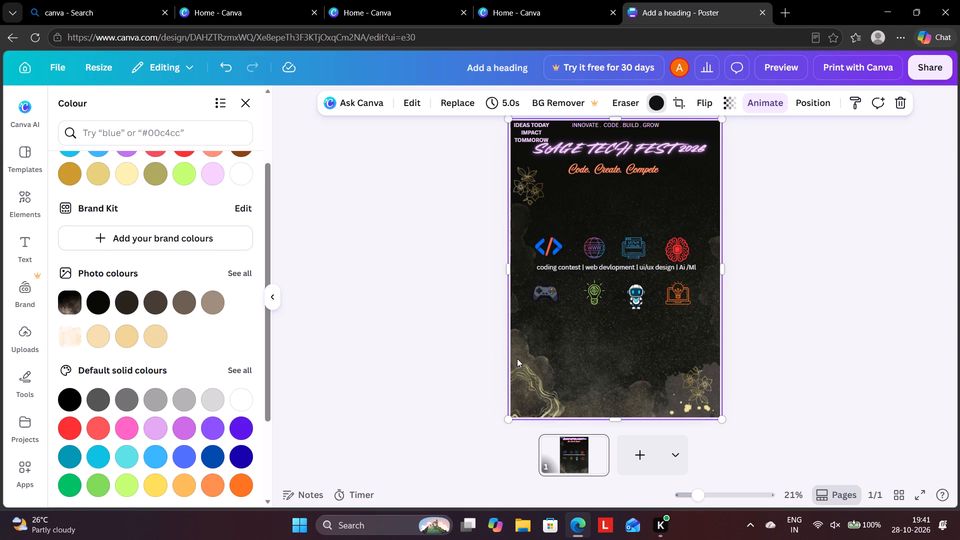
Add a body text box below the second logo row, enlarge its text to size 66 and widen it to about 39.7.
{"action": "left_click", "coordinate": [30, 244]}
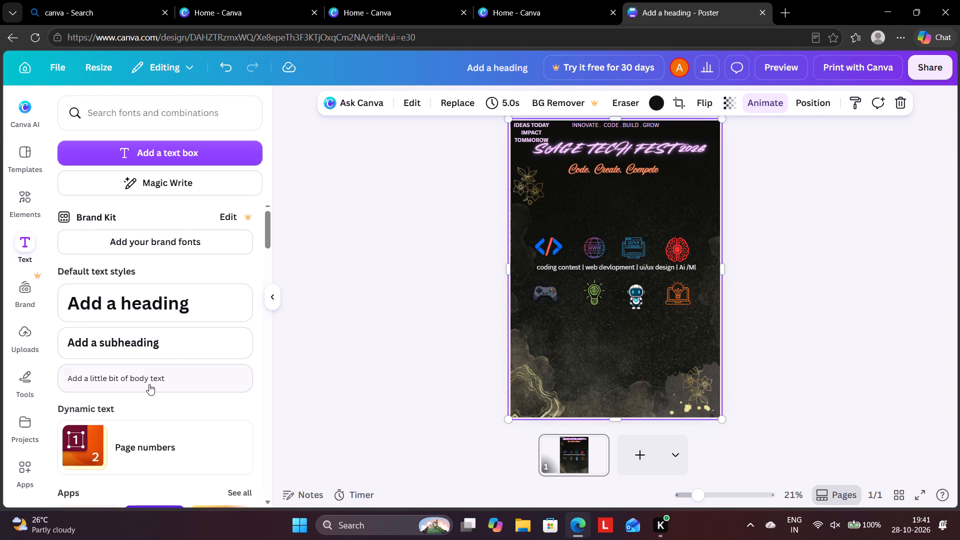
{"action": "left_click", "coordinate": [148, 381]}
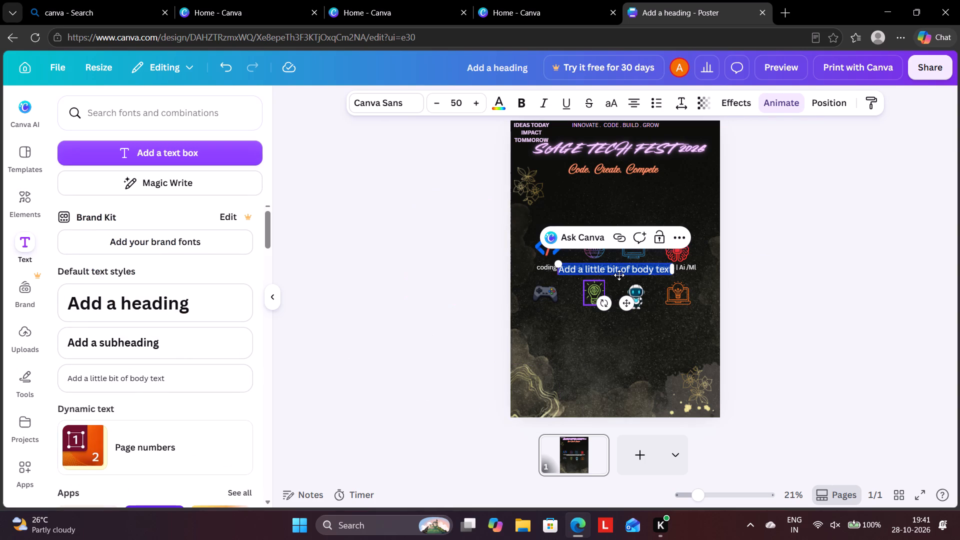
{"action": "left_click_drag", "start_coordinate": [615, 269], "coordinate": [615, 293]}
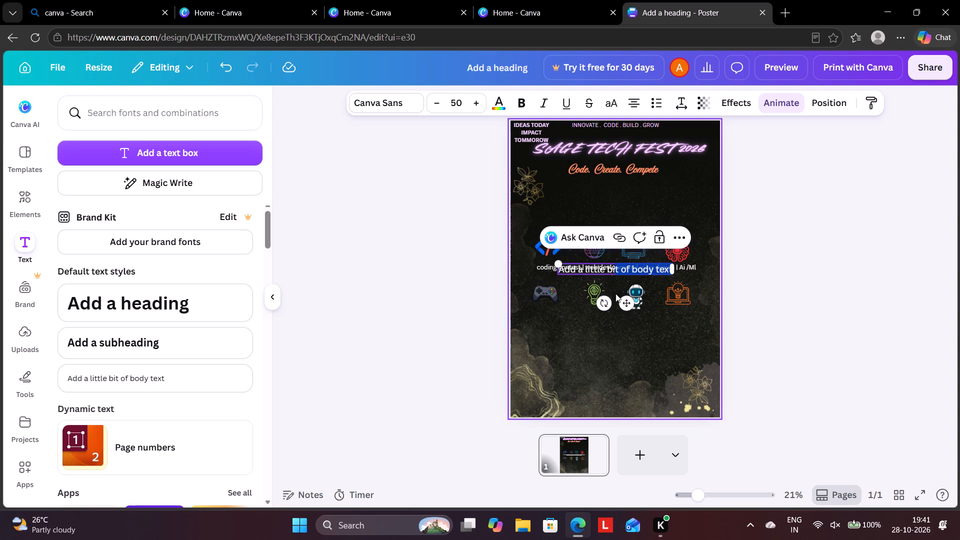
{"action": "left_click_drag", "start_coordinate": [615, 293], "coordinate": [612, 286]}
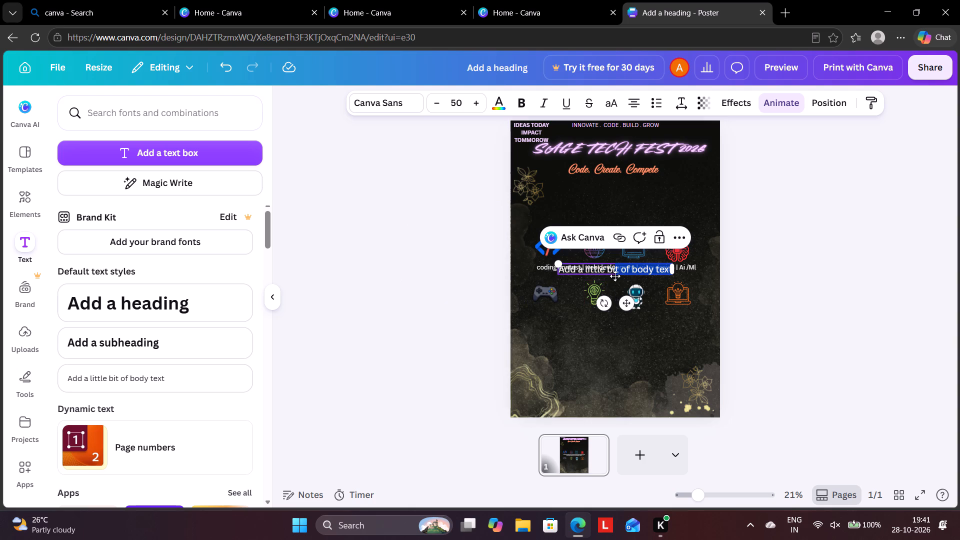
{"action": "left_click_drag", "start_coordinate": [615, 275], "coordinate": [607, 327]}
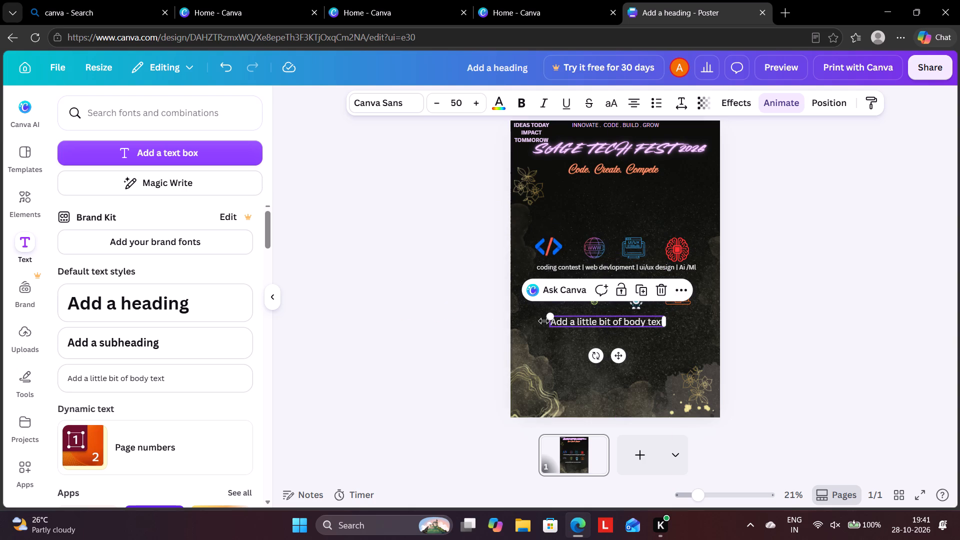
{"action": "left_click", "coordinate": [548, 325]}
{"action": "left_click_drag", "start_coordinate": [548, 324], "coordinate": [515, 324]}
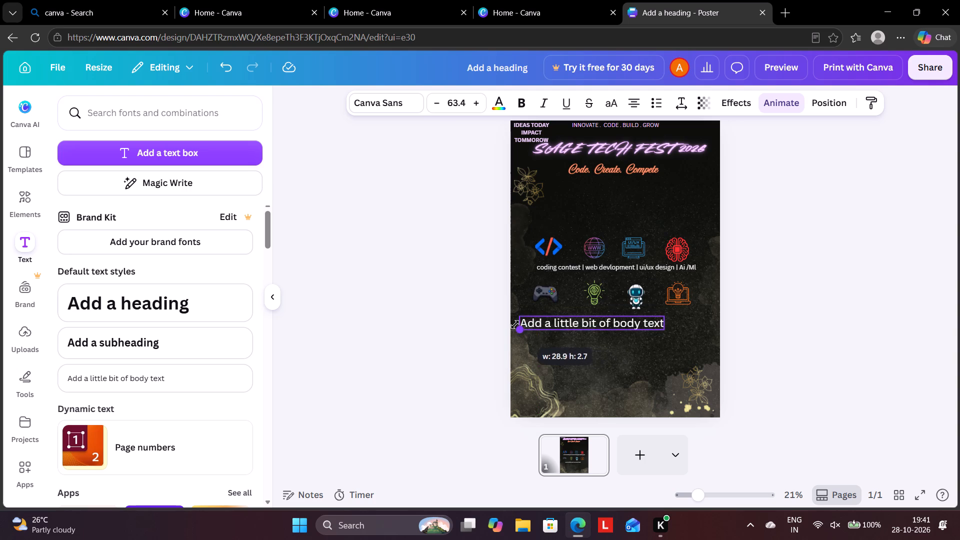
{"action": "left_click_drag", "start_coordinate": [515, 324], "coordinate": [513, 325]}
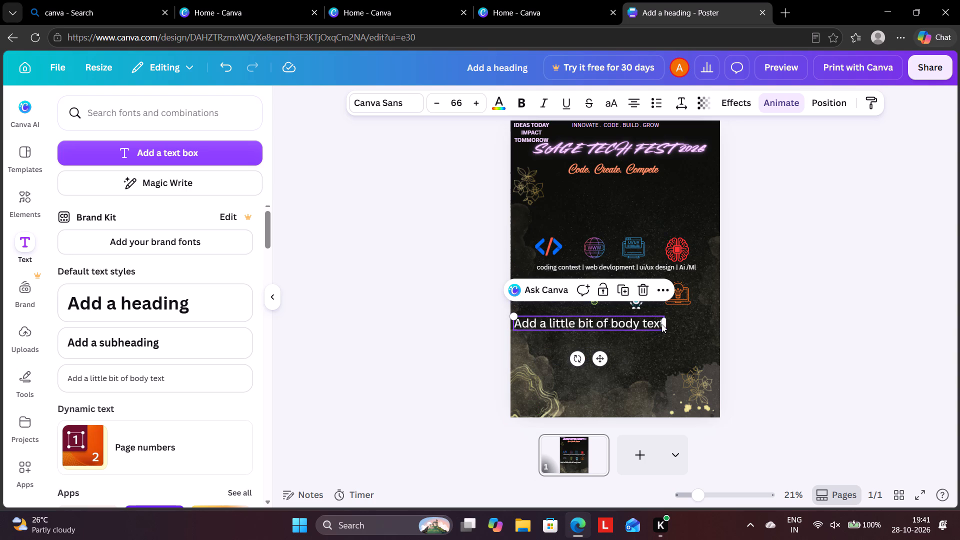
{"action": "left_click_drag", "start_coordinate": [666, 323], "coordinate": [688, 327]}
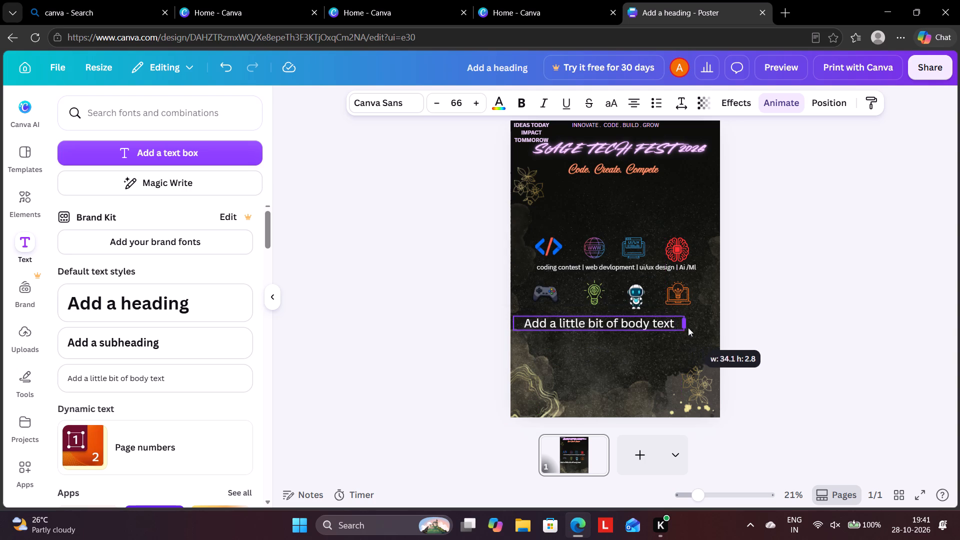
{"action": "left_click_drag", "start_coordinate": [688, 327], "coordinate": [718, 330]}
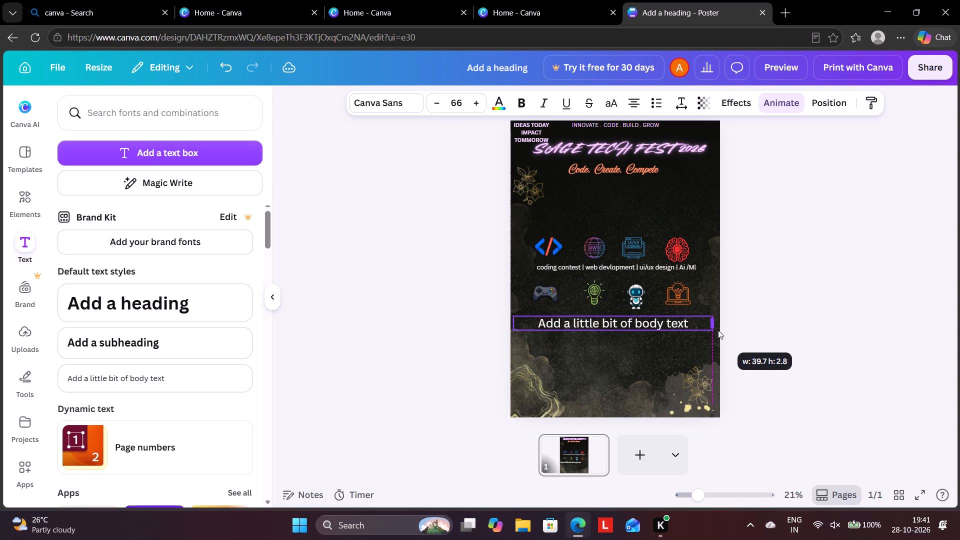
{"action": "left_click_drag", "start_coordinate": [718, 330], "coordinate": [718, 329]}
{"action": "left_click", "coordinate": [712, 325]}
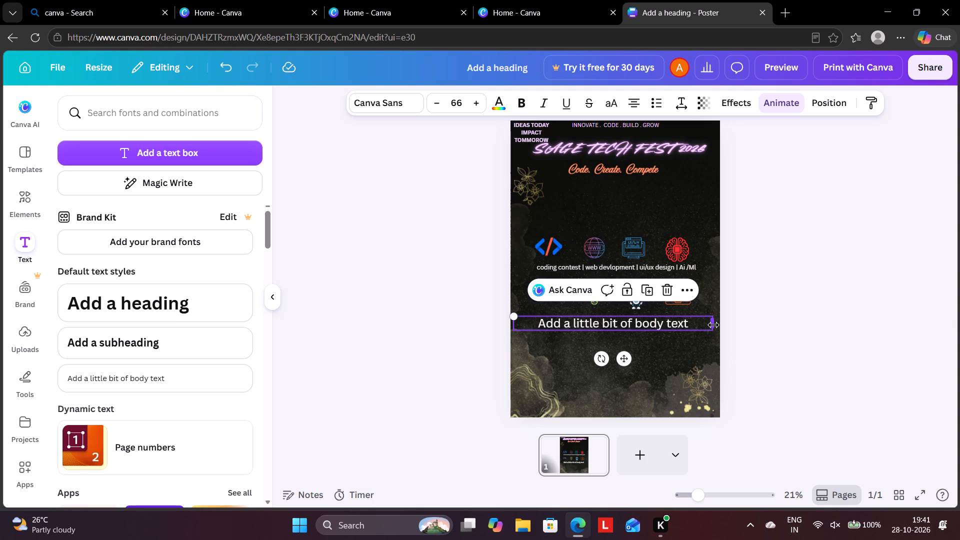
Replace the placeholder in the text box below the second logo row with "Gaming | ".
{"action": "left_click", "coordinate": [662, 322]}
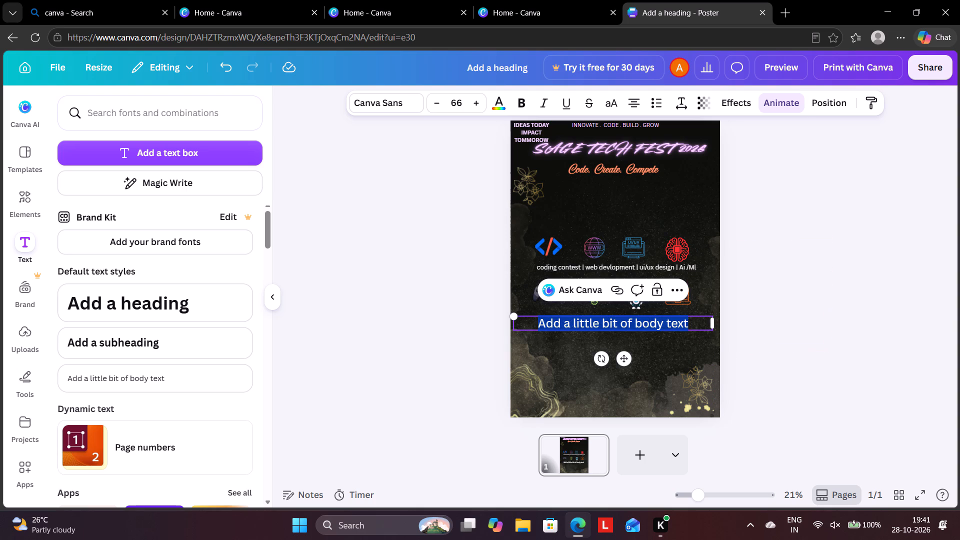
{"action": "key", "text": "BackSpace"}
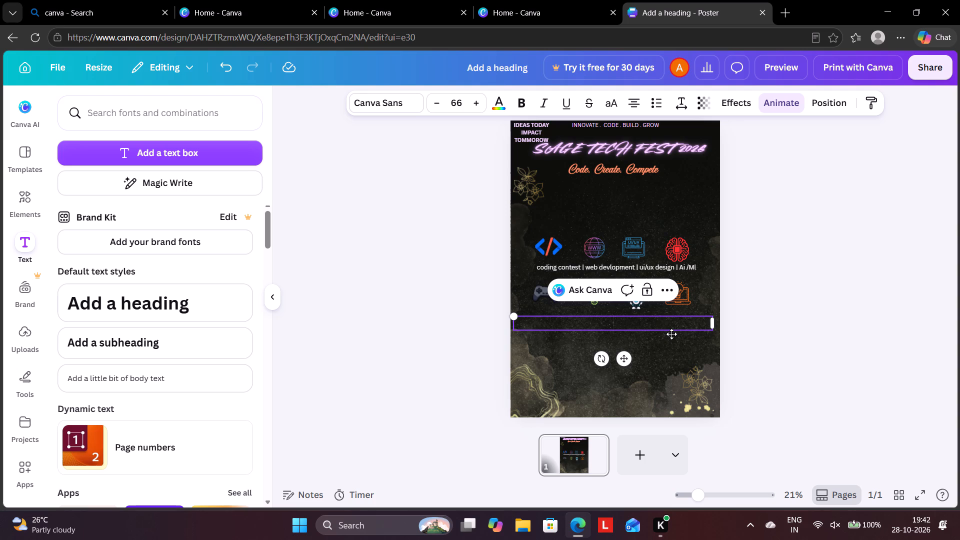
{"action": "type", "text": "Gam"}
{"action": "key", "text": "BackSpace"}
{"action": "key", "text": "BackSpace"}
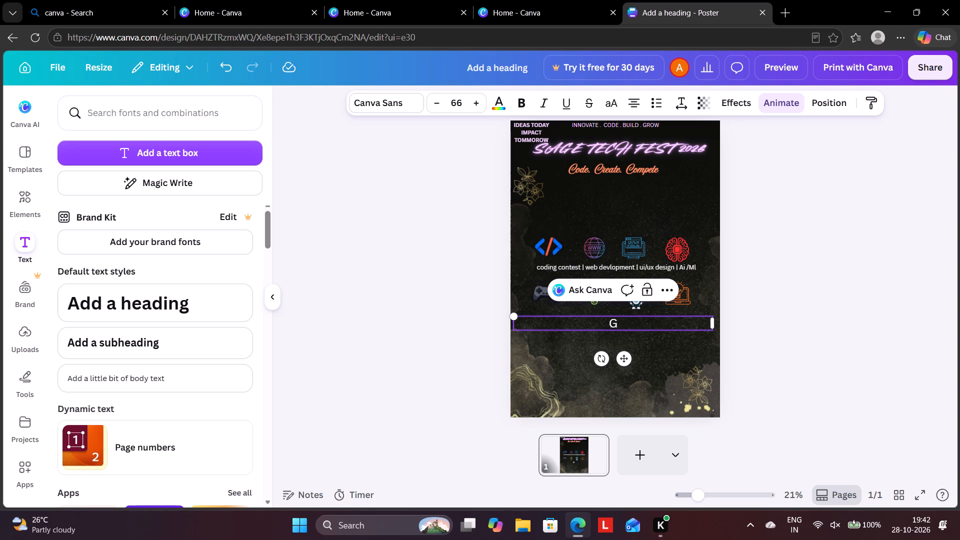
{"action": "type", "text": "aming"}
{"action": "key", "text": "backslash"}
{"action": "key", "text": "BackSpace"}
{"action": "key", "text": "shift+bar"}
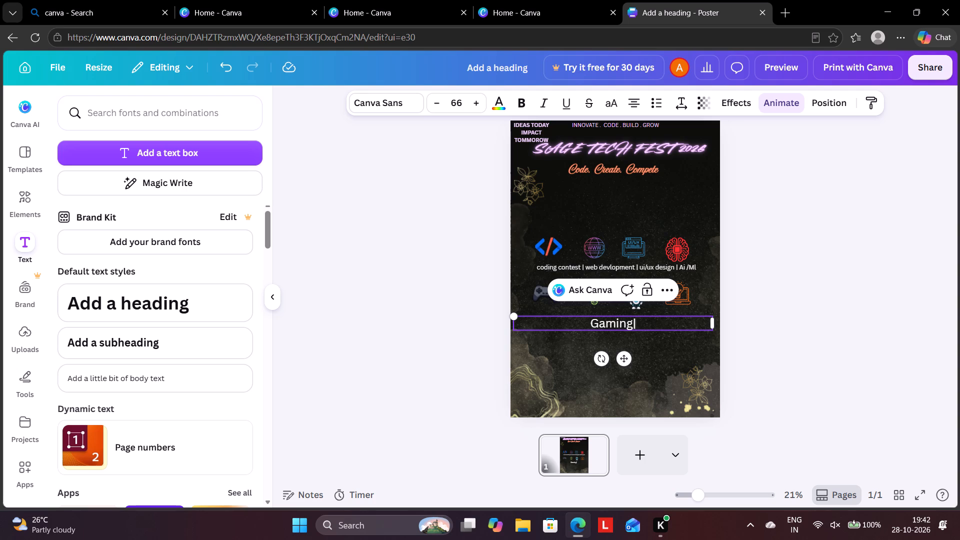
{"action": "key", "text": "Left"}
{"action": "key", "text": "space"}
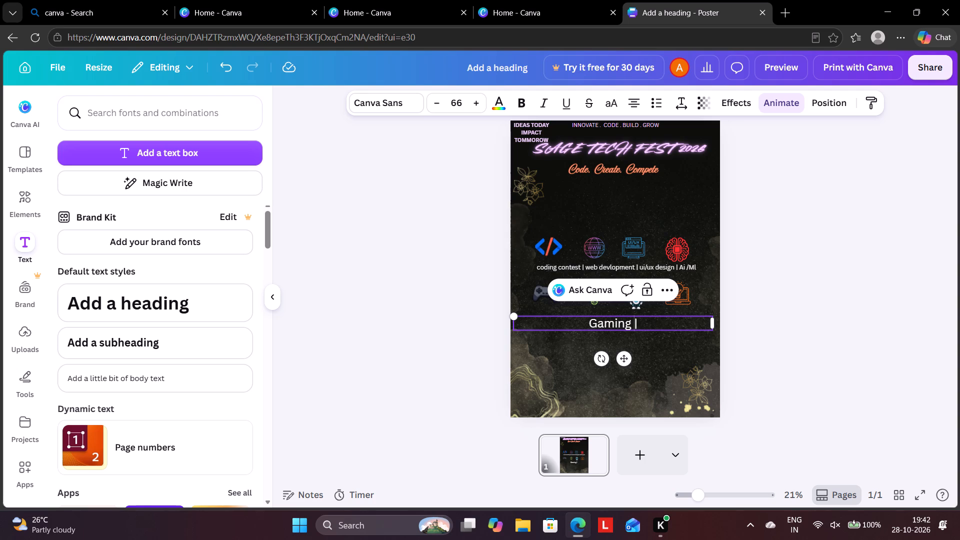
{"action": "key", "text": "Right"}
{"action": "key", "text": "space"}
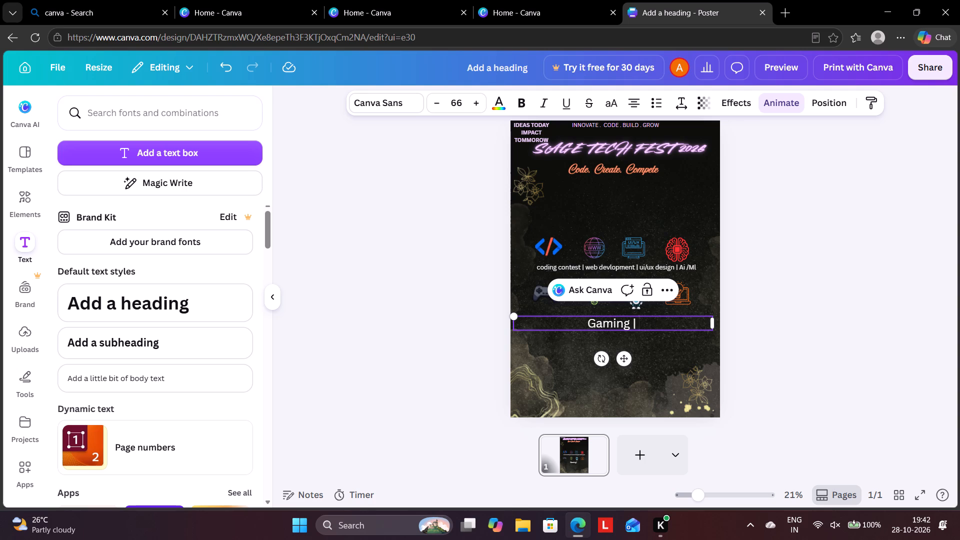
Continue the second event list after "Gaming |" with "Tech Quiz | ".
{"action": "type", "text": "te"}
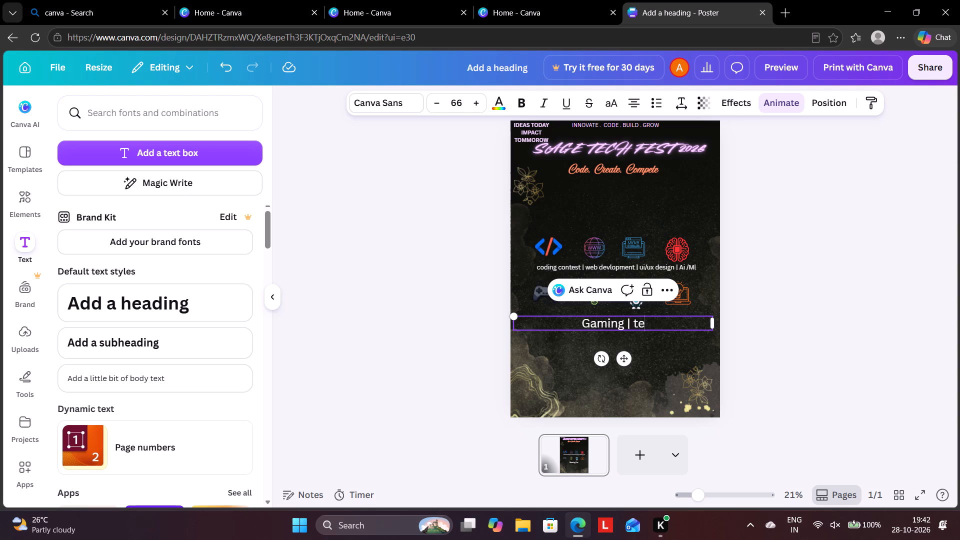
{"action": "key", "text": "BackSpace"}
{"action": "key", "text": "BackSpace"}
{"action": "type", "text": "Tecc"}
{"action": "key", "text": "BackSpace"}
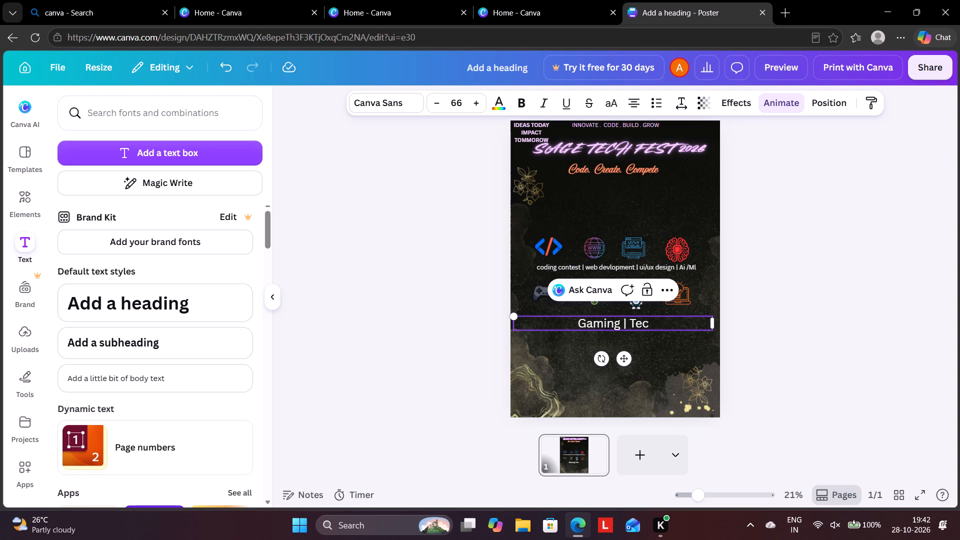
{"action": "key", "text": "h"}
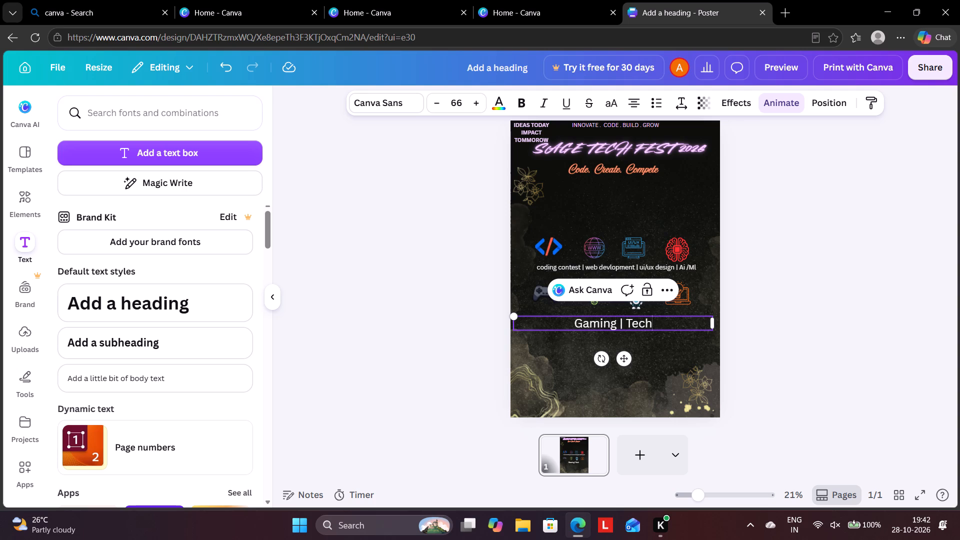
{"action": "key", "text": "shift+bar"}
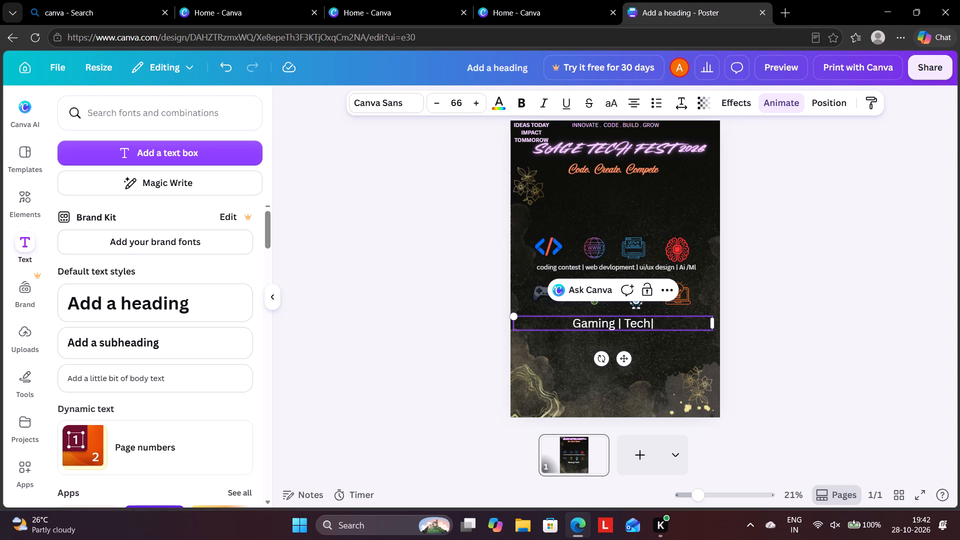
{"action": "key", "text": "shift+Left"}
{"action": "key", "text": "shift+space"}
{"action": "key", "text": "shift+Right"}
{"action": "key", "text": "shift+space"}
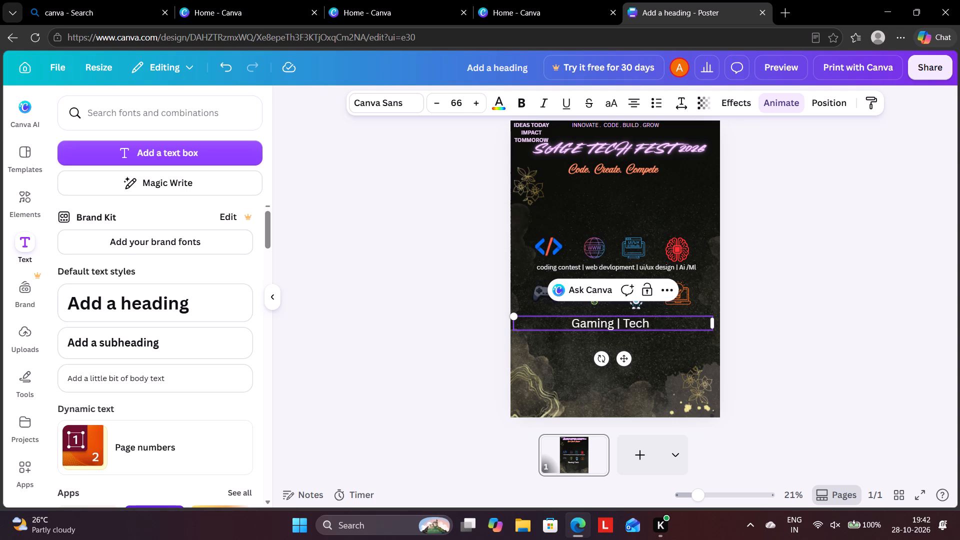
{"action": "key", "text": "Left"}
{"action": "key", "text": "Left"}
{"action": "key", "text": "space"}
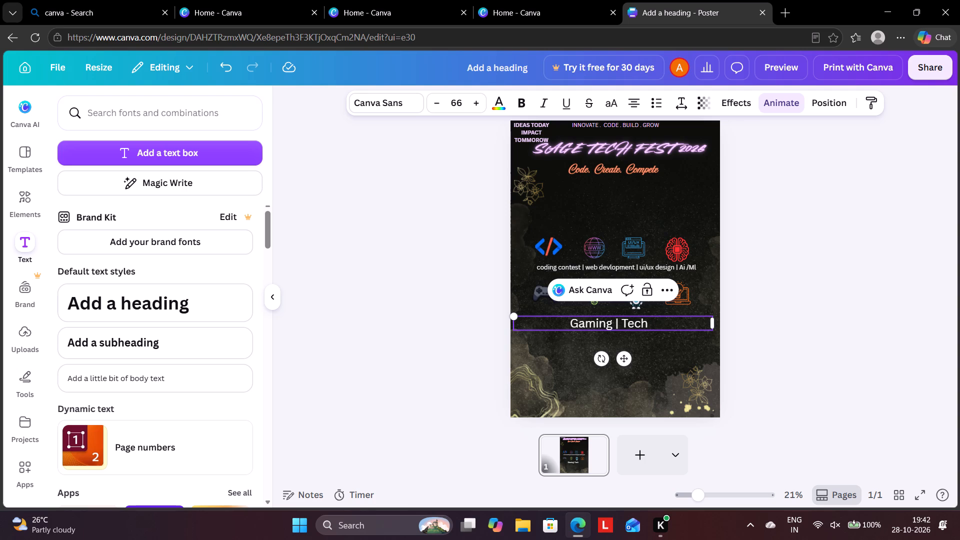
{"action": "key", "text": "shift+q"}
{"action": "type", "text": "ui"}
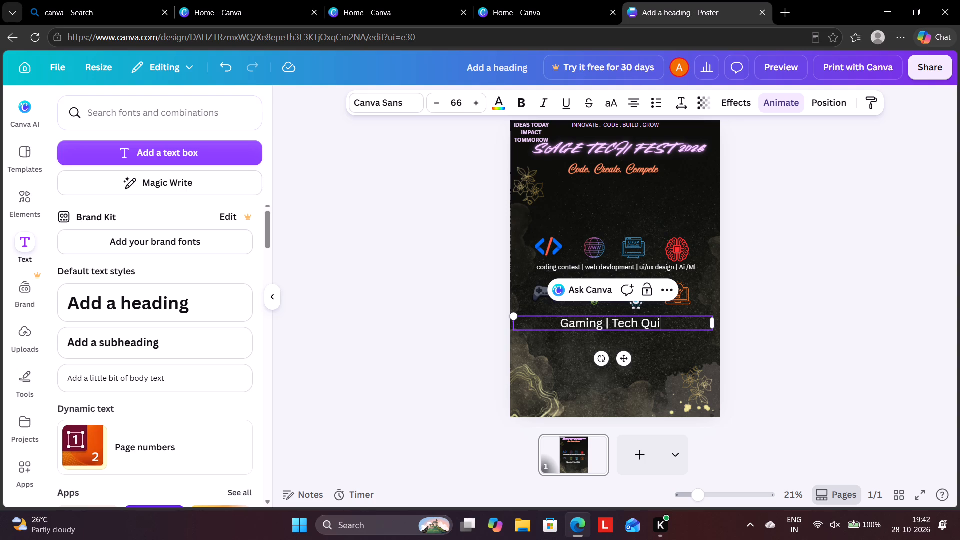
{"action": "key", "text": "x"}
{"action": "key", "text": "BackSpace"}
{"action": "key", "text": "z"}
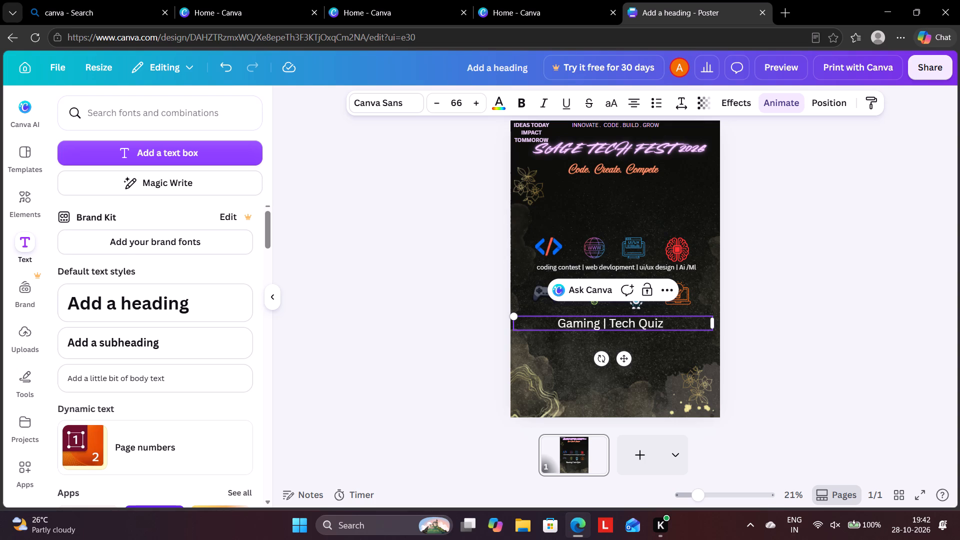
{"action": "key", "text": "space"}
{"action": "type", "text": "|"}
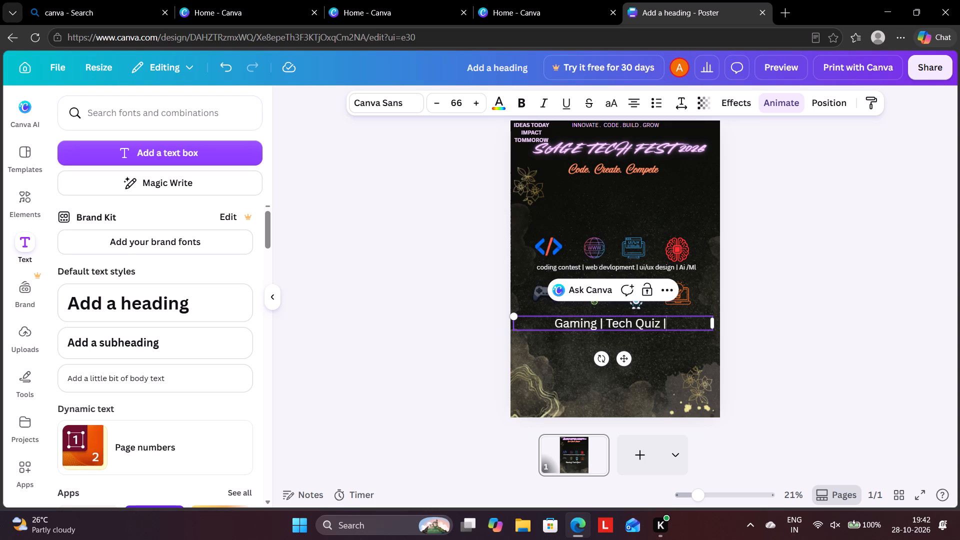
{"action": "key", "text": "space"}
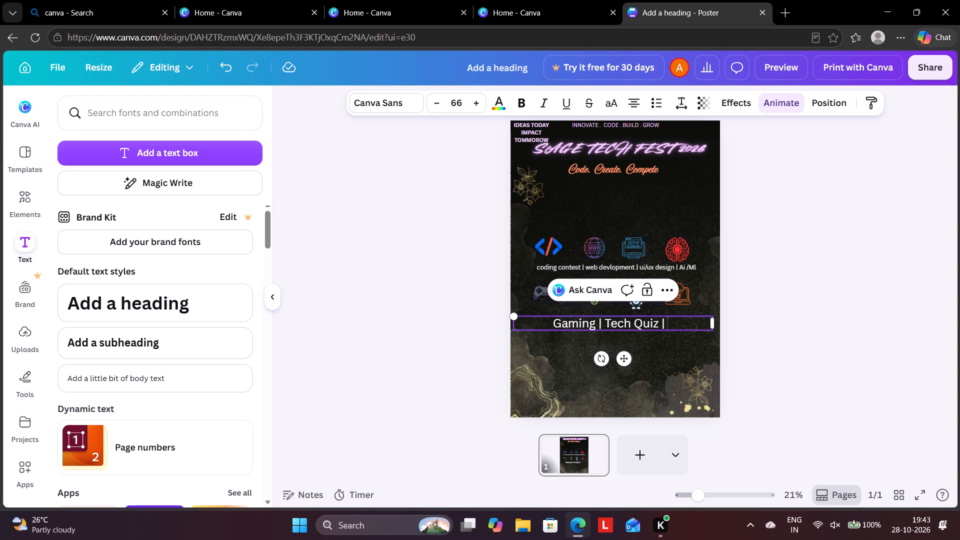
Complete the second event list with "Robotics | Hackaton".
{"action": "key", "text": "r"}
{"action": "key", "text": "BackSpace"}
{"action": "key", "text": "shift+r"}
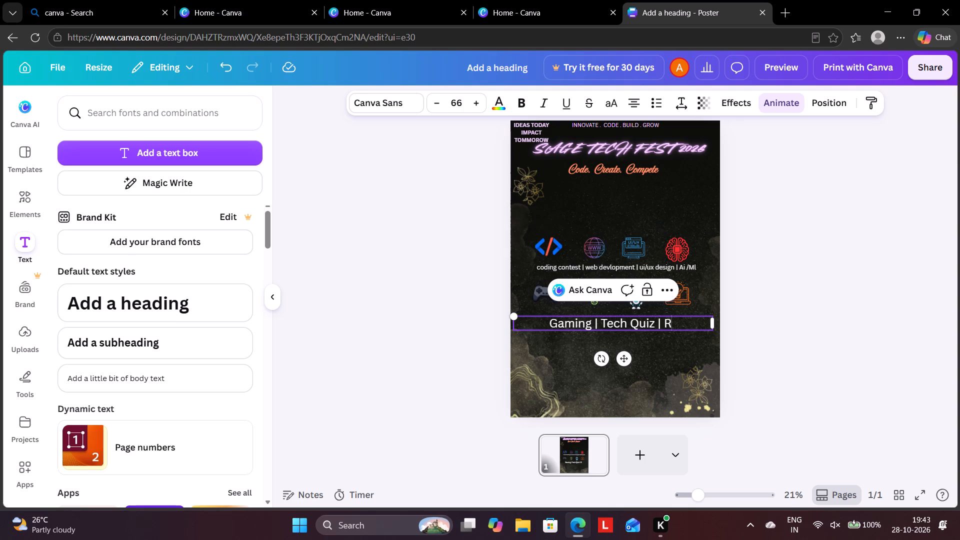
{"action": "key", "text": "o"}
{"action": "type", "text": "bo"}
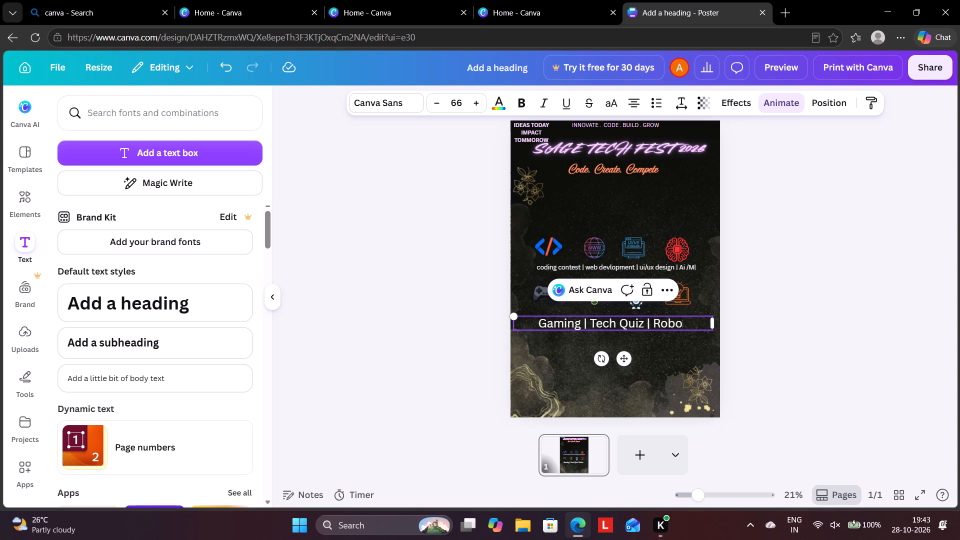
{"action": "type", "text": "tic"}
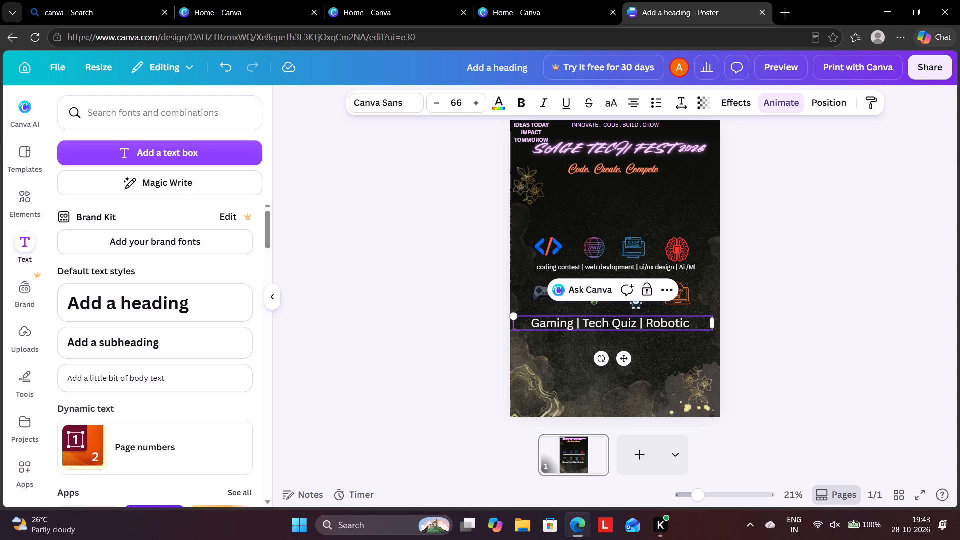
{"action": "key", "text": "s"}
{"action": "key", "text": "space"}
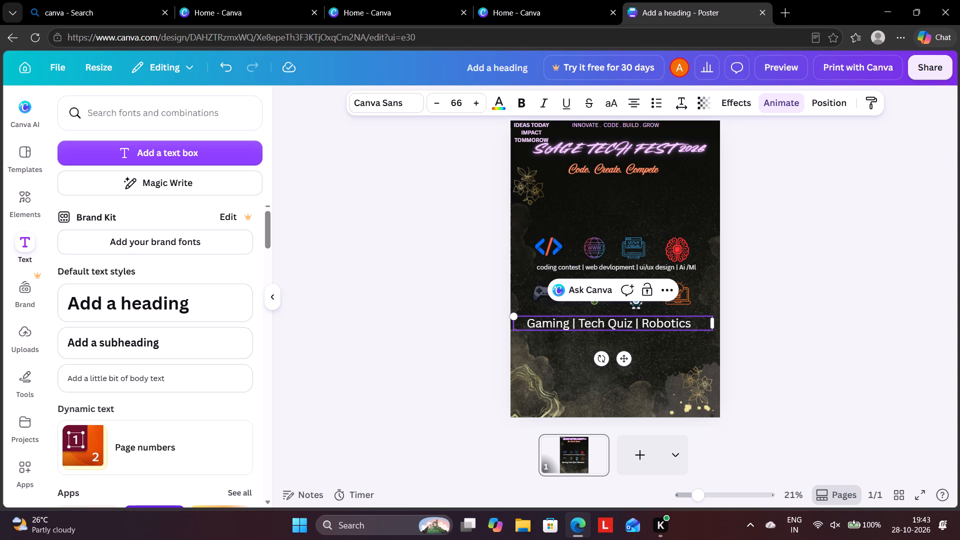
{"action": "type", "text": "| |"}
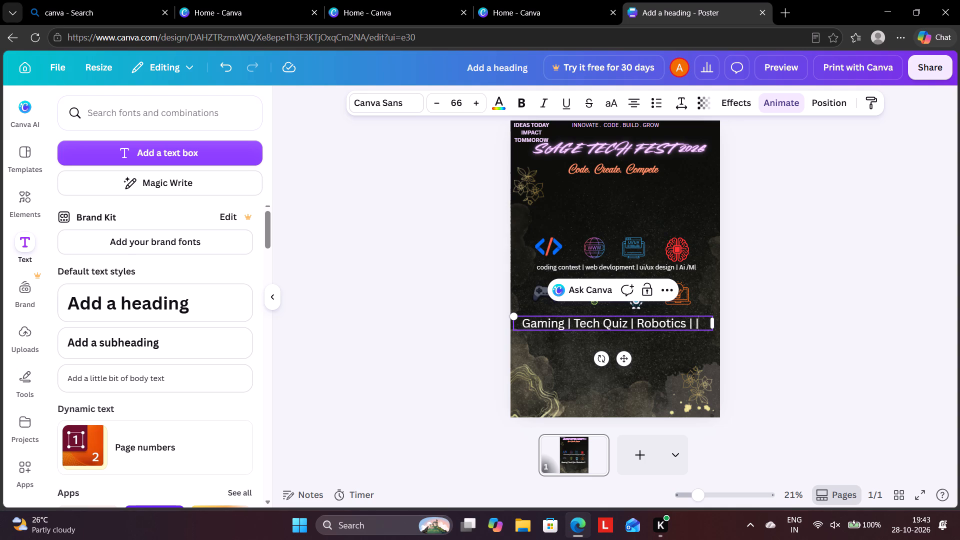
{"action": "key", "text": "BackSpace"}
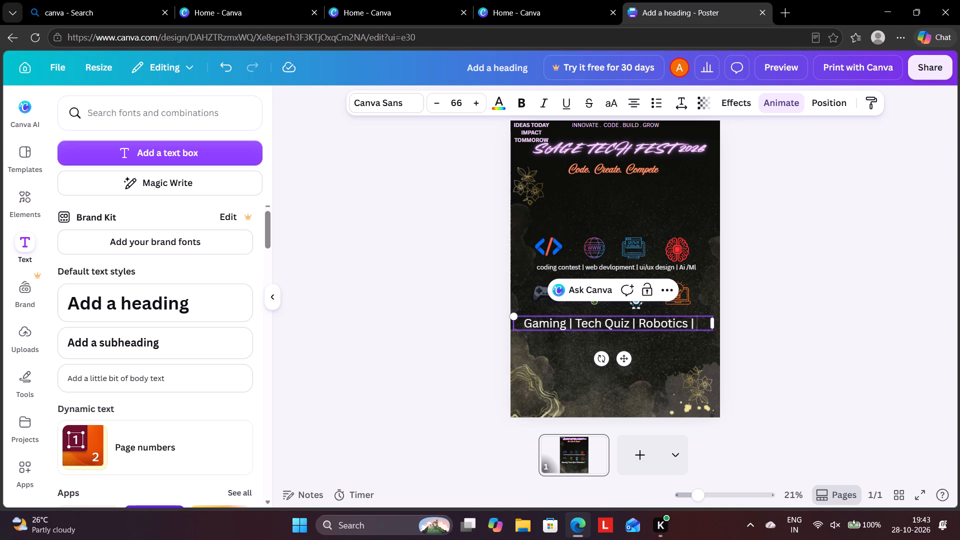
{"action": "type", "text": "Hack"}
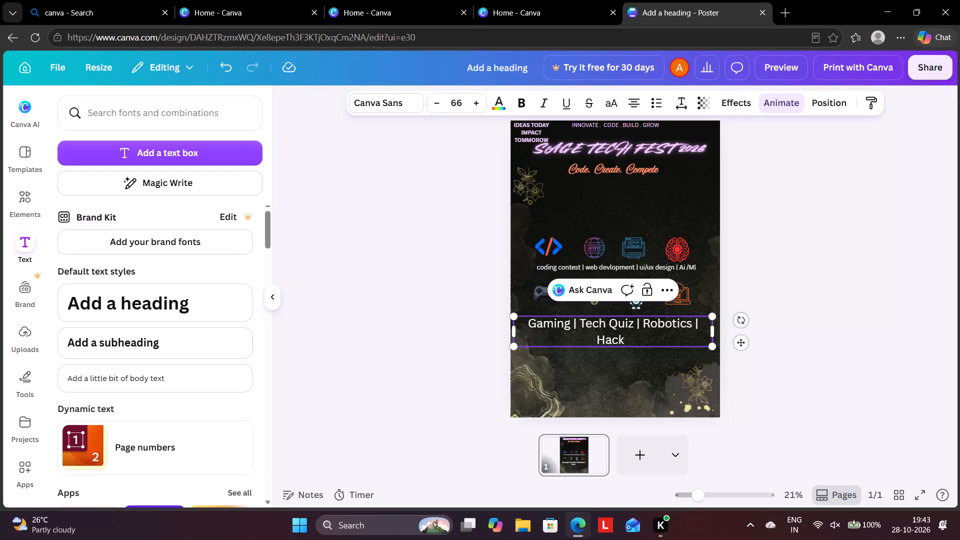
{"action": "type", "text": "aton"}
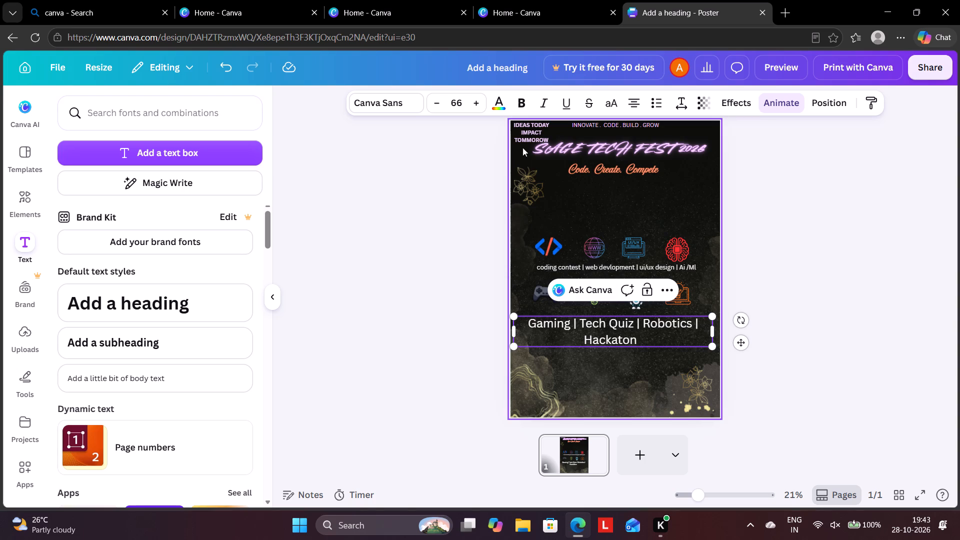
Recolour the second event list light blue from the default solid colours and apply the change to all matching white items on the page.
{"action": "left_click", "coordinate": [499, 101]}
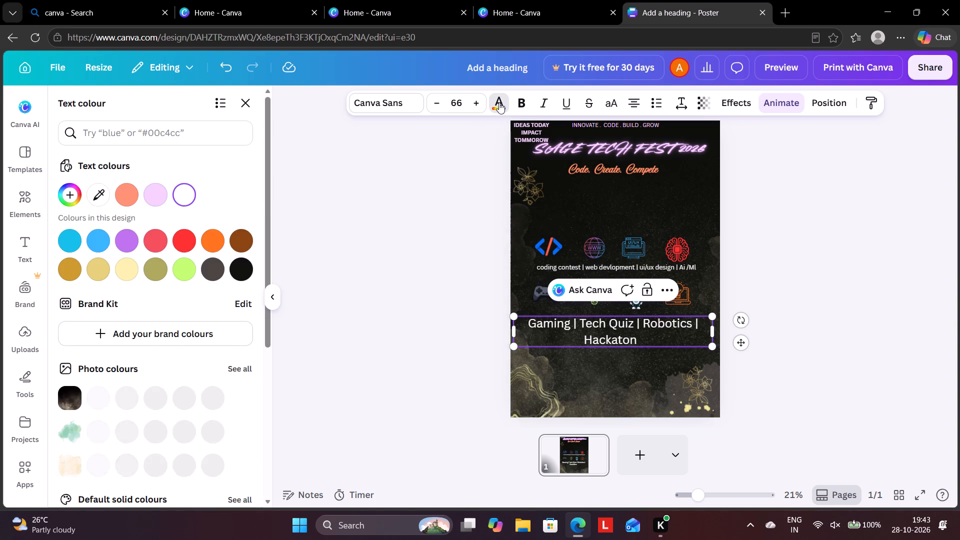
{"action": "scroll", "coordinate": [204, 303], "scroll_direction": "down", "scroll_amount": 2}
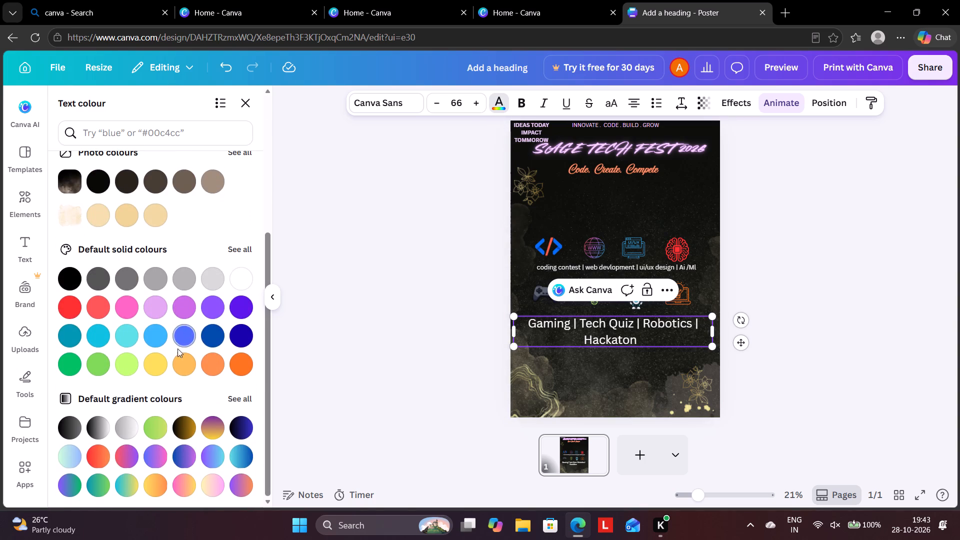
{"action": "left_click", "coordinate": [163, 324]}
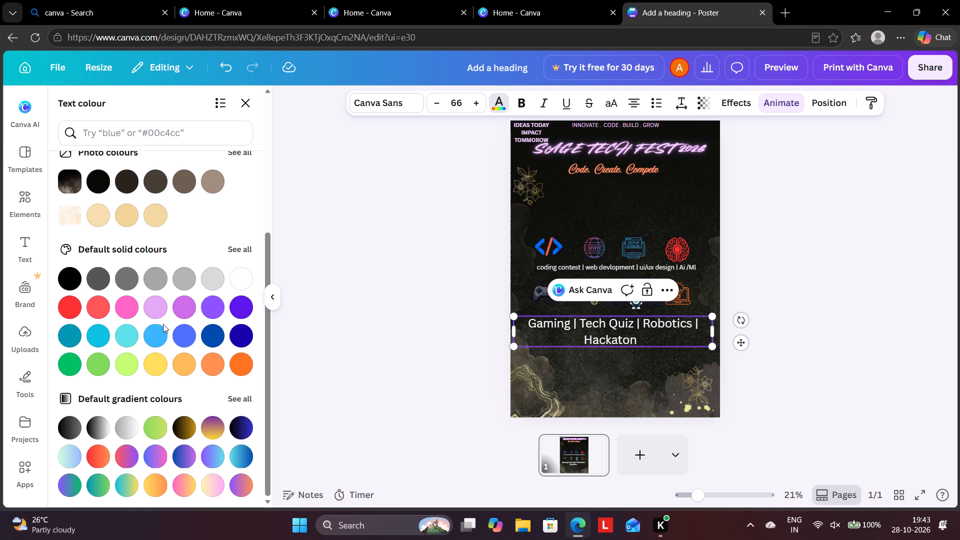
{"action": "left_click", "coordinate": [159, 330]}
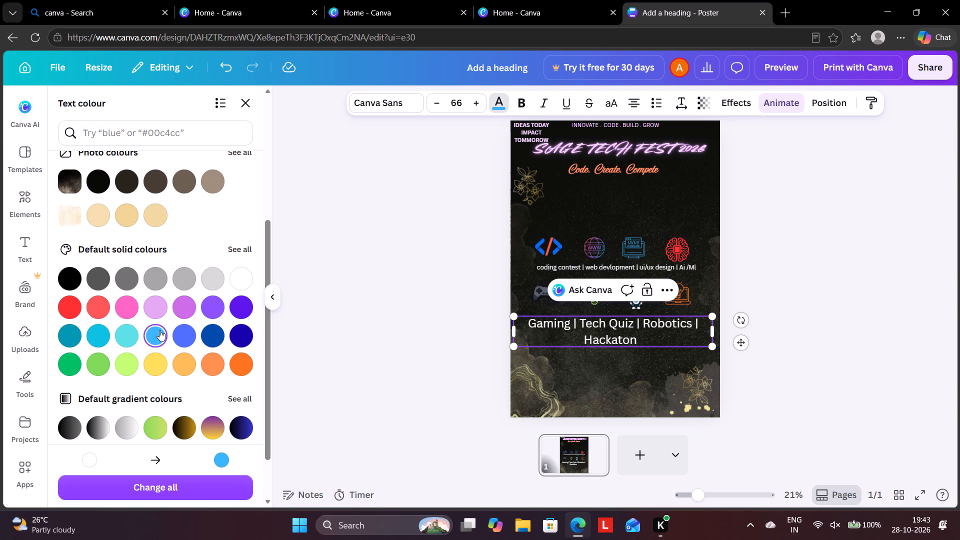
{"action": "left_click", "coordinate": [145, 494]}
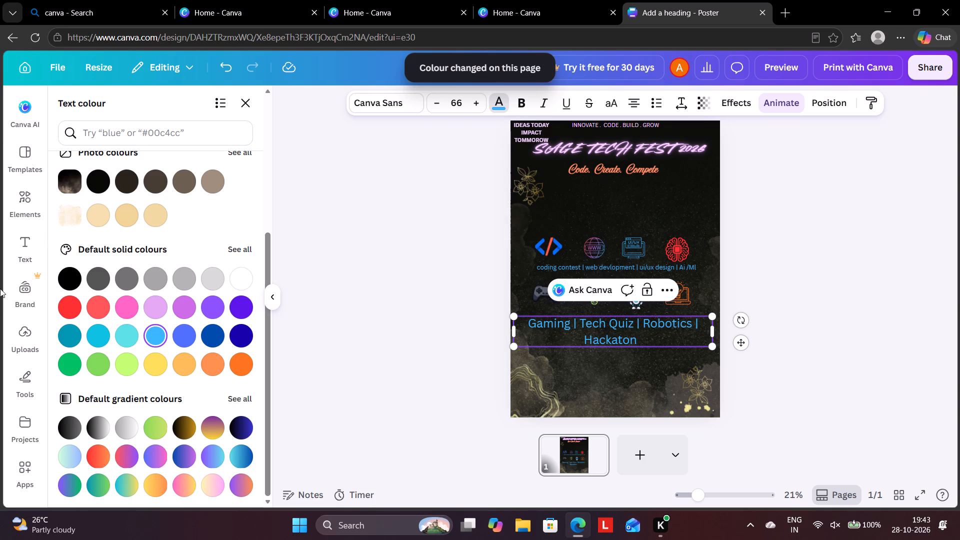
{"action": "left_click", "coordinate": [32, 242]}
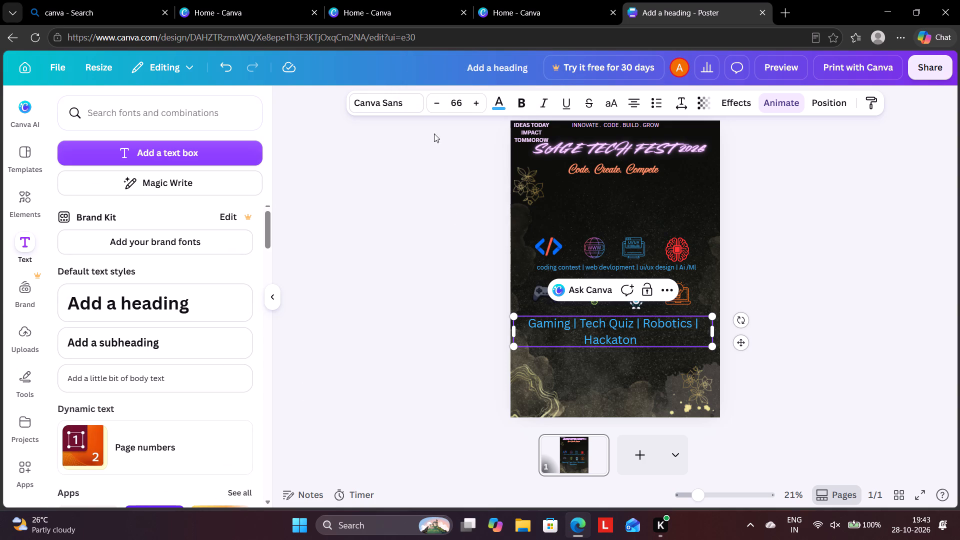
Reduce the font size of the second event list below the lower logo row to 43.
{"action": "triple_click", "coordinate": [431, 101]}
{"action": "triple_click", "coordinate": [431, 100]}
{"action": "triple_click", "coordinate": [431, 99]}
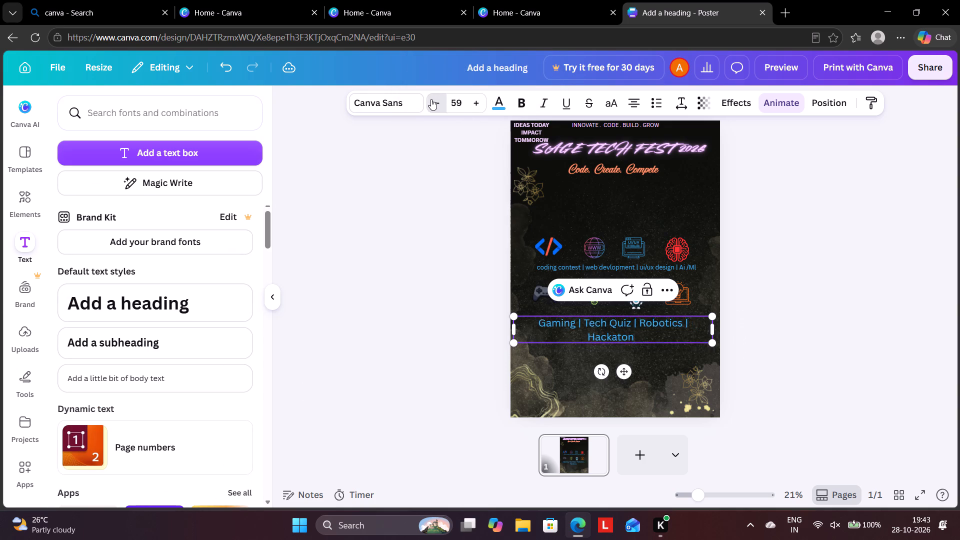
{"action": "triple_click", "coordinate": [431, 99]}
{"action": "triple_click", "coordinate": [431, 98]}
{"action": "triple_click", "coordinate": [431, 98]}
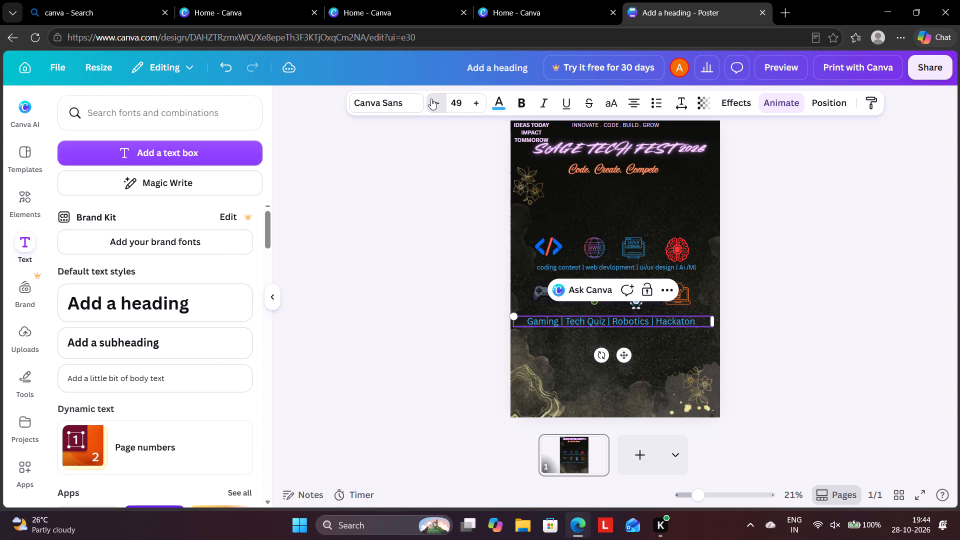
{"action": "triple_click", "coordinate": [431, 98]}
{"action": "left_click", "coordinate": [431, 98]}
{"action": "left_click", "coordinate": [431, 98]}
{"action": "left_click", "coordinate": [406, 304]}
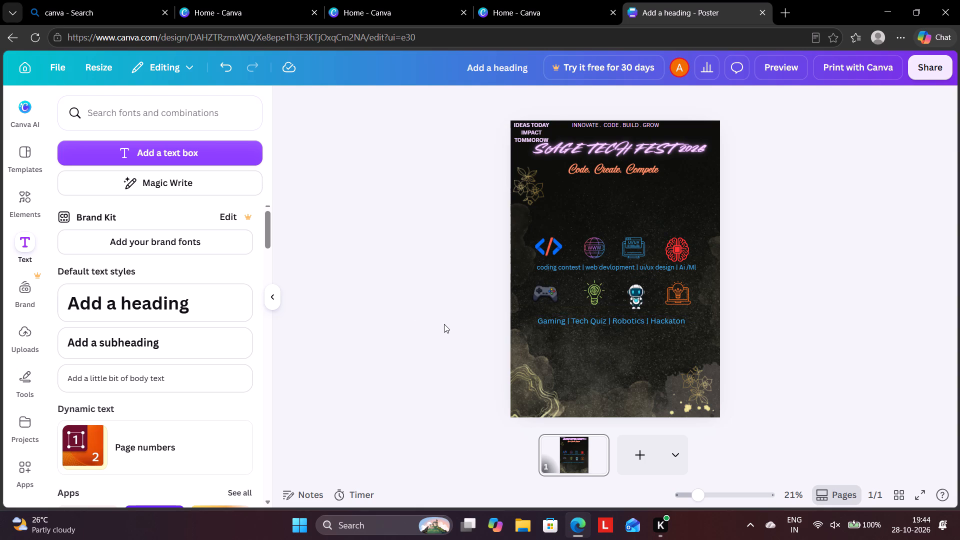
Move the second event list slightly up so it sits closely beneath the lower logo row.
{"action": "left_click_drag", "start_coordinate": [606, 316], "coordinate": [606, 311]}
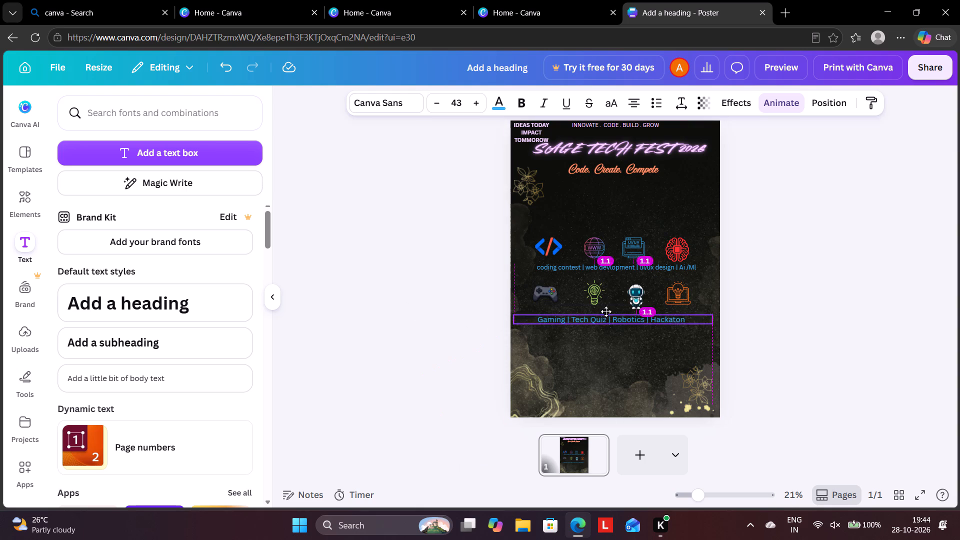
{"action": "left_click_drag", "start_coordinate": [606, 311], "coordinate": [606, 309]}
{"action": "left_click", "coordinate": [496, 354]}
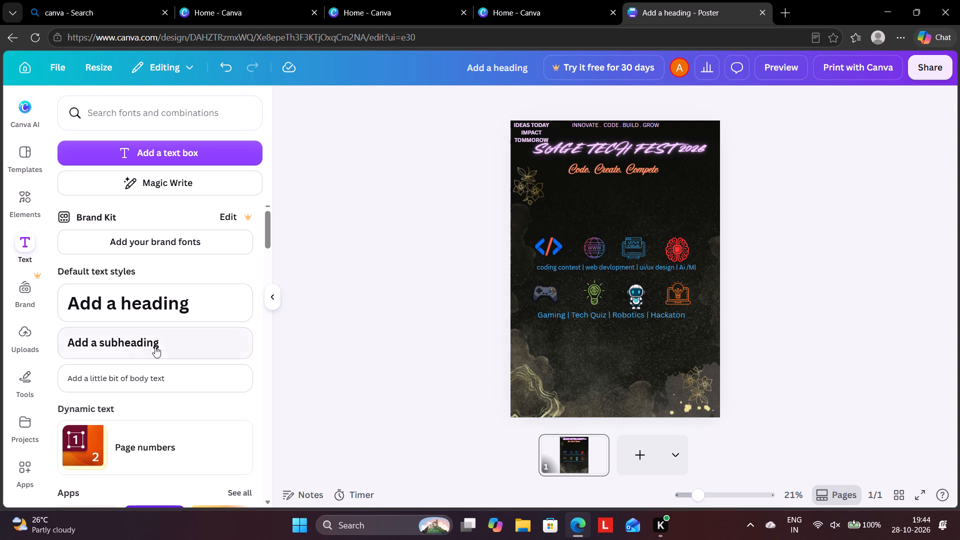
Add a body text box and place it just below the second event list.
{"action": "left_click", "coordinate": [132, 375]}
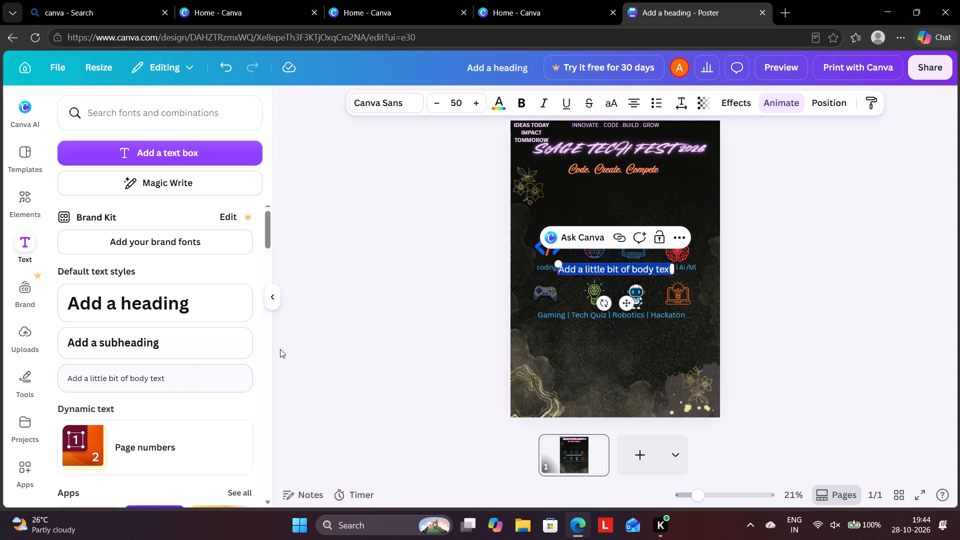
{"action": "left_click_drag", "start_coordinate": [620, 301], "coordinate": [623, 306]}
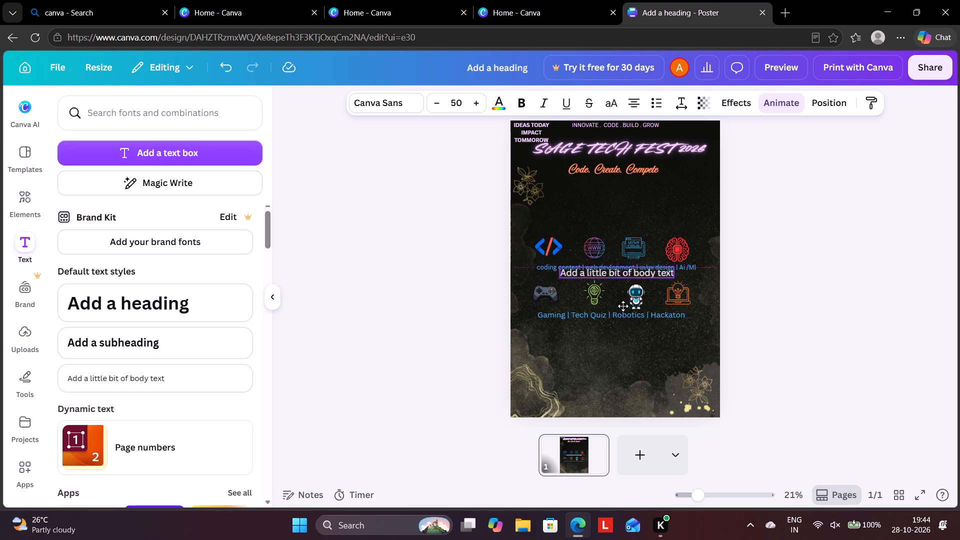
{"action": "left_click_drag", "start_coordinate": [623, 306], "coordinate": [613, 367]}
Replace the new body text placeholder with "YUOR SKILLS + OUR STAGE ".
{"action": "left_click", "coordinate": [621, 333]}
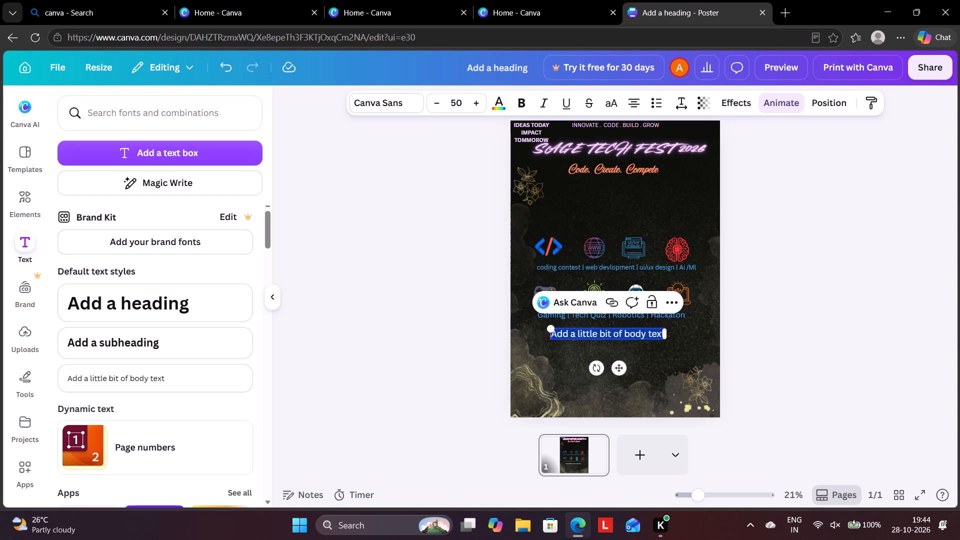
{"action": "key", "text": "BackSpace"}
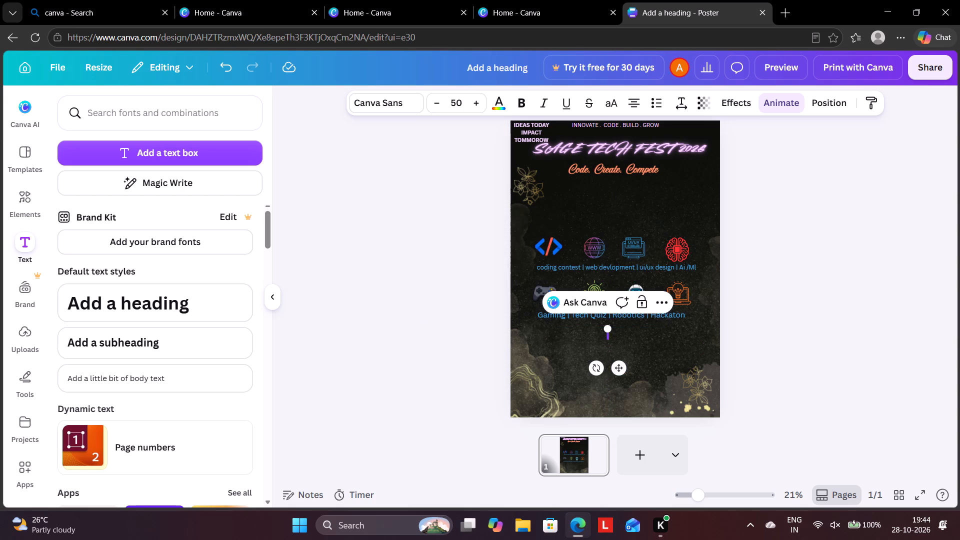
{"action": "type", "text": "YUO"}
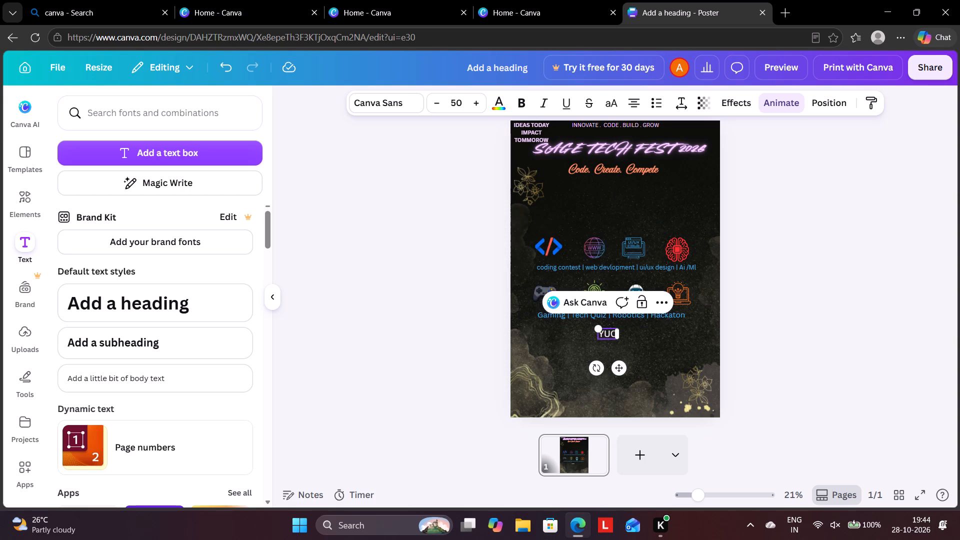
{"action": "type", "text": "R"}
{"action": "key", "text": "space"}
{"action": "type", "text": "SKILL"}
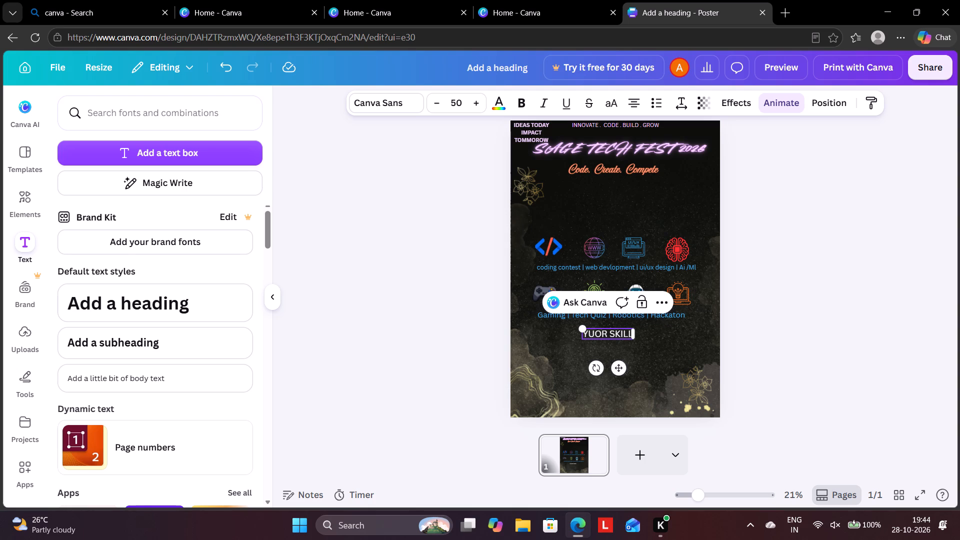
{"action": "key", "text": "s"}
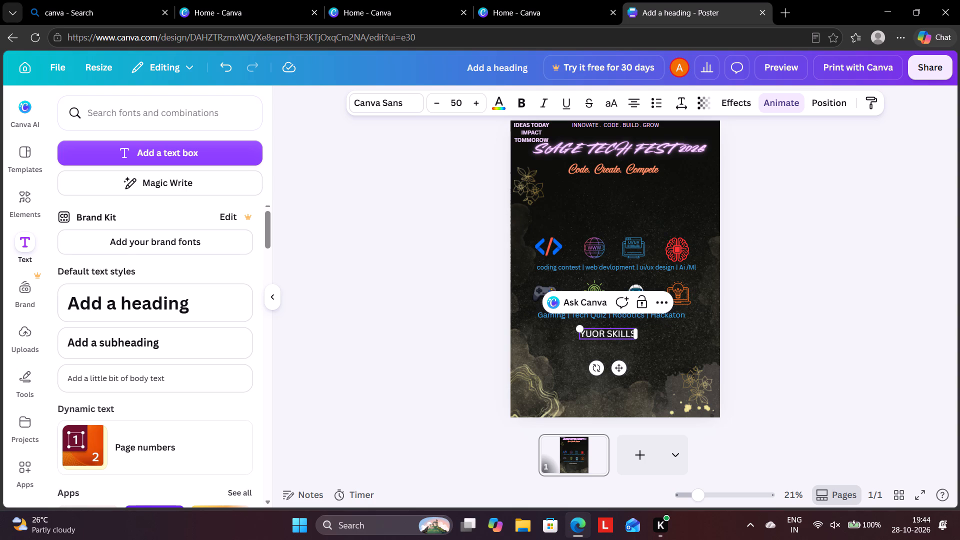
{"action": "key", "text": "space"}
{"action": "type", "text": "="}
{"action": "key", "text": "BackSpace"}
{"action": "key", "text": "shift+plus"}
{"action": "key", "text": "space"}
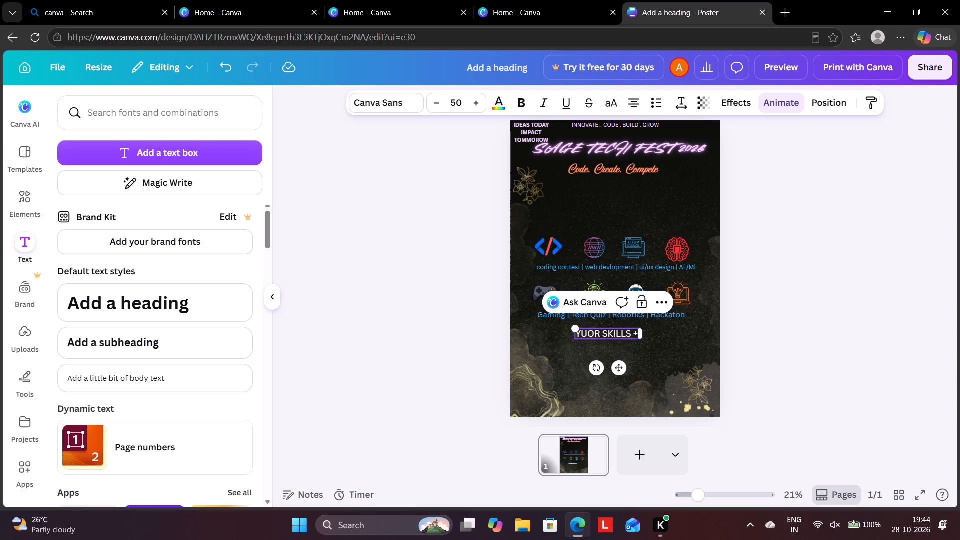
{"action": "type", "text": "OUR STAGE"}
{"action": "key", "text": "space"}
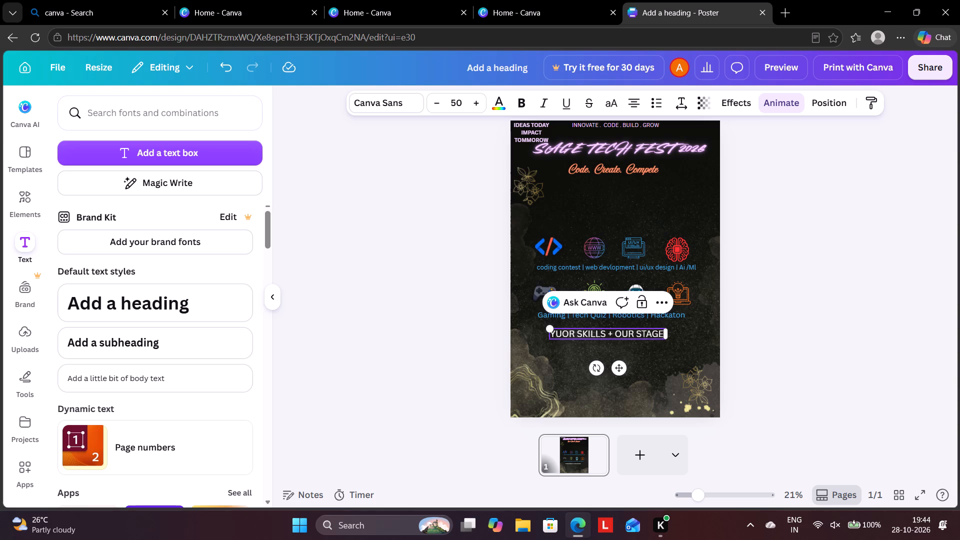
Complete the body text line after "OUR STAGE" with "= A TECH FILLED EXPERIENCE".
{"action": "key", "text": "equal"}
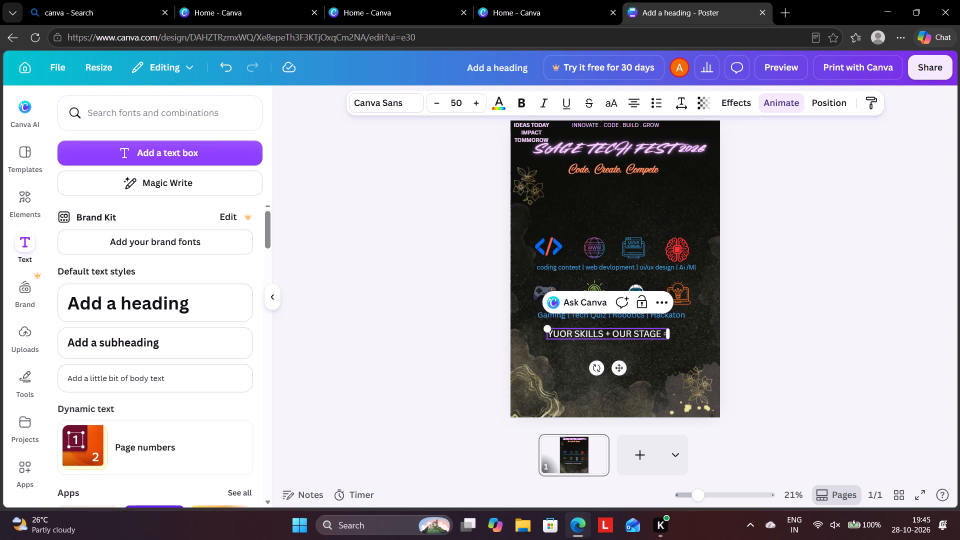
{"action": "key", "text": "a"}
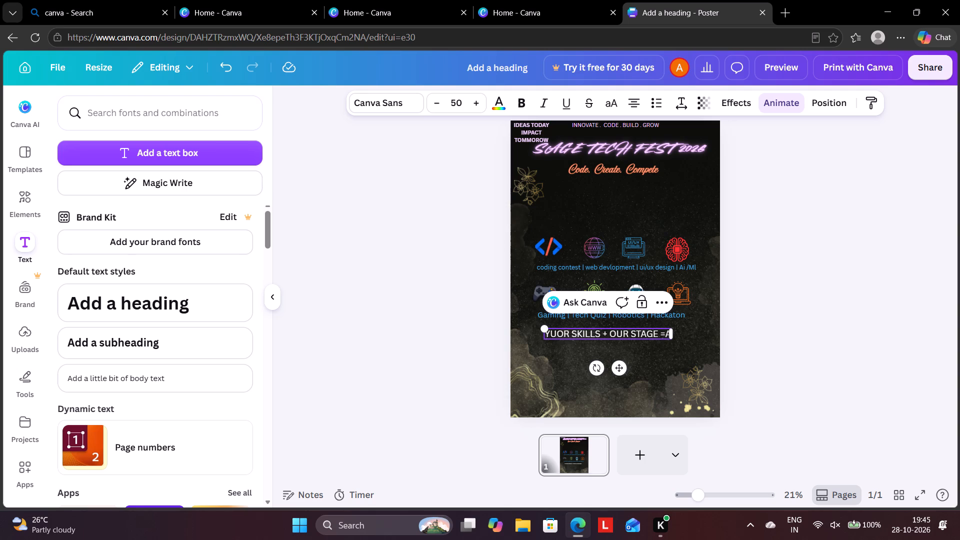
{"action": "key", "text": "BackSpace"}
{"action": "key", "text": "space"}
{"action": "type", "text": "A"}
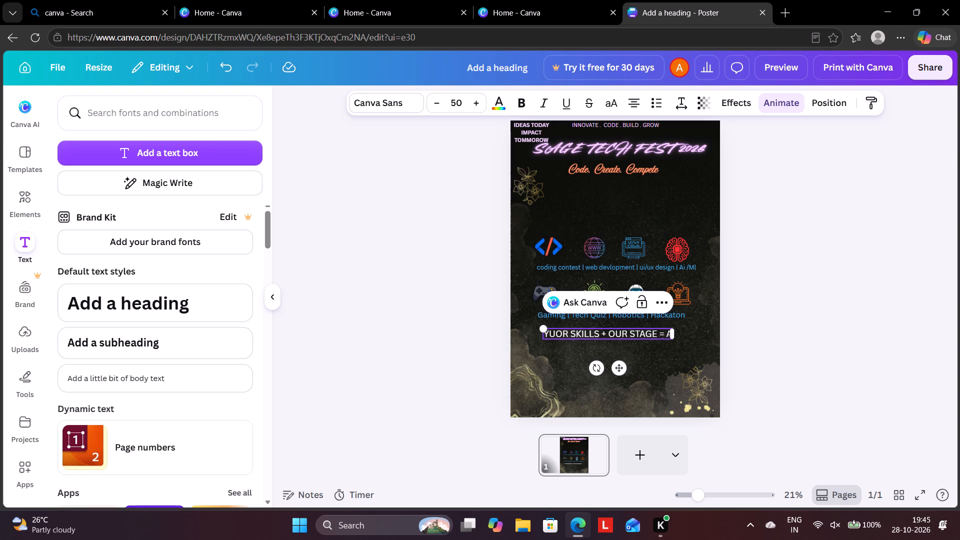
{"action": "key", "text": "space"}
{"action": "type", "text": "TECH FILLED"}
{"action": "key", "text": "space"}
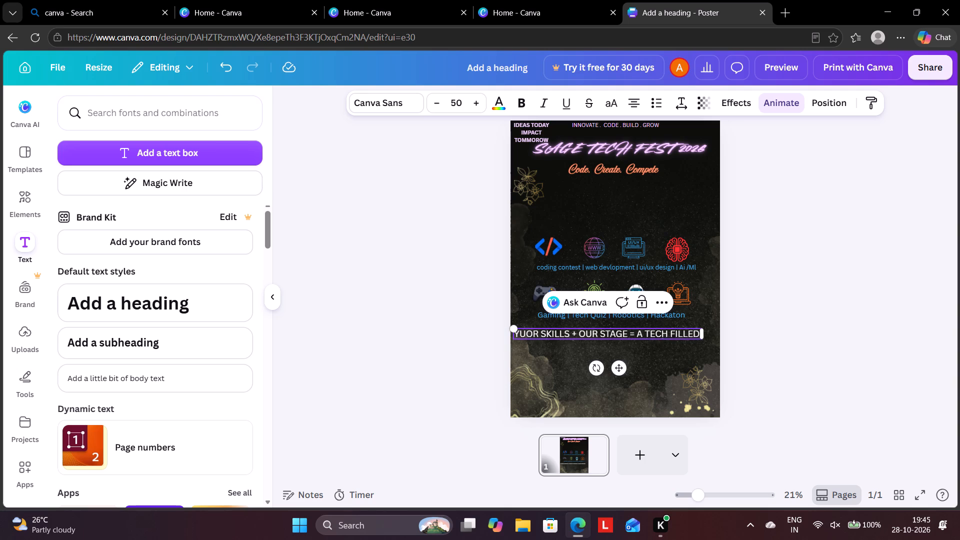
{"action": "type", "text": "EXP"}
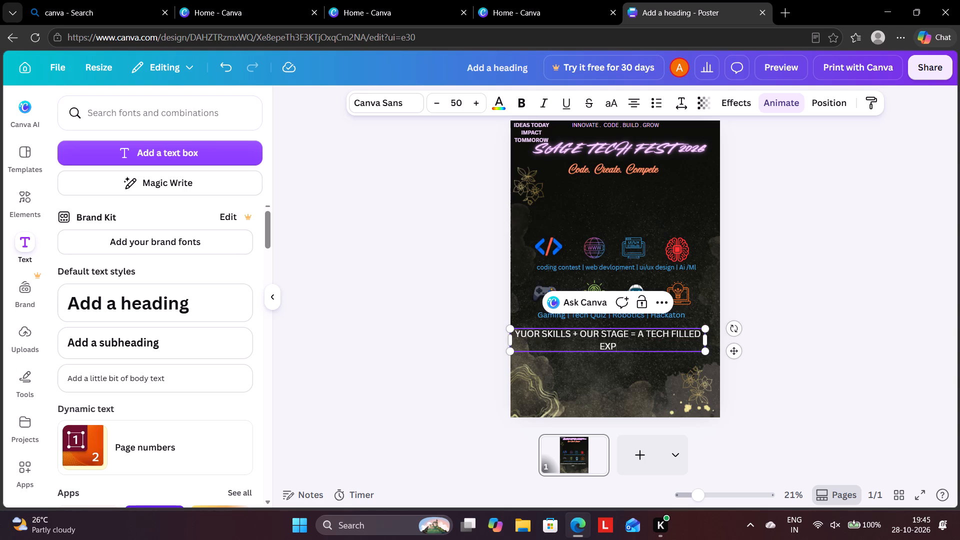
{"action": "type", "text": "ERO"}
{"action": "key", "text": "BackSpace"}
{"action": "type", "text": "IEN"}
{"action": "type", "text": "CES"}
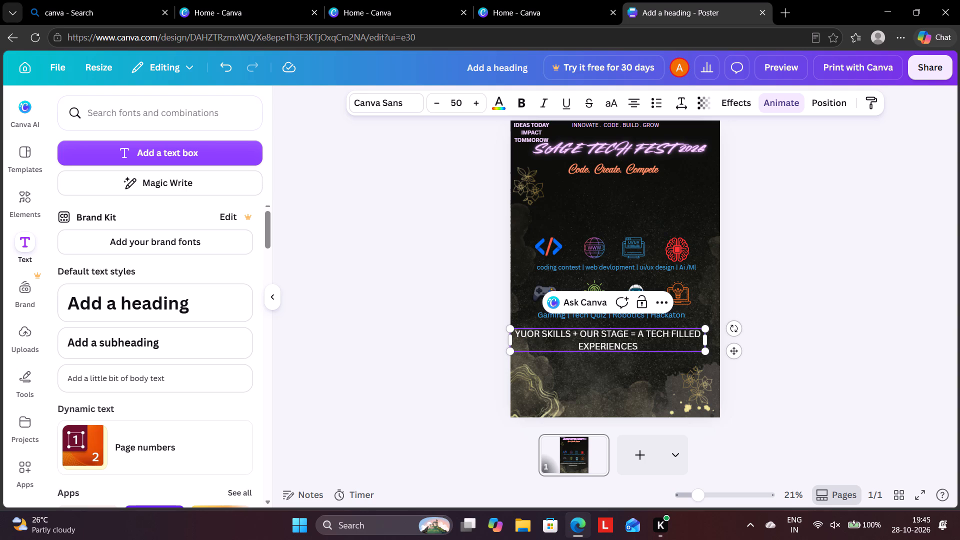
{"action": "key", "text": "BackSpace"}
Correct the first word of the body text line to "YOUR".
{"action": "left_click", "coordinate": [531, 332]}
{"action": "key", "text": "BackSpace"}
{"action": "key", "text": "BackSpace"}
{"action": "type", "text": "OU"}
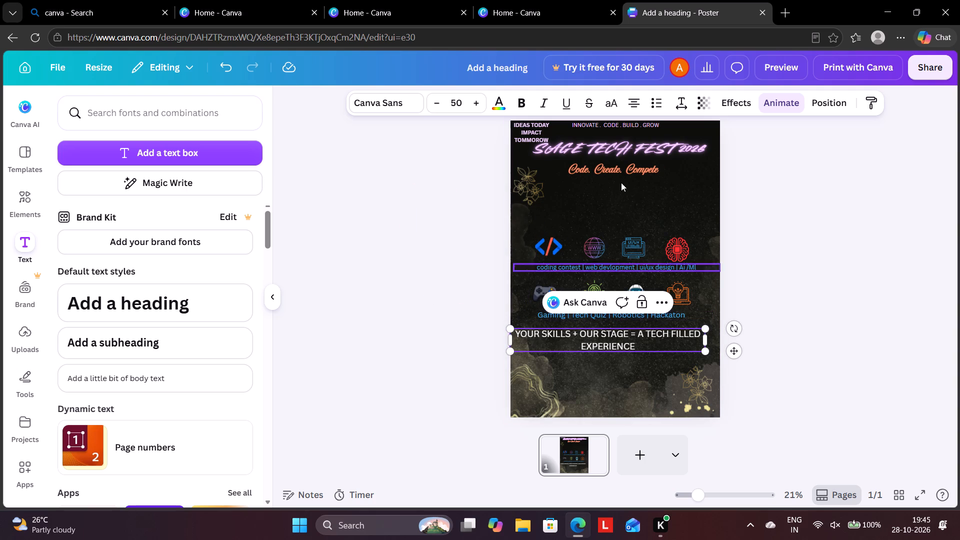
Recolour the body text line with the default linear gradient #5170ff to #ff66c4 and apply the change to all matching items on the page.
{"action": "left_click", "coordinate": [497, 102]}
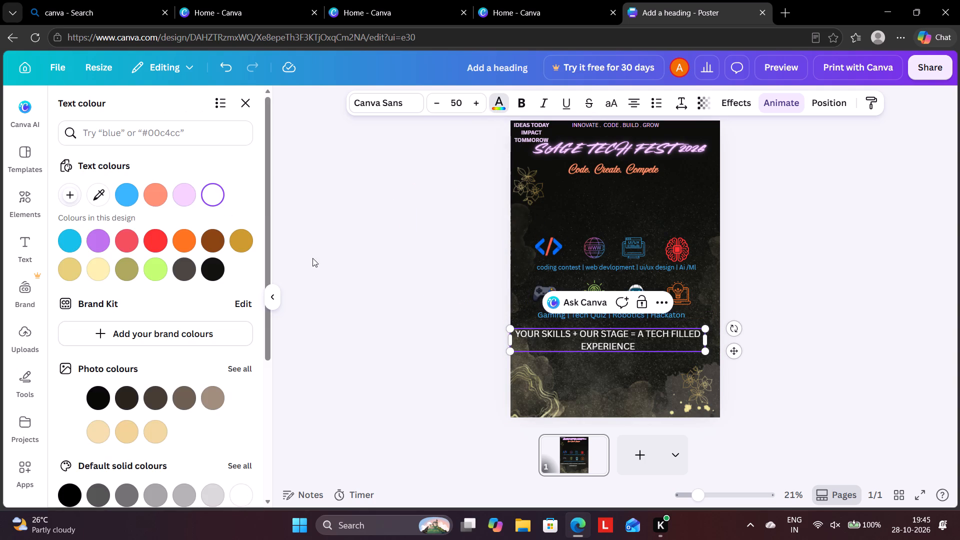
{"action": "scroll", "coordinate": [249, 291], "scroll_direction": "down", "scroll_amount": 2}
{"action": "scroll", "coordinate": [207, 315], "scroll_direction": "down", "scroll_amount": 1}
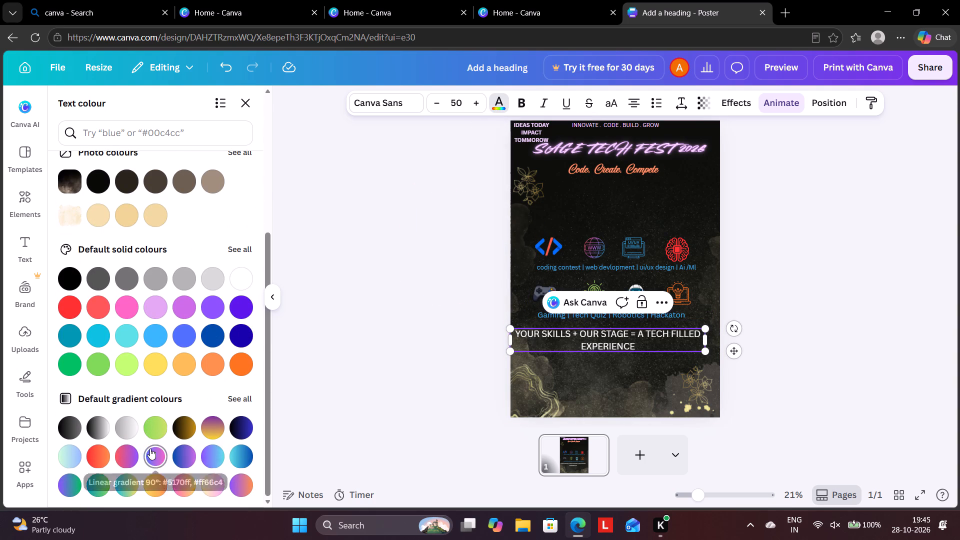
{"action": "left_click", "coordinate": [150, 448]}
{"action": "left_click", "coordinate": [141, 481]}
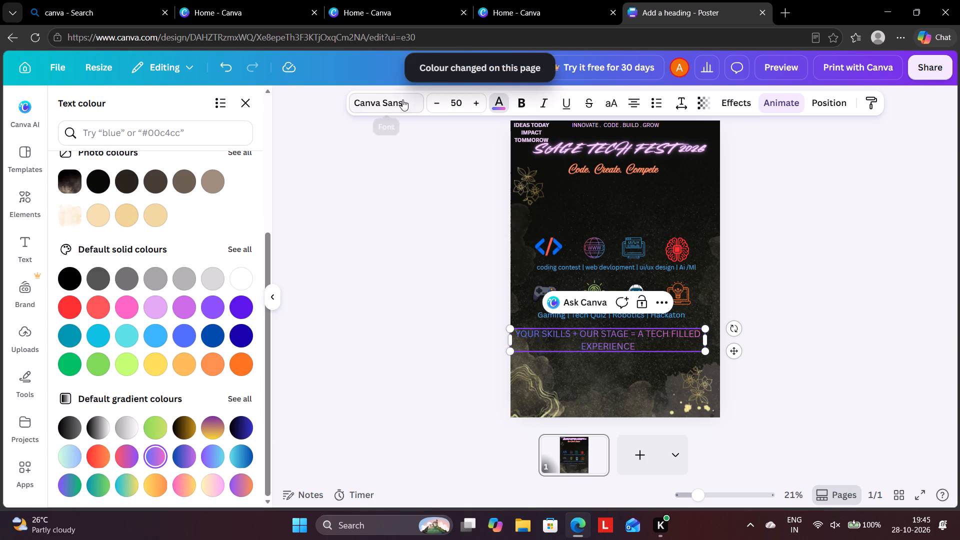
Reduce the font size of the "YOUR SKILLS + OUR STAGE" line to 34 and deselect it.
{"action": "left_click", "coordinate": [27, 238]}
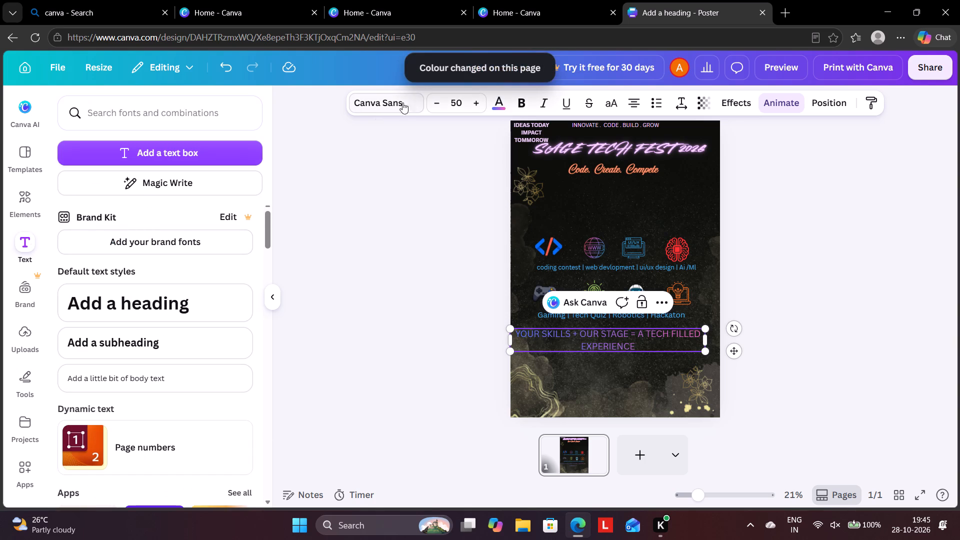
{"action": "triple_click", "coordinate": [440, 106]}
{"action": "triple_click", "coordinate": [439, 106]}
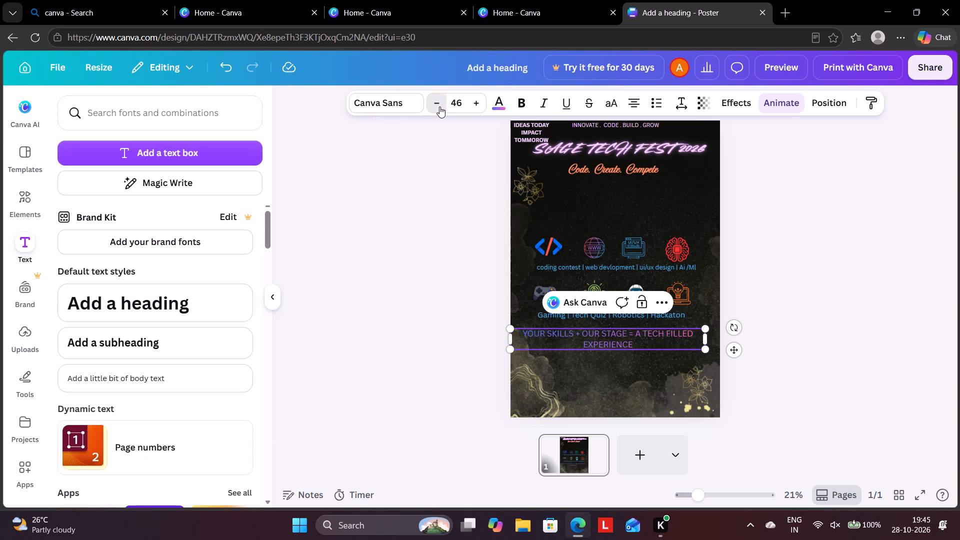
{"action": "triple_click", "coordinate": [439, 106]}
{"action": "triple_click", "coordinate": [438, 106]}
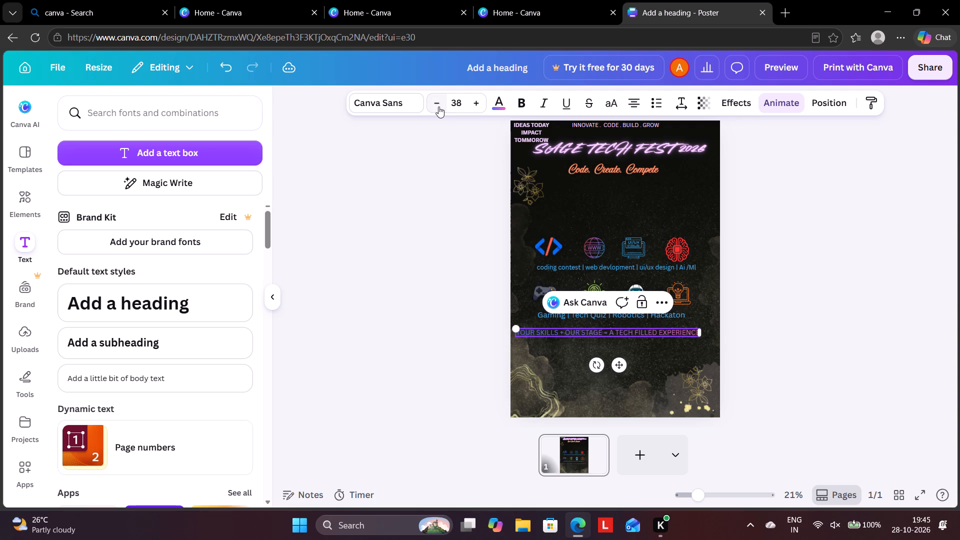
{"action": "triple_click", "coordinate": [438, 106]}
{"action": "left_click", "coordinate": [438, 106]}
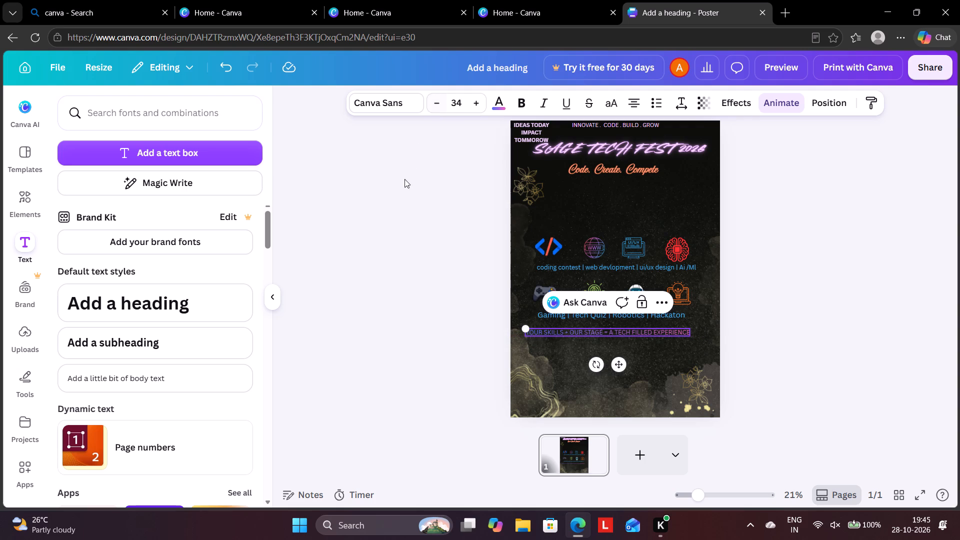
{"action": "left_click", "coordinate": [407, 194]}
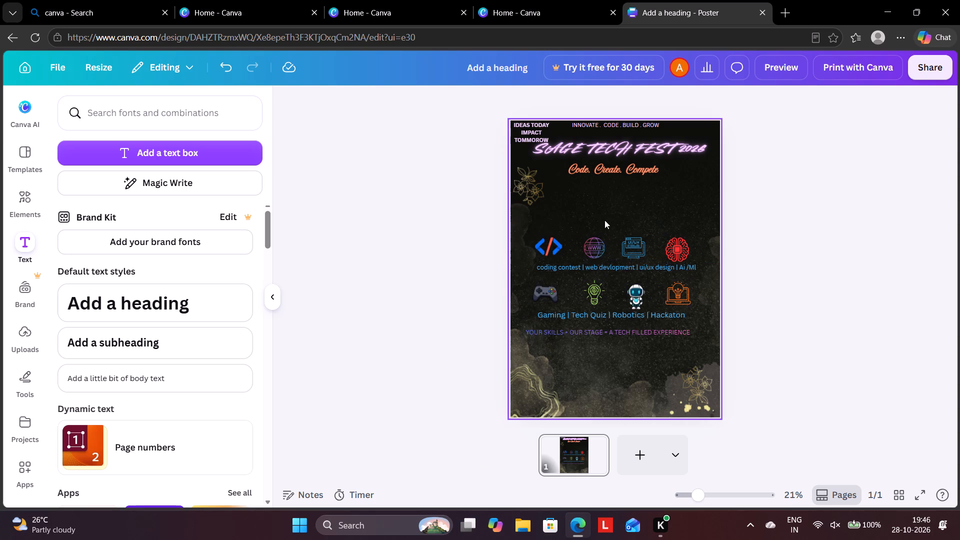
Shift the "Code. Create. Compete" tagline slightly lower and increase its font size to 64.
{"action": "left_click", "coordinate": [605, 167]}
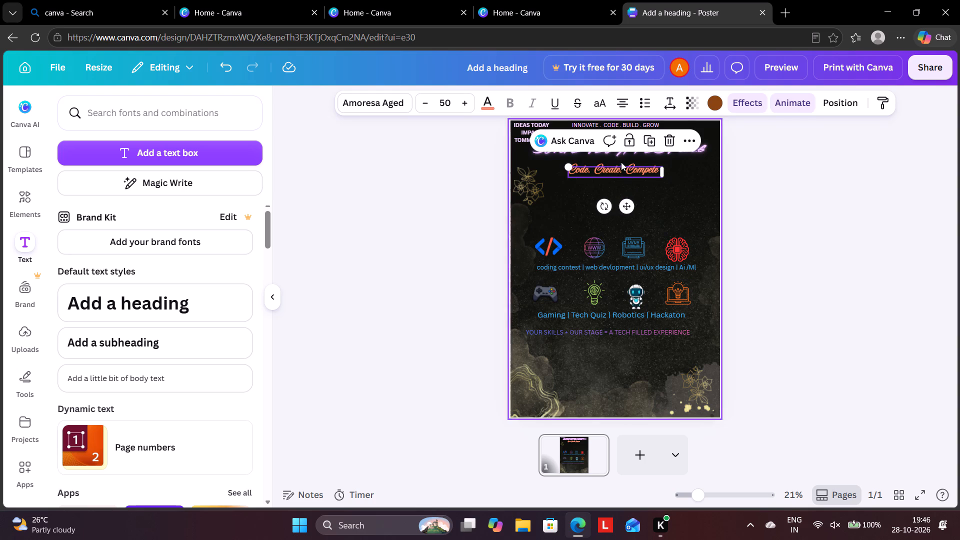
{"action": "left_click_drag", "start_coordinate": [617, 166], "coordinate": [606, 176]}
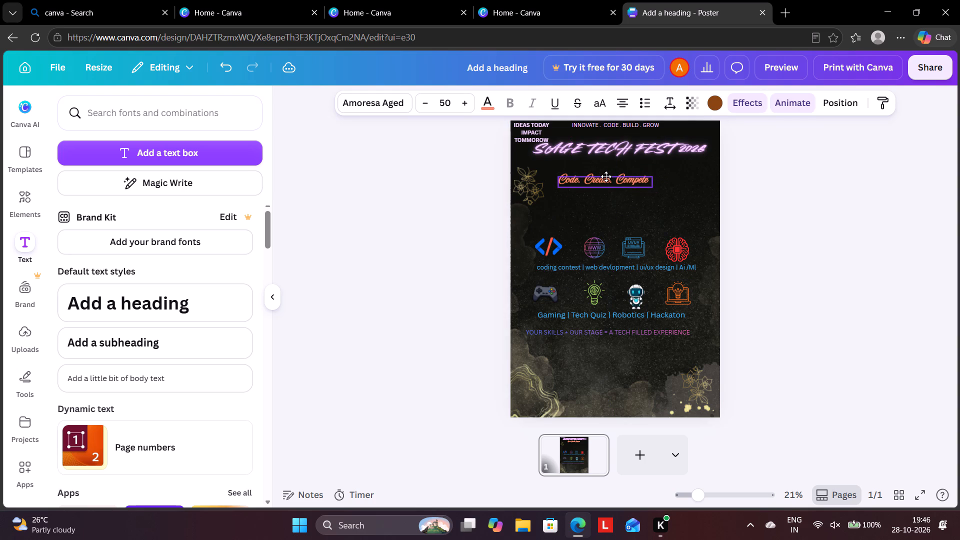
{"action": "left_click_drag", "start_coordinate": [606, 176], "coordinate": [609, 172]}
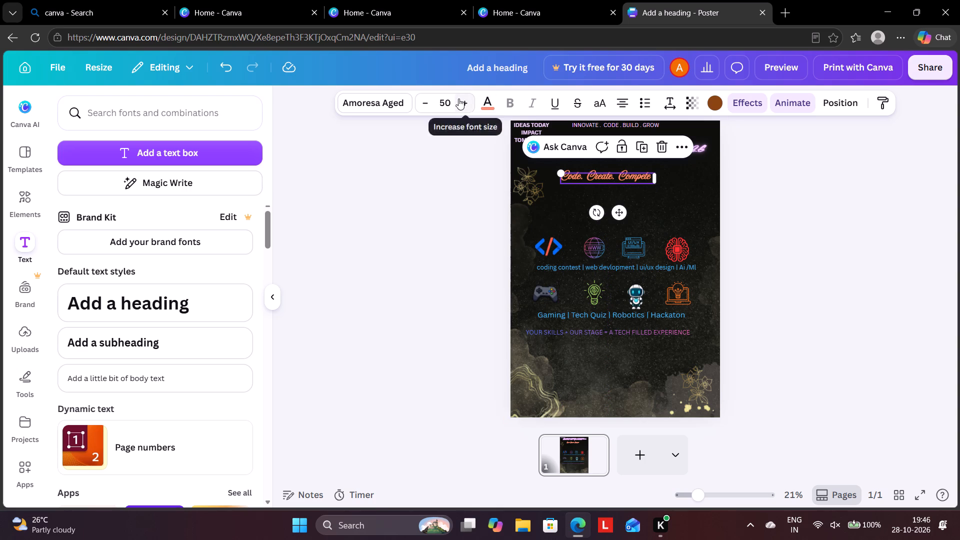
{"action": "left_click", "coordinate": [458, 98]}
{"action": "triple_click", "coordinate": [458, 98]}
{"action": "triple_click", "coordinate": [459, 96]}
{"action": "left_click", "coordinate": [459, 96]}
{"action": "left_click_drag", "start_coordinate": [459, 96], "coordinate": [459, 103]}
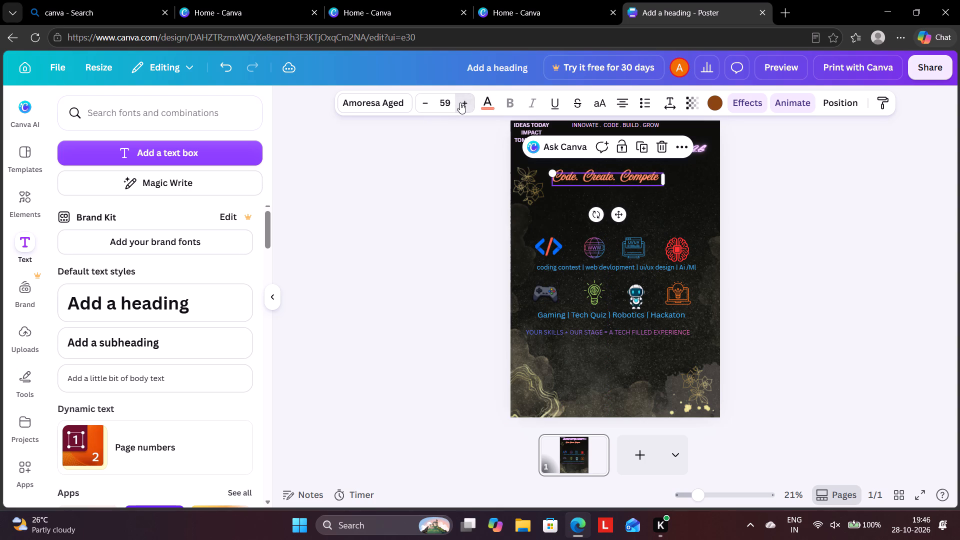
{"action": "left_click", "coordinate": [460, 103]}
{"action": "left_click", "coordinate": [464, 100]}
{"action": "double_click", "coordinate": [472, 97]}
{"action": "left_click", "coordinate": [471, 97]}
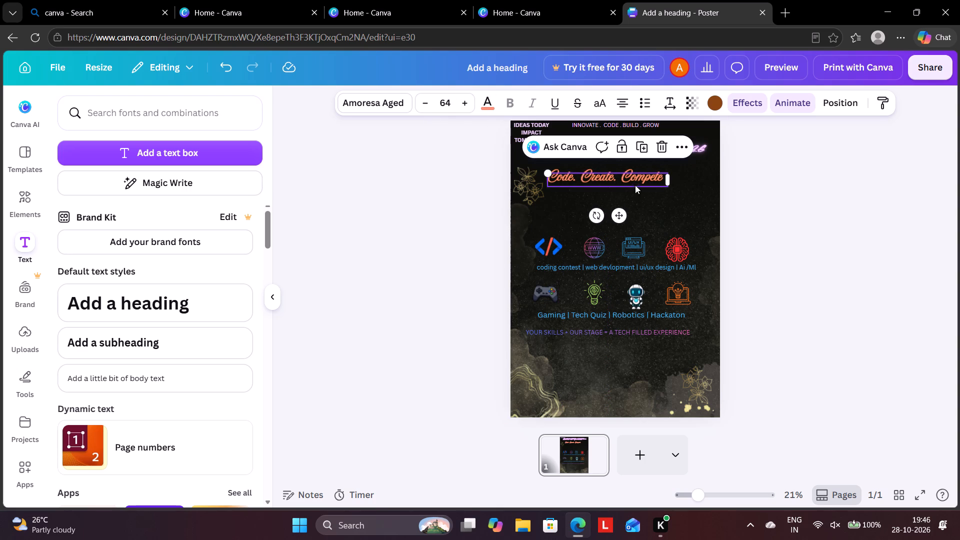
Reposition the "Code. Create. Compete" tagline lower beneath the SAGE TECH FEST 2026 title, roughly centred on the poster, and deselect it.
{"action": "left_click_drag", "start_coordinate": [633, 176], "coordinate": [640, 172]}
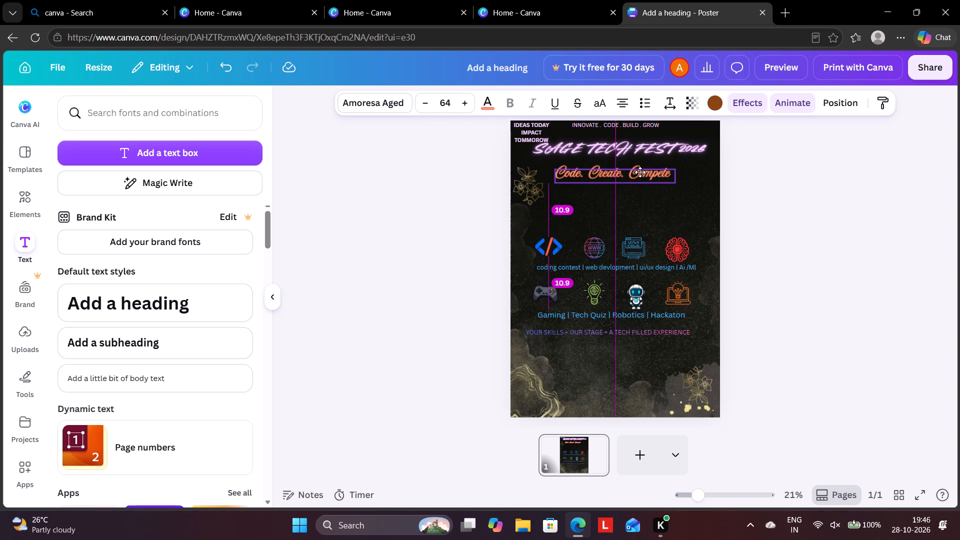
{"action": "left_click_drag", "start_coordinate": [640, 172], "coordinate": [644, 175]}
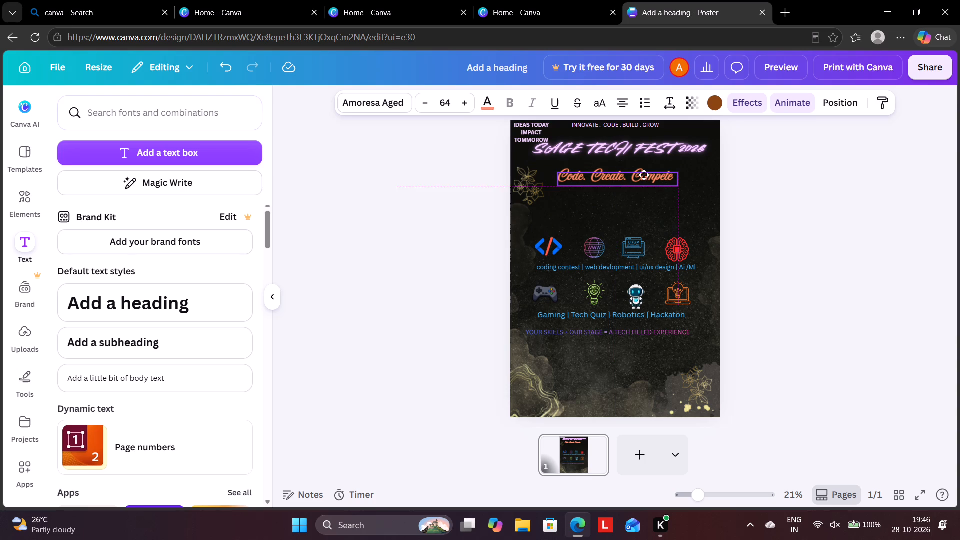
{"action": "left_click_drag", "start_coordinate": [644, 175], "coordinate": [646, 174]}
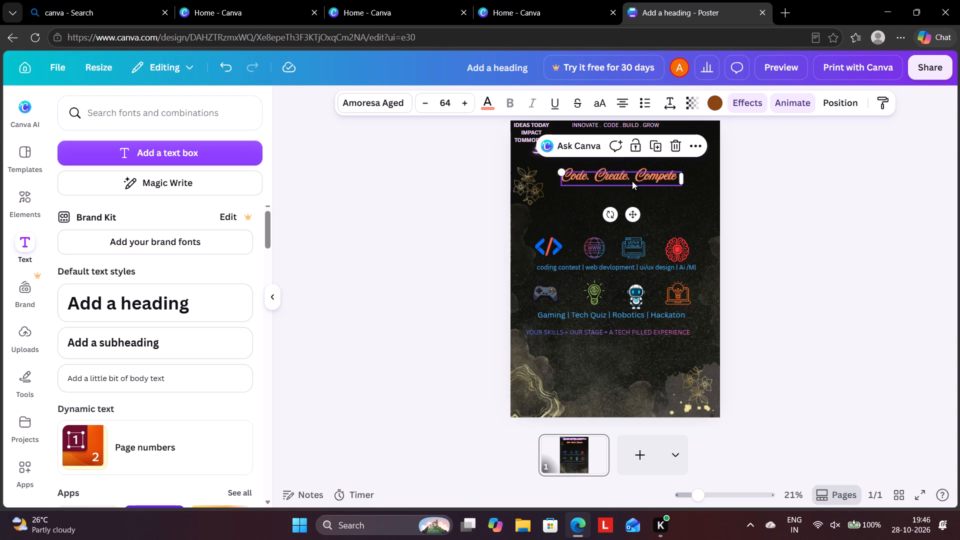
{"action": "left_click_drag", "start_coordinate": [626, 174], "coordinate": [627, 185]}
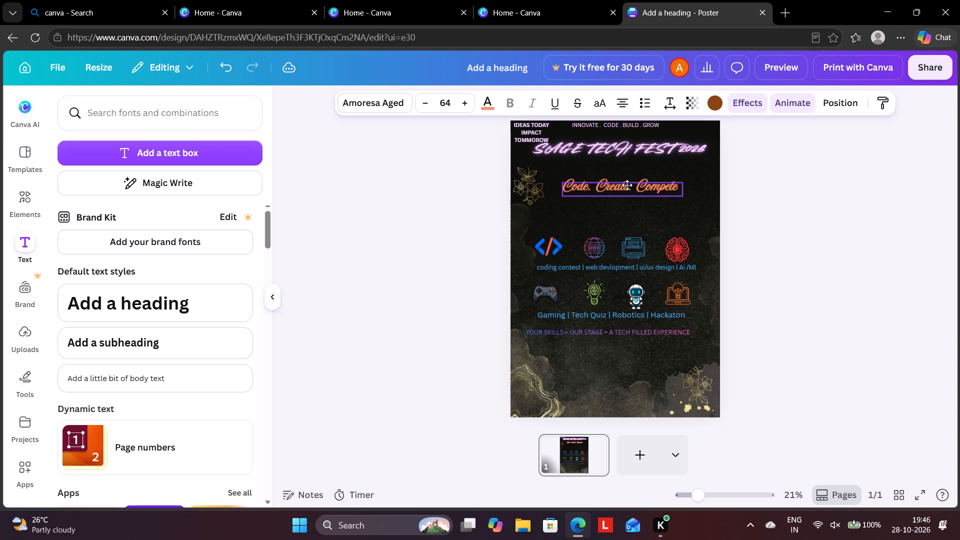
{"action": "left_click_drag", "start_coordinate": [627, 185], "coordinate": [627, 182]}
{"action": "left_click", "coordinate": [426, 217]}
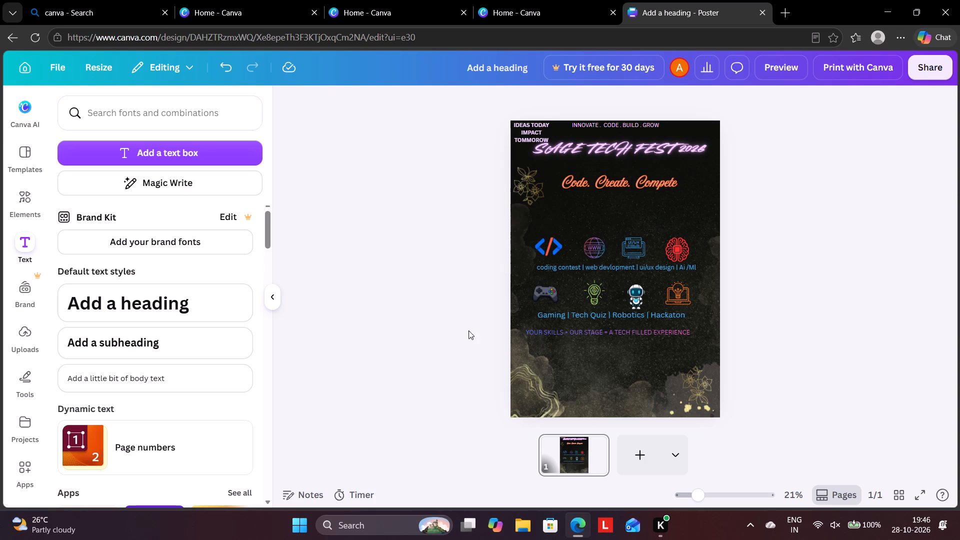
Nudge the "YOUR SKILLS + OUR STAGE" line slightly to the right beneath the second event list and deselect it.
{"action": "left_click", "coordinate": [539, 327]}
{"action": "left_click_drag", "start_coordinate": [597, 327], "coordinate": [602, 328]}
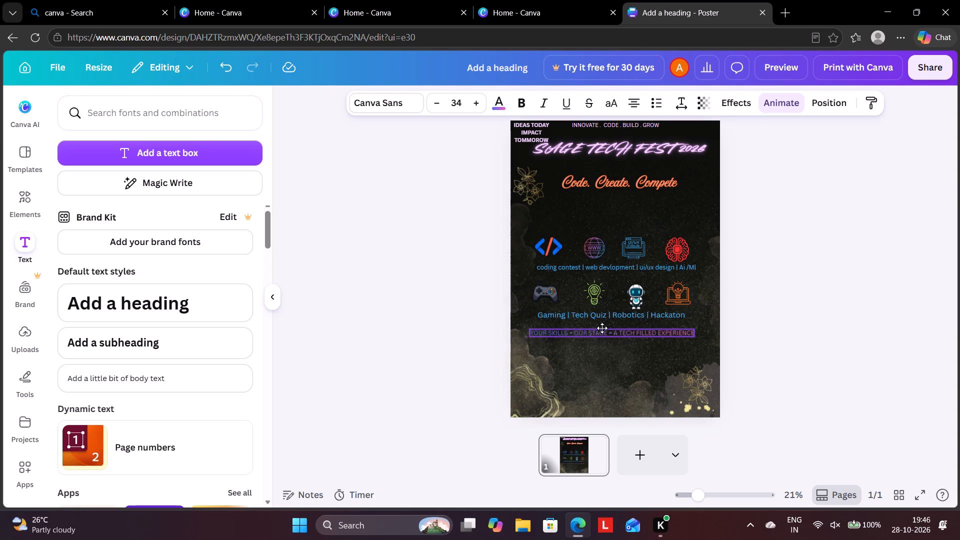
{"action": "left_click_drag", "start_coordinate": [602, 328], "coordinate": [602, 328]}
{"action": "left_click", "coordinate": [468, 308]}
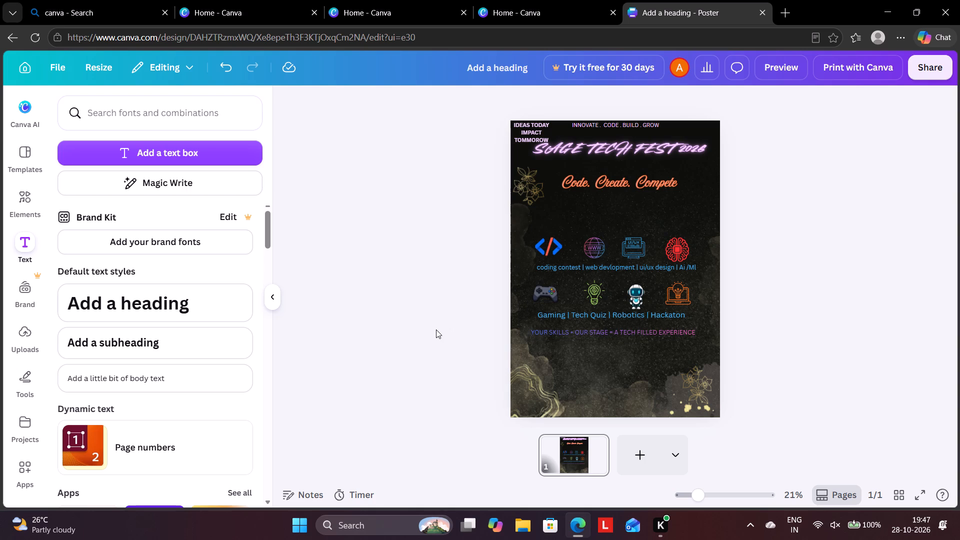
Capitalise both words of the first entry in the upper event list so it reads "Coding Contest".
{"action": "left_click", "coordinate": [540, 267]}
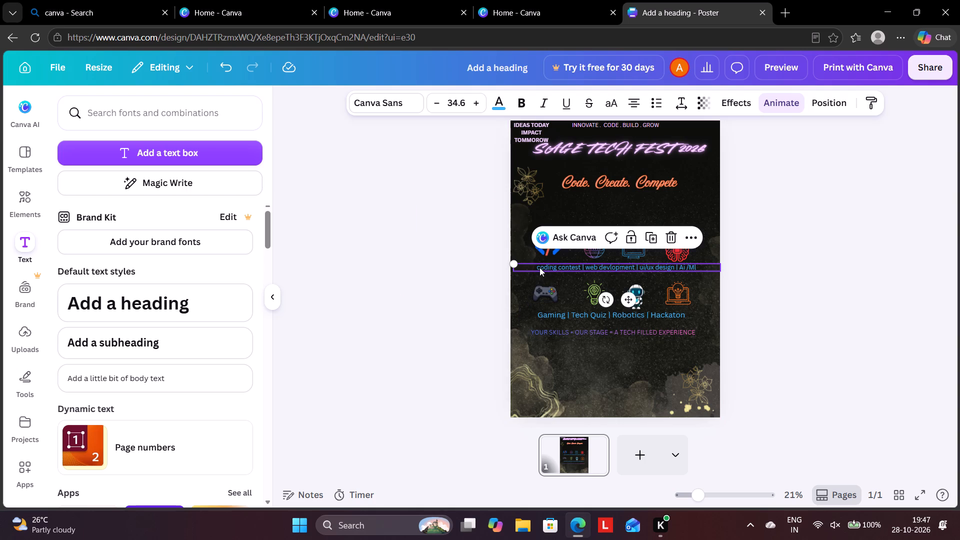
{"action": "left_click", "coordinate": [539, 267]}
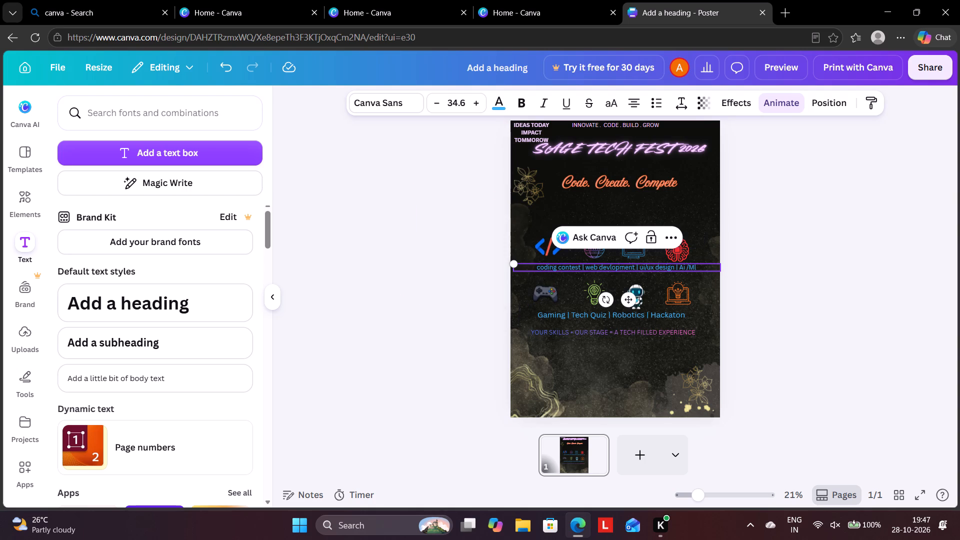
{"action": "key", "text": "BackSpace"}
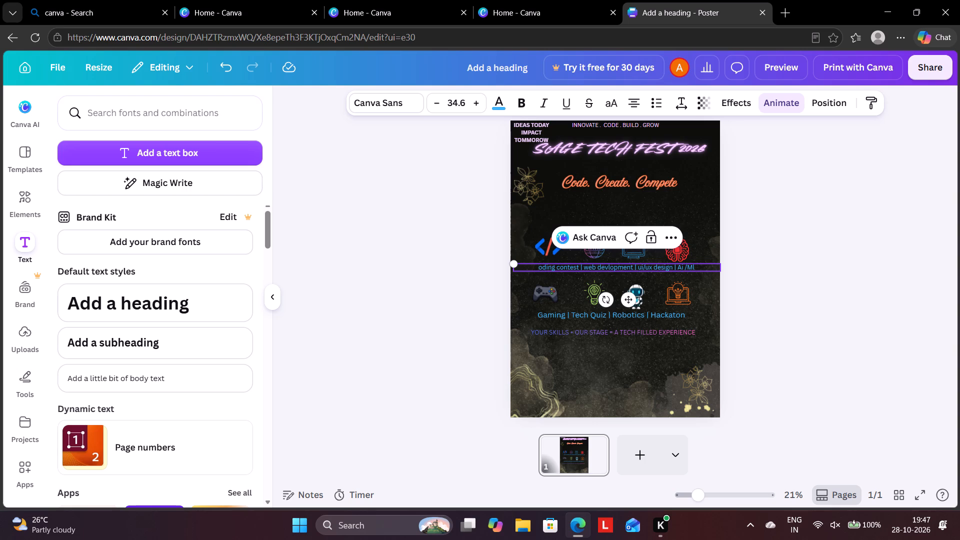
{"action": "key", "text": "shift+c"}
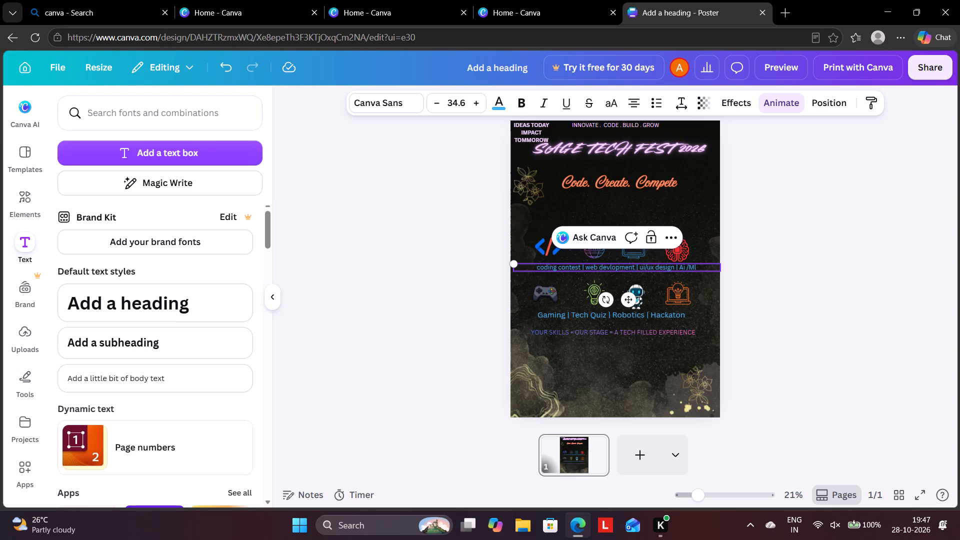
{"action": "key", "text": "BackSpace"}
{"action": "key", "text": "c"}
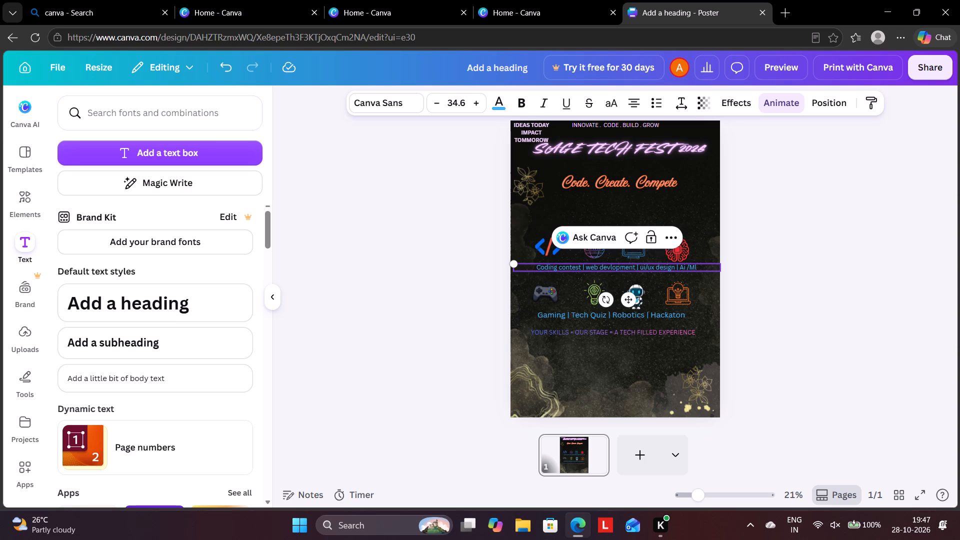
{"action": "key", "text": "Right"}
{"action": "key", "text": "Right"}
{"action": "key", "text": "Right"}
{"action": "key", "text": "Right"}
{"action": "key", "text": "Right"}
{"action": "key", "text": "Right"}
{"action": "key", "text": "Right"}
{"action": "key", "text": "BackSpace"}
{"action": "key", "text": "c"}
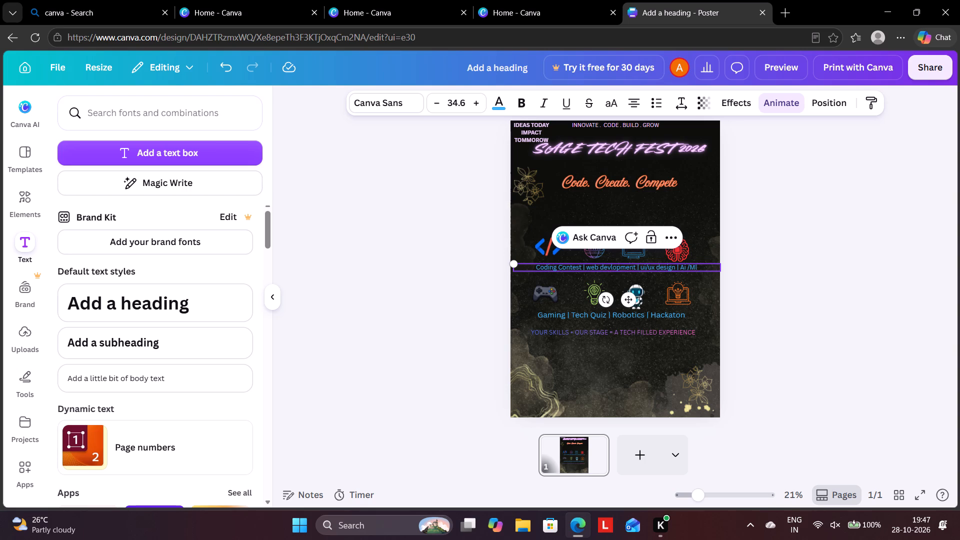
Capitalise both words of the second entry in the upper event list so it reads "Web Devlopment".
{"action": "key", "text": "Right"}
{"action": "key", "text": "Right"}
{"action": "key", "text": "Right"}
{"action": "key", "text": "Right"}
{"action": "key", "text": "Right"}
{"action": "key", "text": "Right"}
{"action": "key", "text": "Right"}
{"action": "key", "text": "Right"}
{"action": "key", "text": "Right"}
{"action": "key", "text": "Right"}
{"action": "key", "text": "BackSpace"}
{"action": "key", "text": "w"}
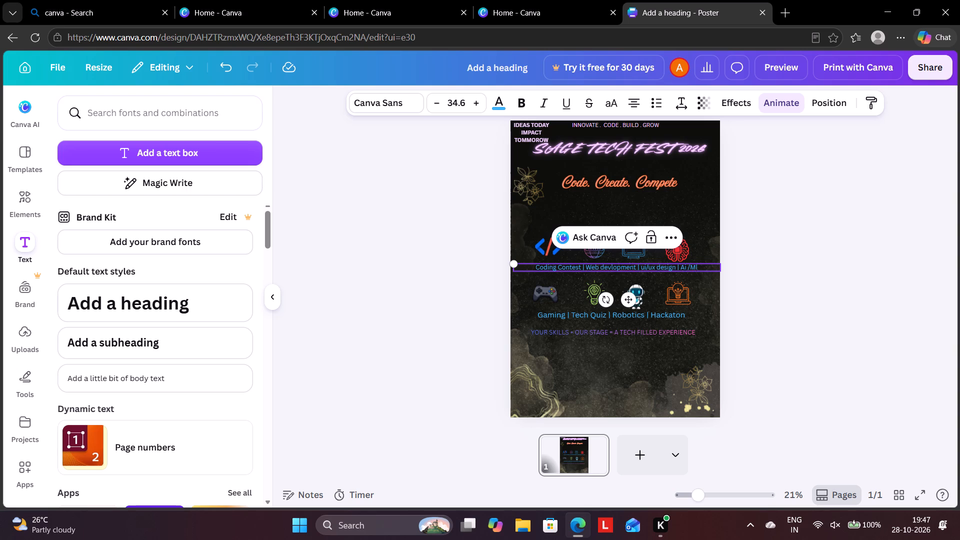
{"action": "key", "text": "Right"}
{"action": "key", "text": "Right"}
{"action": "key", "text": "Right"}
{"action": "key", "text": "Right"}
{"action": "key", "text": "BackSpace"}
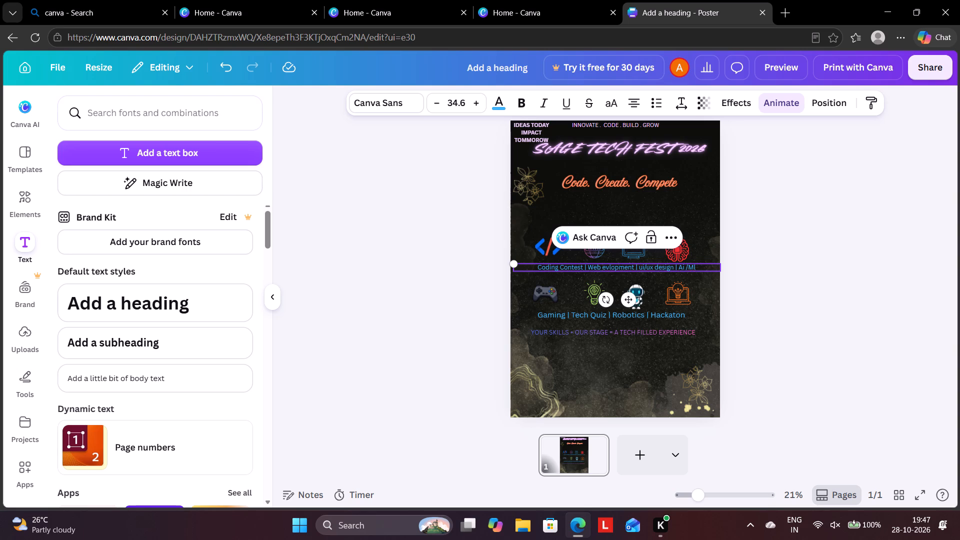
{"action": "key", "text": "d"}
Capitalise both U letters in the third entry of the upper event list so it begins with "Ui/Ux".
{"action": "key", "text": "Right"}
{"action": "key", "text": "Right"}
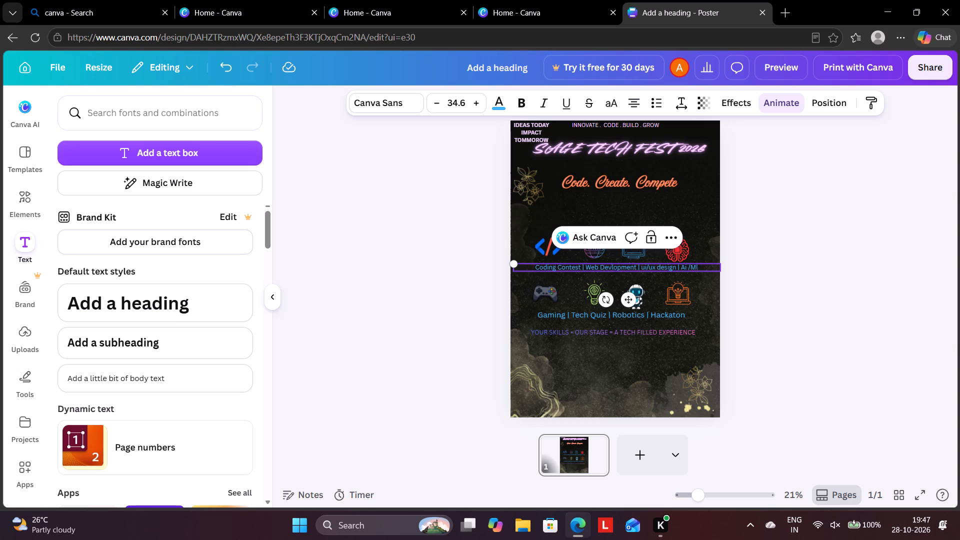
{"action": "key", "text": "Right"}
{"action": "key", "text": "Right"}
{"action": "key", "text": "Right"}
{"action": "key", "text": "Right"}
{"action": "key", "text": "Right"}
{"action": "key", "text": "Right"}
{"action": "key", "text": "Right"}
{"action": "key", "text": "Right"}
{"action": "key", "text": "Right"}
{"action": "key", "text": "Right"}
{"action": "key", "text": "Right"}
{"action": "key", "text": "BackSpace"}
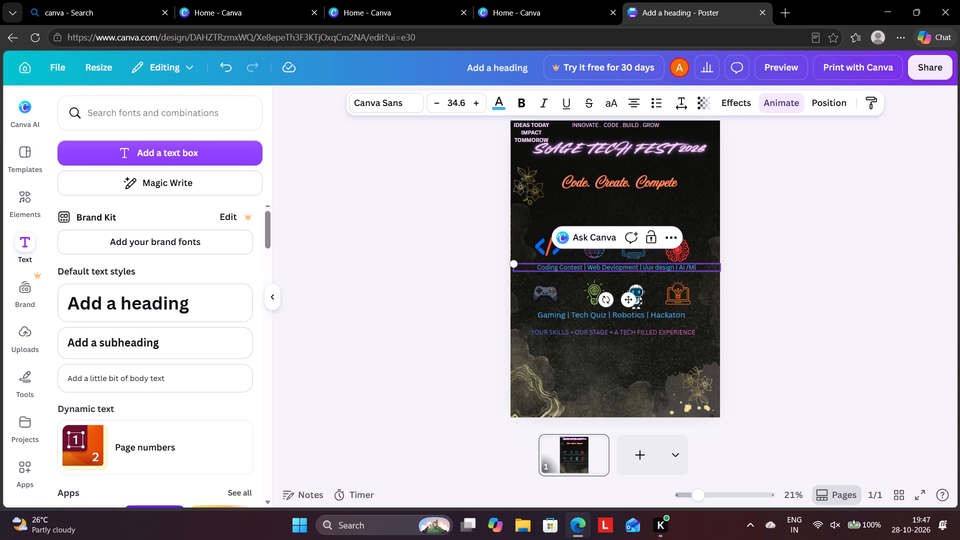
{"action": "key", "text": "u"}
{"action": "key", "text": "Right"}
{"action": "key", "text": "Right"}
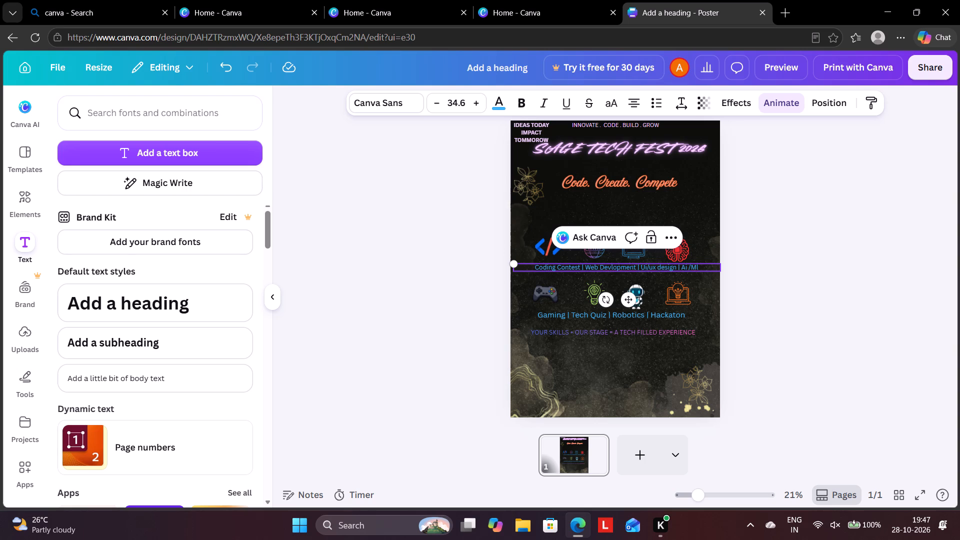
{"action": "key", "text": "Right"}
{"action": "key", "text": "BackSpace"}
{"action": "key", "text": "u"}
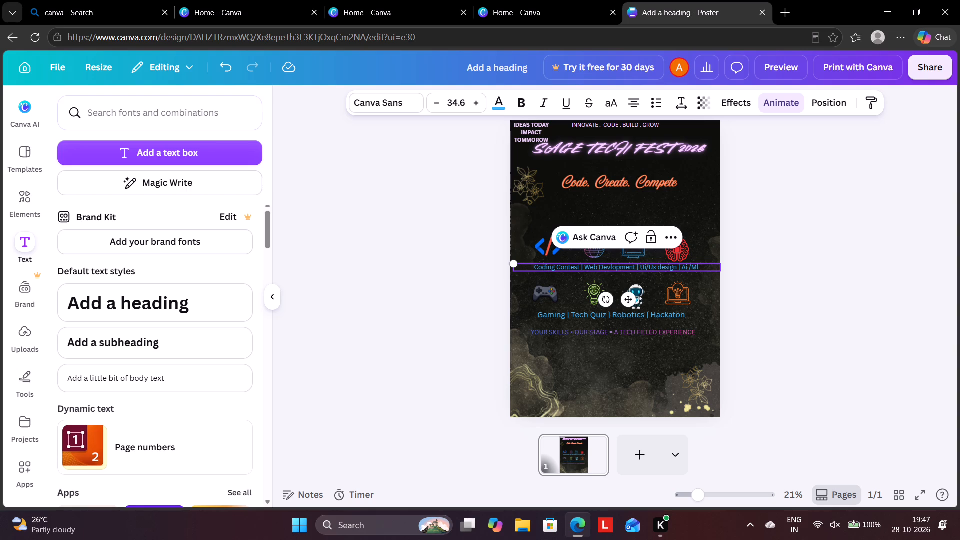
Capitalise the word after "Ui/Ux" in the upper event list so it reads "Design".
{"action": "key", "text": "Right"}
{"action": "key", "text": "Right"}
{"action": "key", "text": "Right"}
{"action": "key", "text": "BackSpace"}
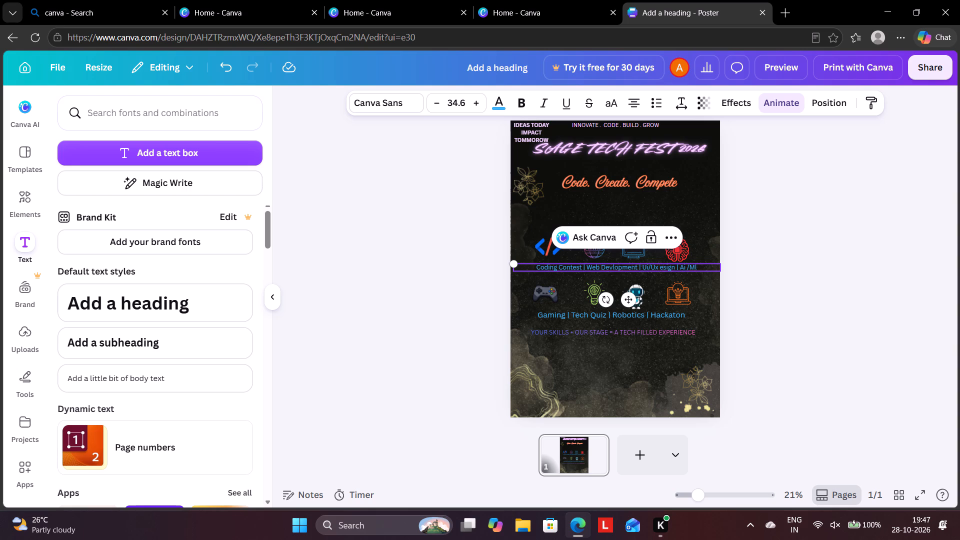
{"action": "key", "text": "d"}
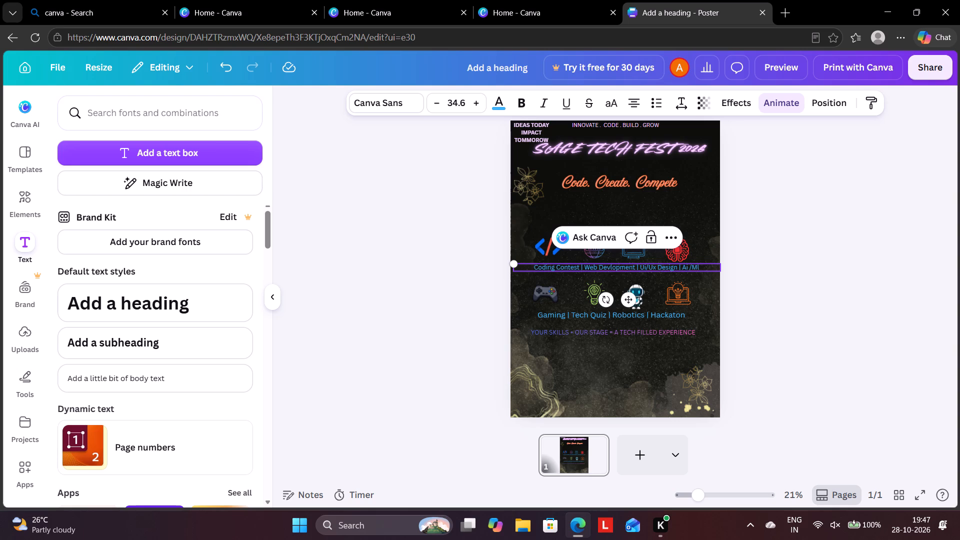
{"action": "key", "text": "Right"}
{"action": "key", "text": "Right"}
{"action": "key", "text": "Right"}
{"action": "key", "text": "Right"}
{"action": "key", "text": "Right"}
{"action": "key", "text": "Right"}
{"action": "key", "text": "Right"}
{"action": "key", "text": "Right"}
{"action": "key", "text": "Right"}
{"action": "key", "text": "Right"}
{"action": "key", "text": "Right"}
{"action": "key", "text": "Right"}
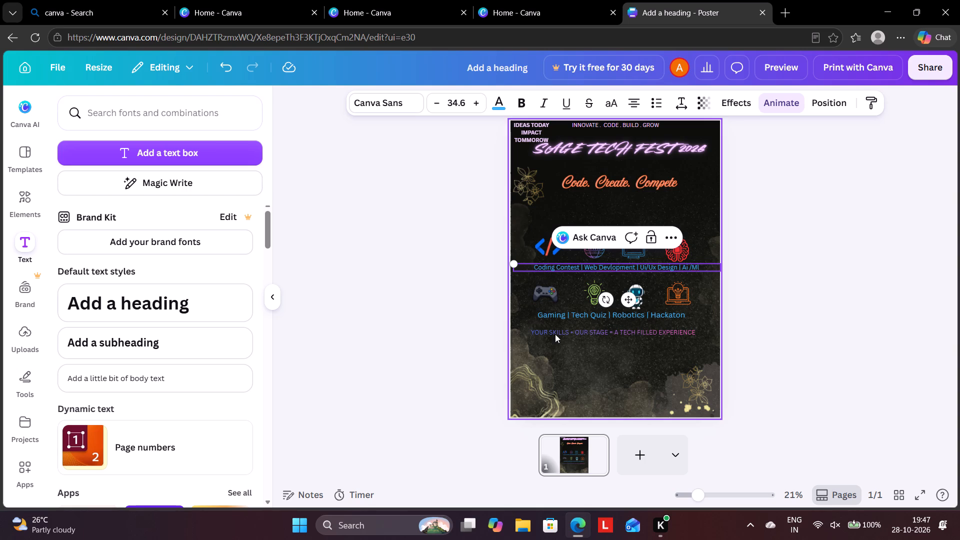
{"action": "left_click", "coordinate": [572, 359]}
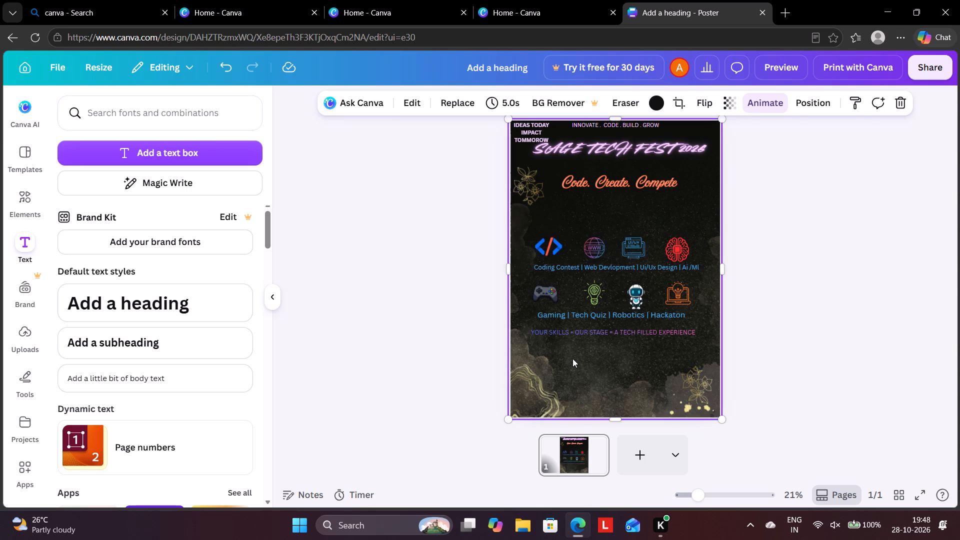
Add a body text box and place it centred below the gradient slogan.
{"action": "left_click", "coordinate": [150, 376]}
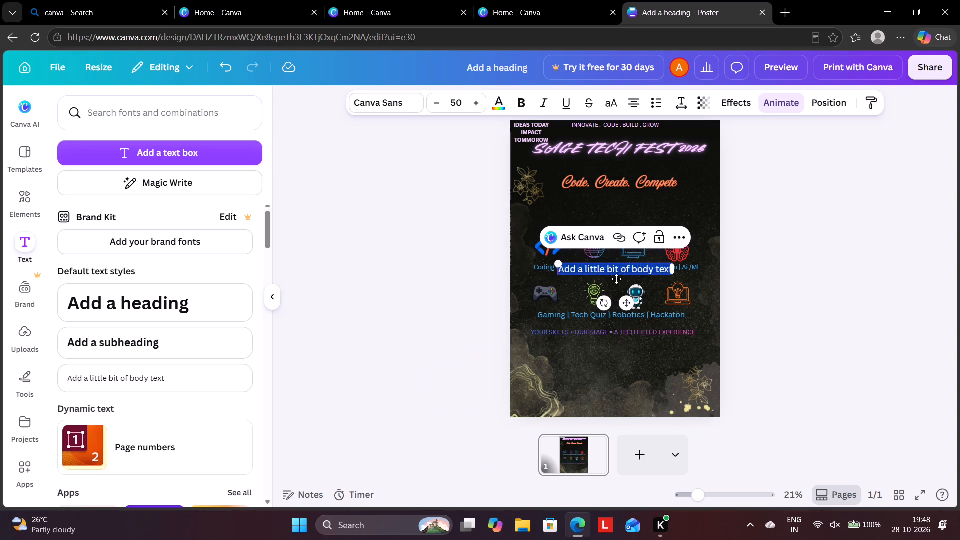
{"action": "left_click_drag", "start_coordinate": [619, 274], "coordinate": [617, 362]}
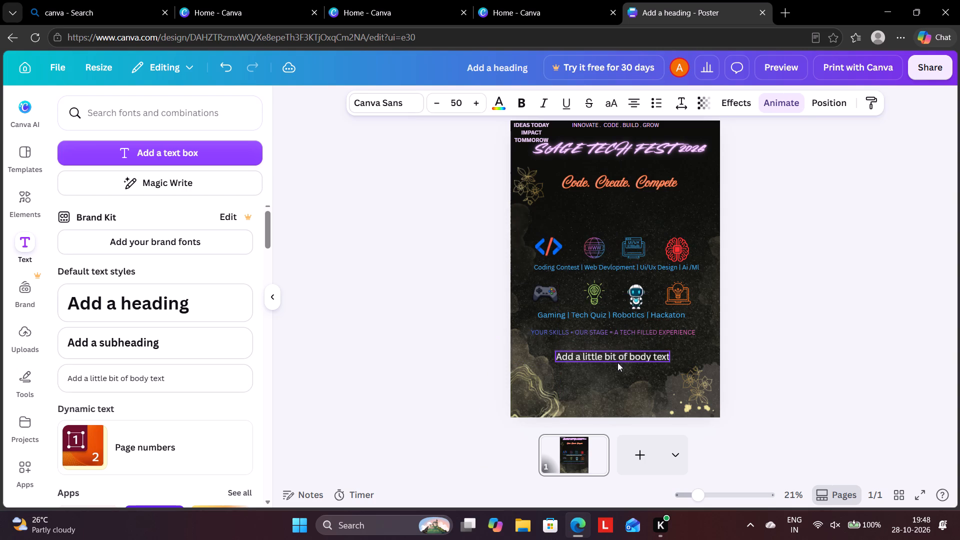
{"action": "left_click_drag", "start_coordinate": [617, 362], "coordinate": [613, 357]}
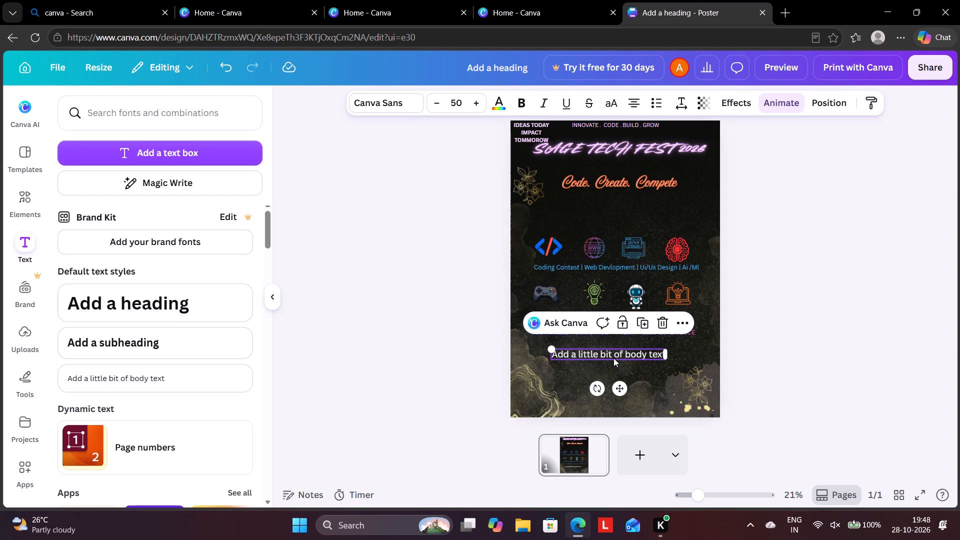
Replace the placeholder in the new body text box with "DATE: 1 DECEMBER 2026".
{"action": "left_click", "coordinate": [608, 351]}
{"action": "key", "text": "BackSpace"}
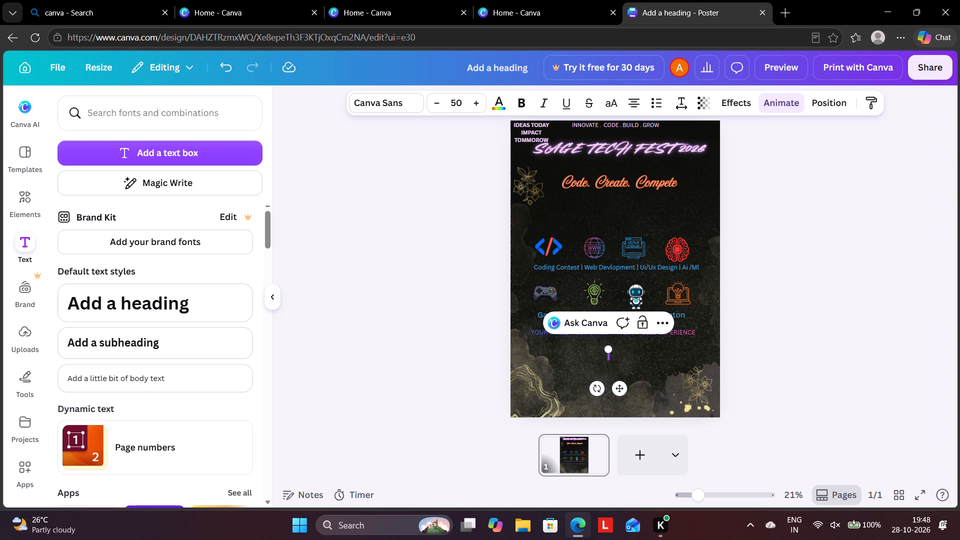
{"action": "type", "text": "DATE"}
{"action": "key", "text": "shift+colon"}
{"action": "key", "text": "space"}
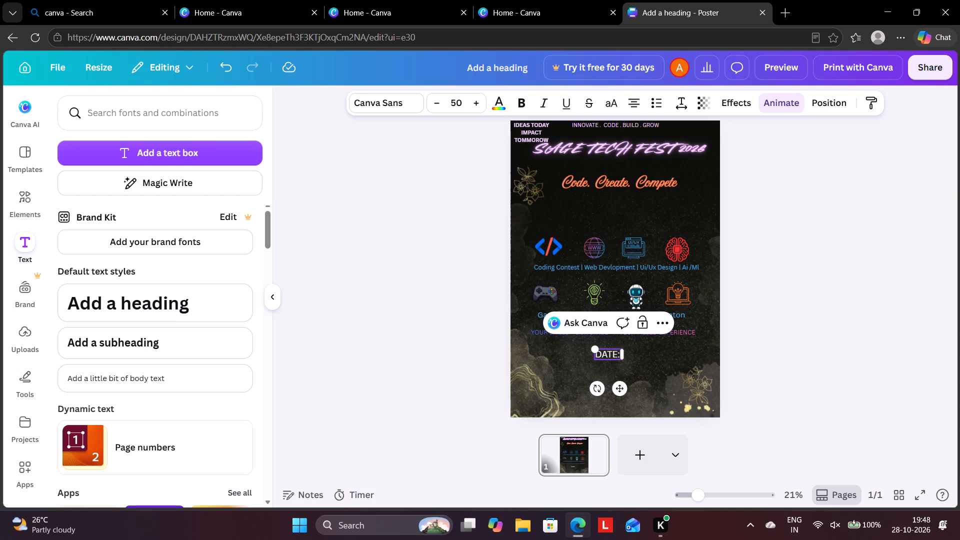
{"action": "key", "text": "1"}
{"action": "key", "text": "space"}
{"action": "type", "text": "DEC"}
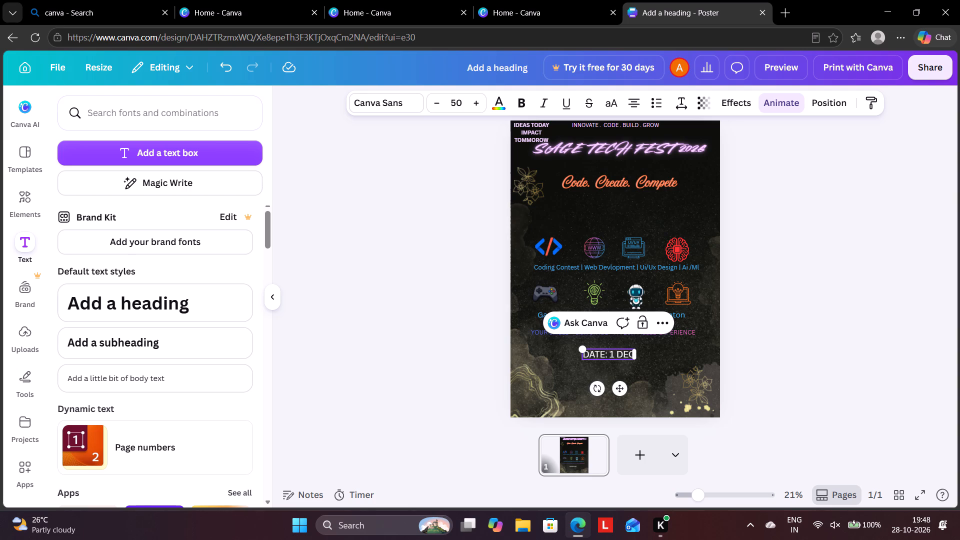
{"action": "type", "text": "EM"}
{"action": "type", "text": "BER"}
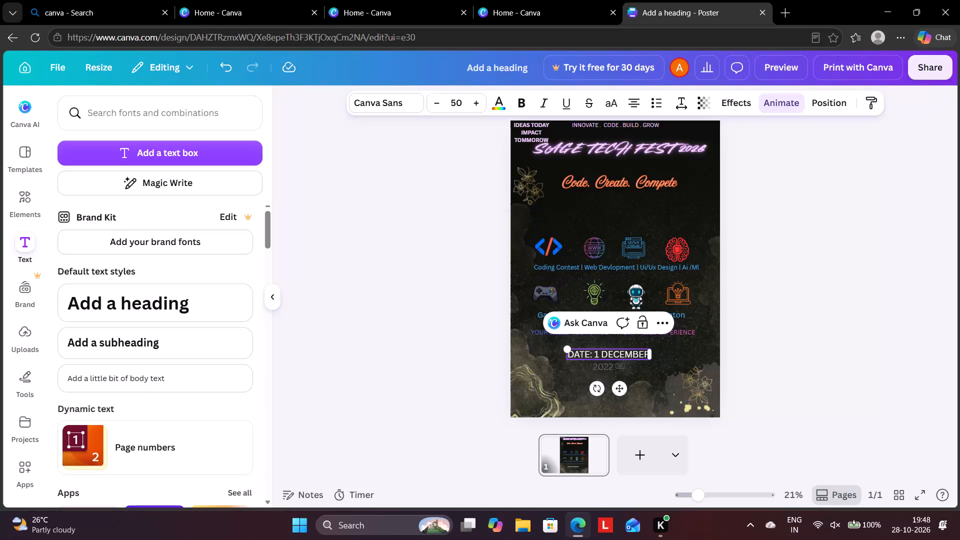
{"action": "key", "text": "space"}
{"action": "type", "text": "202"}
{"action": "key", "text": "6"}
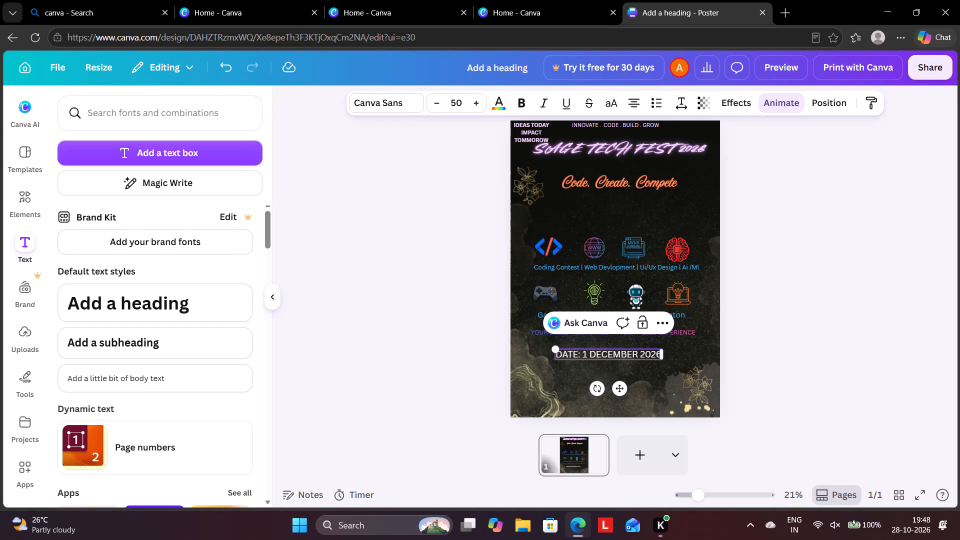
Append "VENUE COLLEGE CAMPUS" after the date in the text box below the slogan.
{"action": "key", "text": "space"}
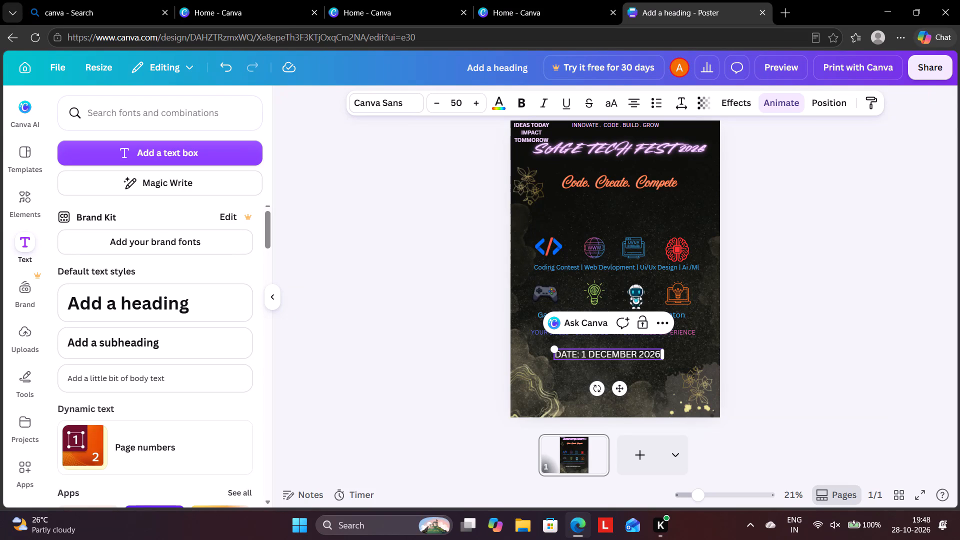
{"action": "type", "text": "VENUE"}
{"action": "key", "text": "space"}
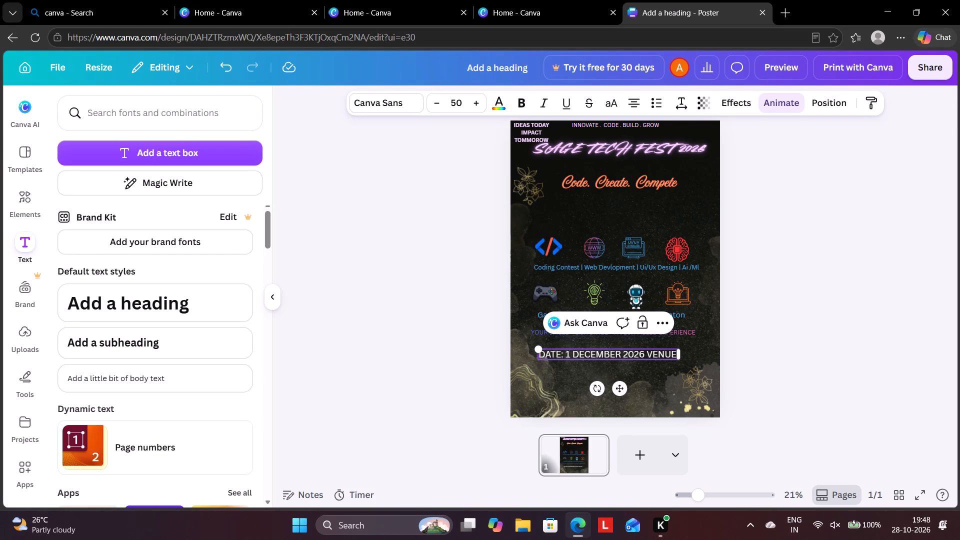
{"action": "type", "text": "COLLAGE CAMPUS"}
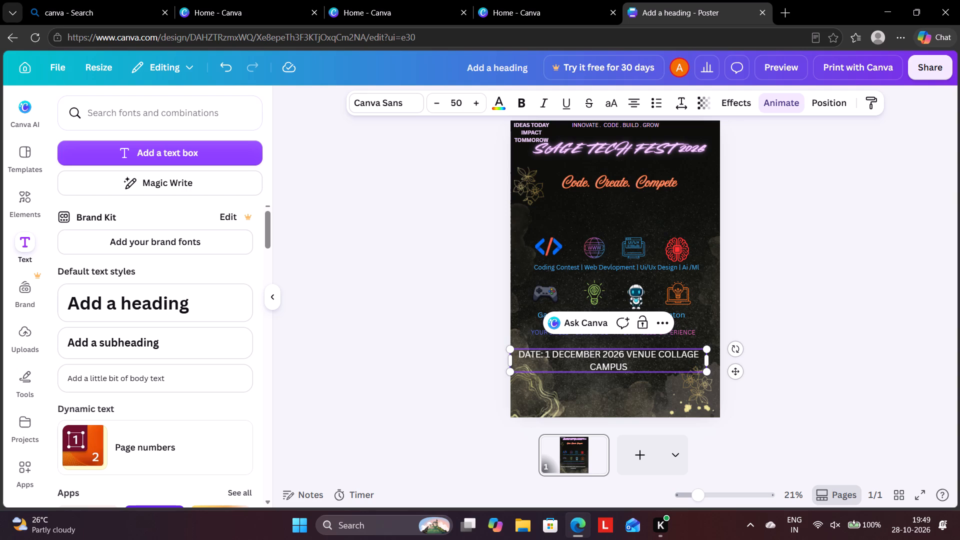
{"action": "left_click", "coordinate": [685, 353]}
{"action": "key", "text": "BackSpace"}
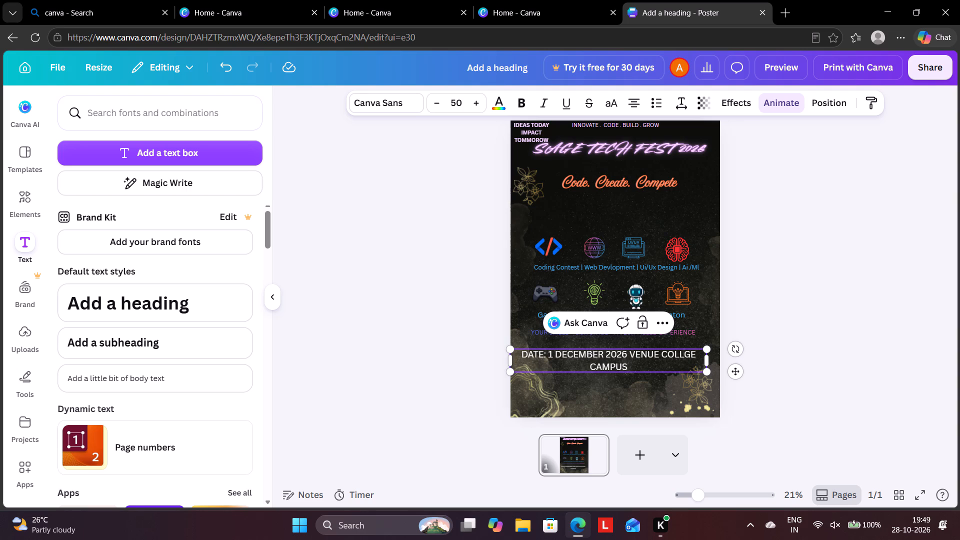
{"action": "key", "text": "e"}
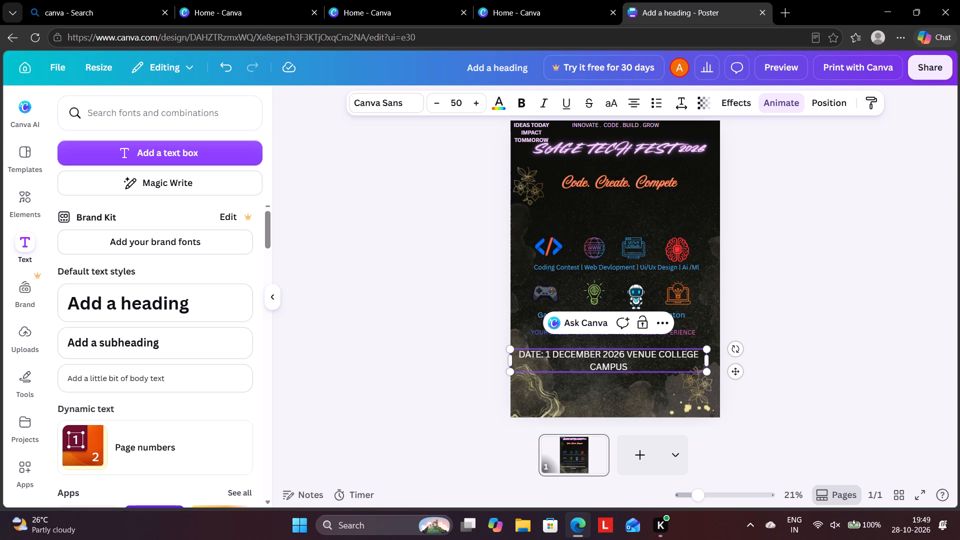
Insert a spaced vertical bar separator between "2026" and "VENUE" in the date and venue text.
{"action": "left_click", "coordinate": [642, 362]}
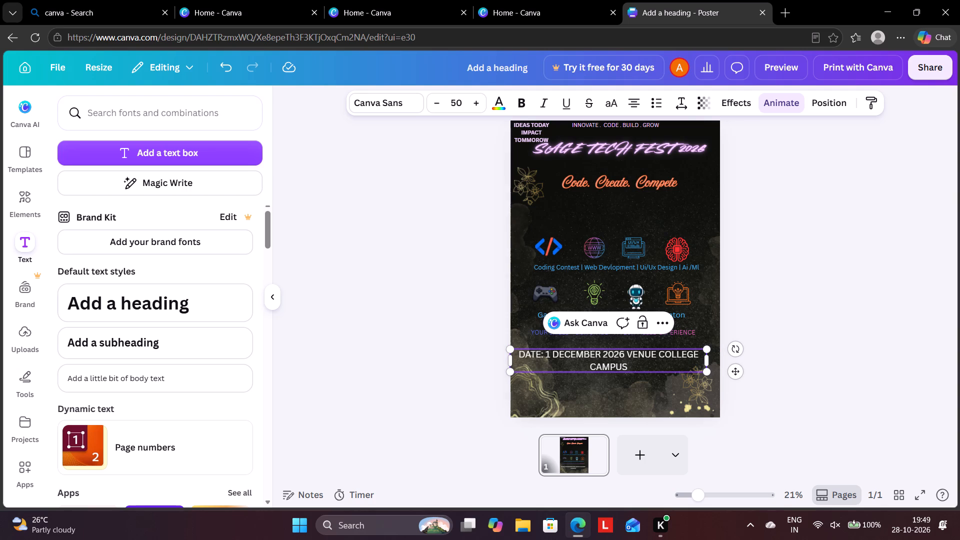
{"action": "left_click", "coordinate": [625, 353]}
{"action": "key", "text": "shift+bar"}
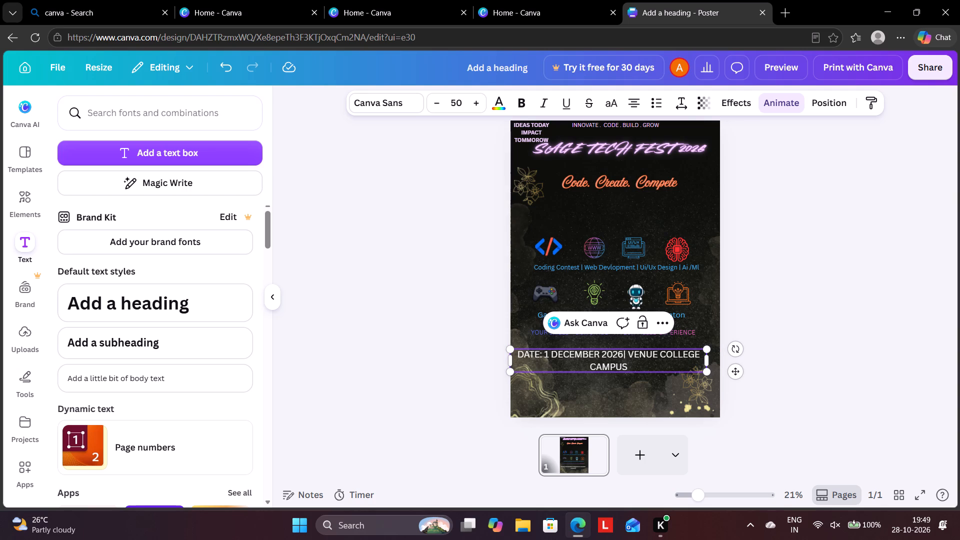
{"action": "key", "text": "Left"}
{"action": "key", "text": "space"}
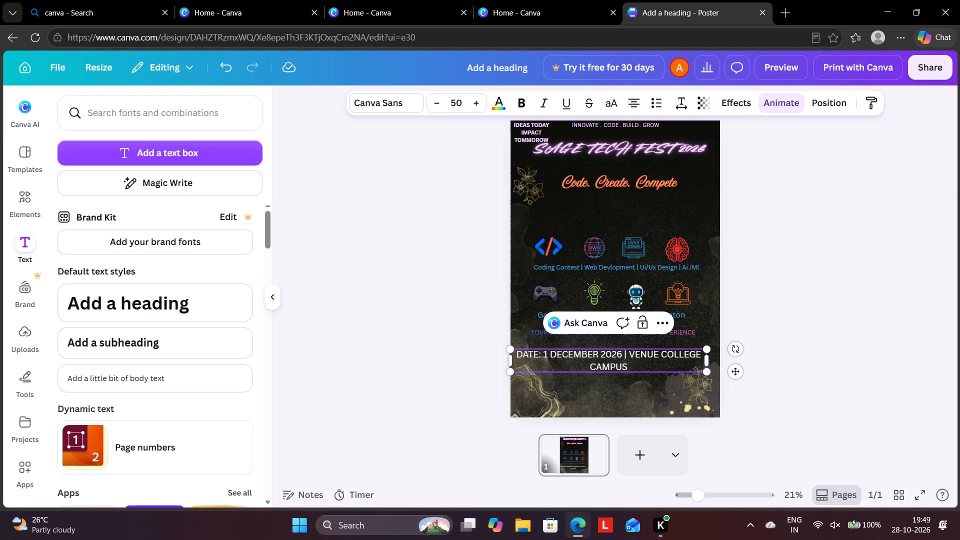
{"action": "key", "text": "Right"}
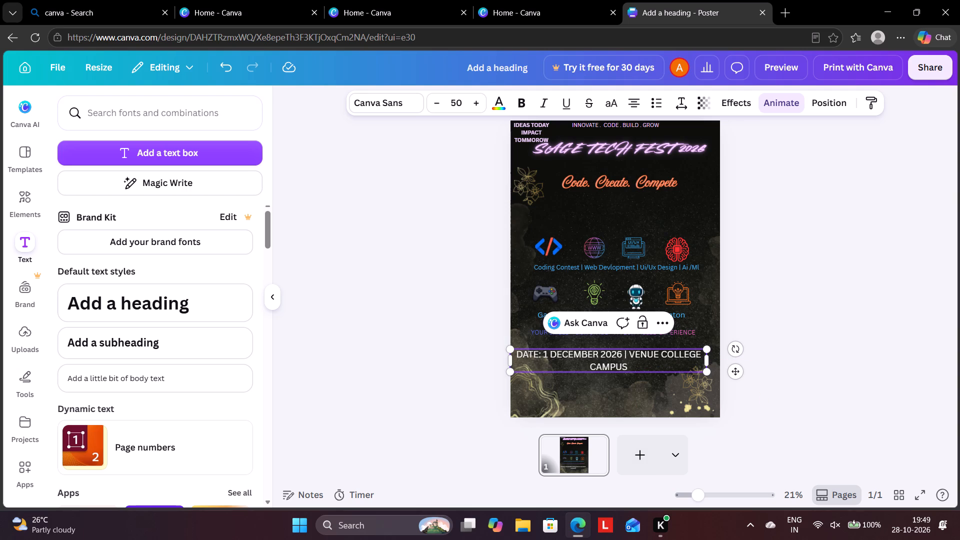
Append "FOR REGISTERATION" after "CAMPUS" in the date and venue text.
{"action": "left_click", "coordinate": [628, 373]}
{"action": "left_click", "coordinate": [630, 365]}
{"action": "left_click", "coordinate": [630, 364]}
{"action": "key", "text": "space"}
{"action": "type", "text": "FP"}
{"action": "key", "text": "BackSpace"}
{"action": "type", "text": "OR"}
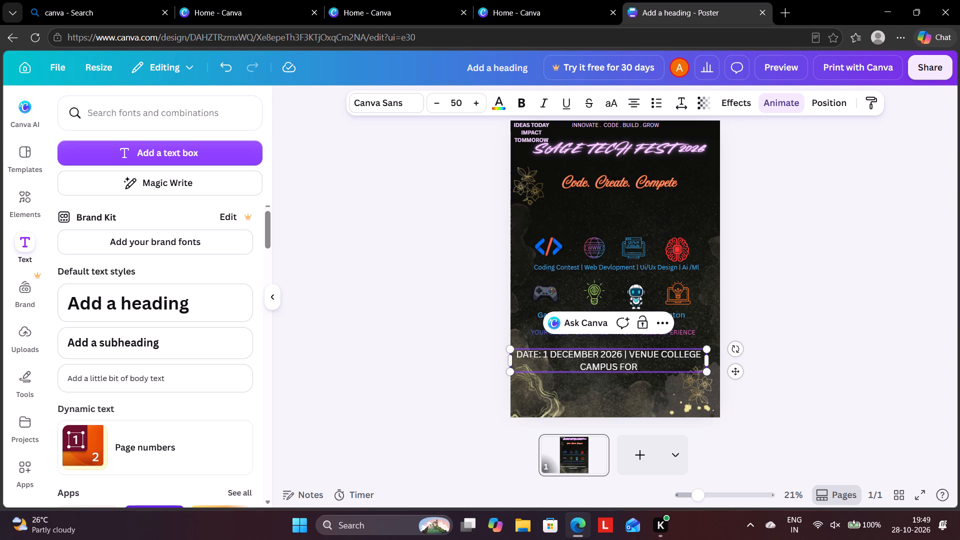
{"action": "key", "text": "space"}
{"action": "type", "text": "REGIS"}
{"action": "type", "text": "TERATION"}
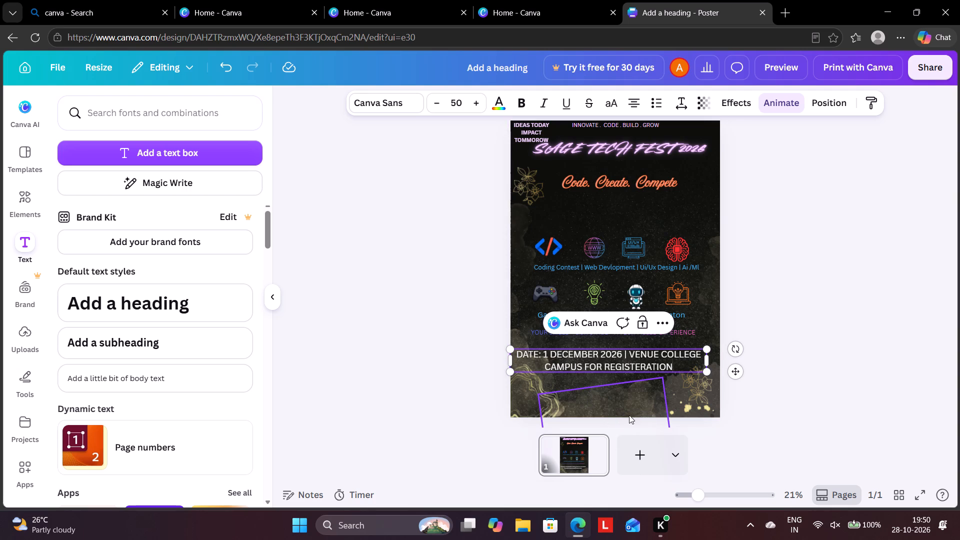
Continue the registration line with "VIGITS OUR WEBSITE" at the end of the date and venue text.
{"action": "key", "text": "space"}
{"action": "type", "text": "VI"}
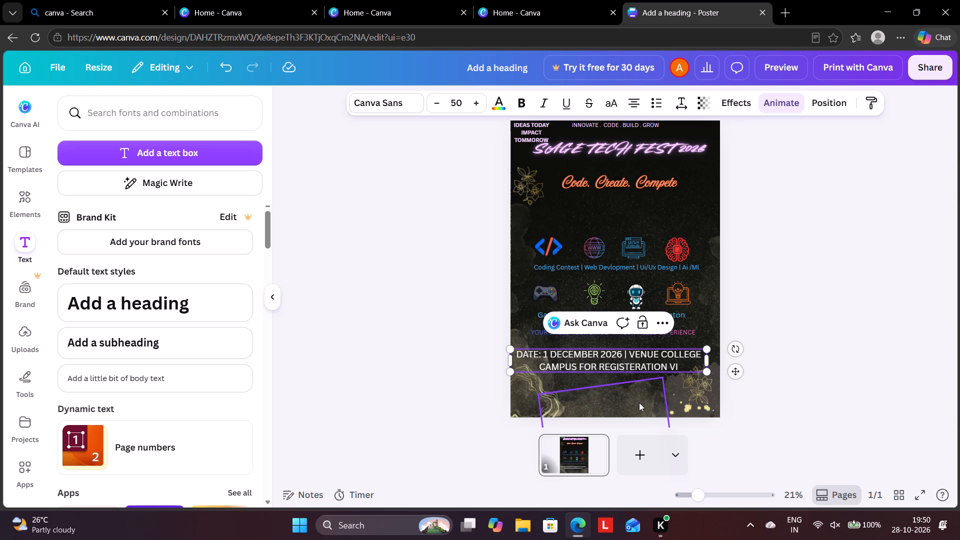
{"action": "type", "text": "GU"}
{"action": "key", "text": "BackSpace"}
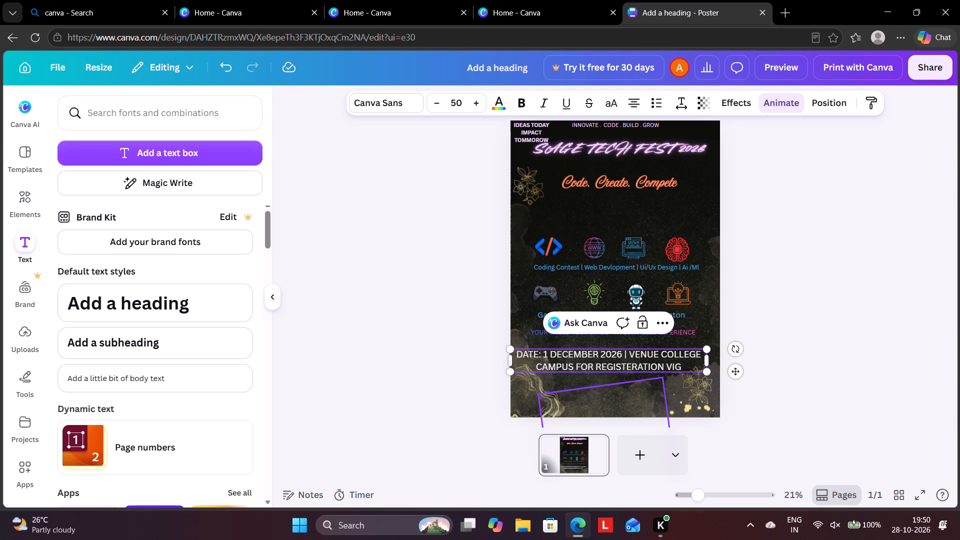
{"action": "type", "text": "ITS O"}
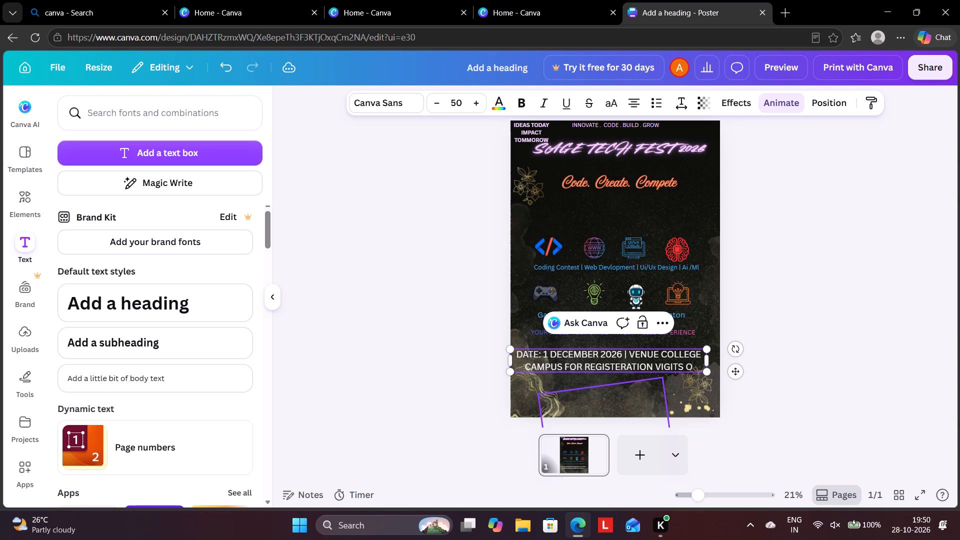
{"action": "type", "text": "UR"}
{"action": "key", "text": "space"}
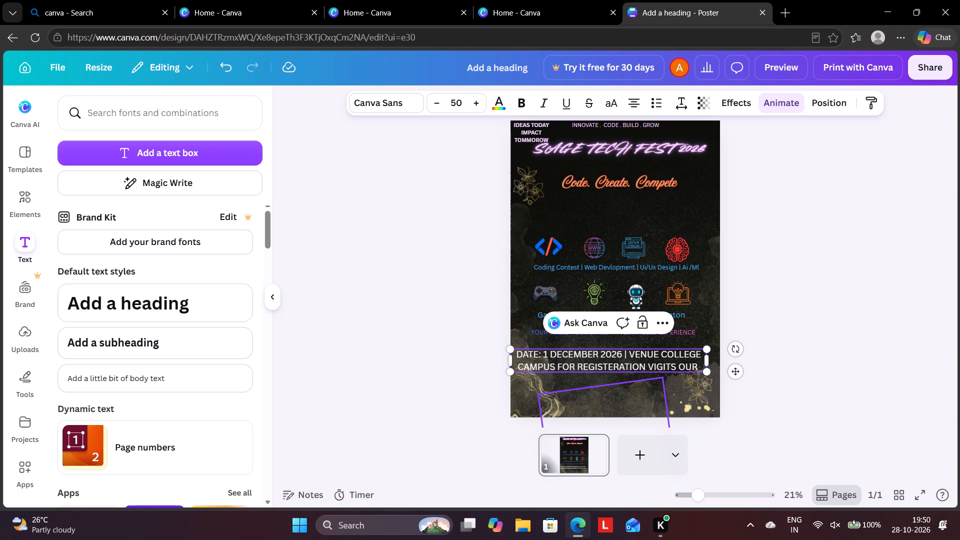
{"action": "type", "text": "WEBSIT"}
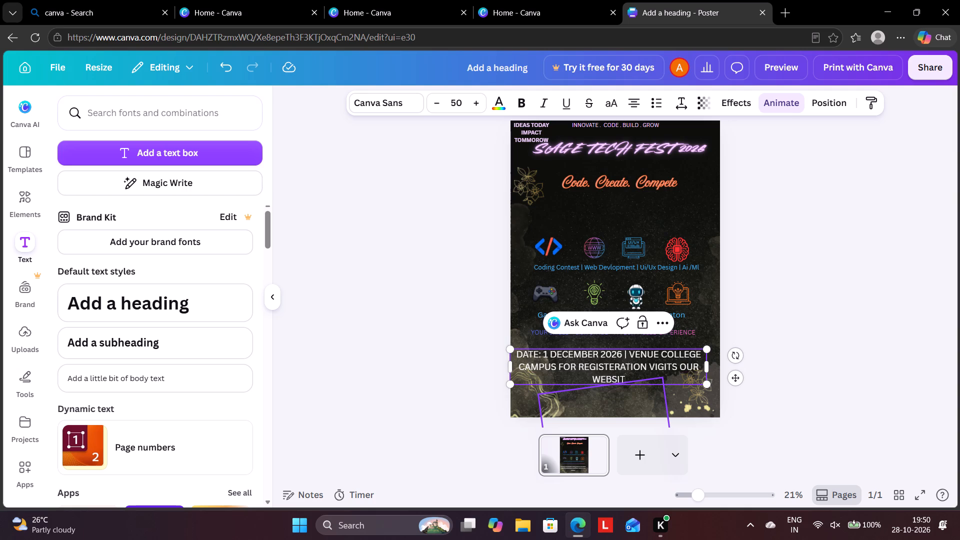
{"action": "key", "text": "e"}
{"action": "key", "text": "semicolon"}
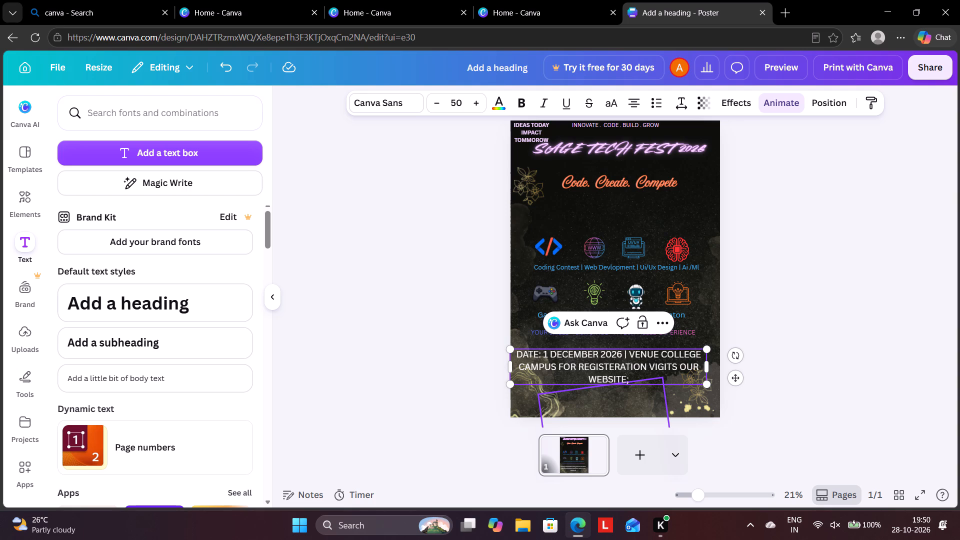
{"action": "key", "text": "BackSpace"}
{"action": "key", "text": "shift+colon"}
{"action": "key", "text": "space"}
{"action": "key", "text": "w"}
{"action": "type", "text": "www"}
{"action": "type", "text": ".sage"}
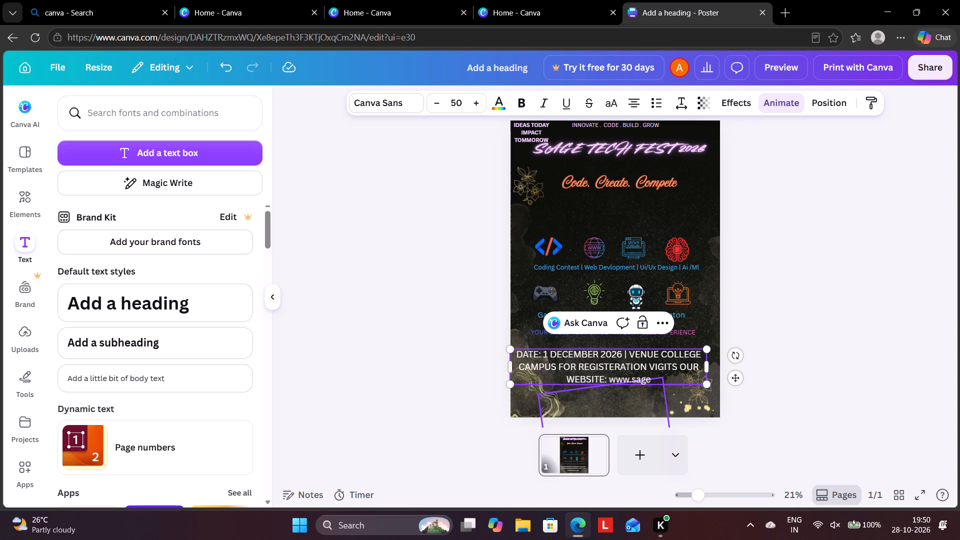
{"action": "type", "text": "tech"}
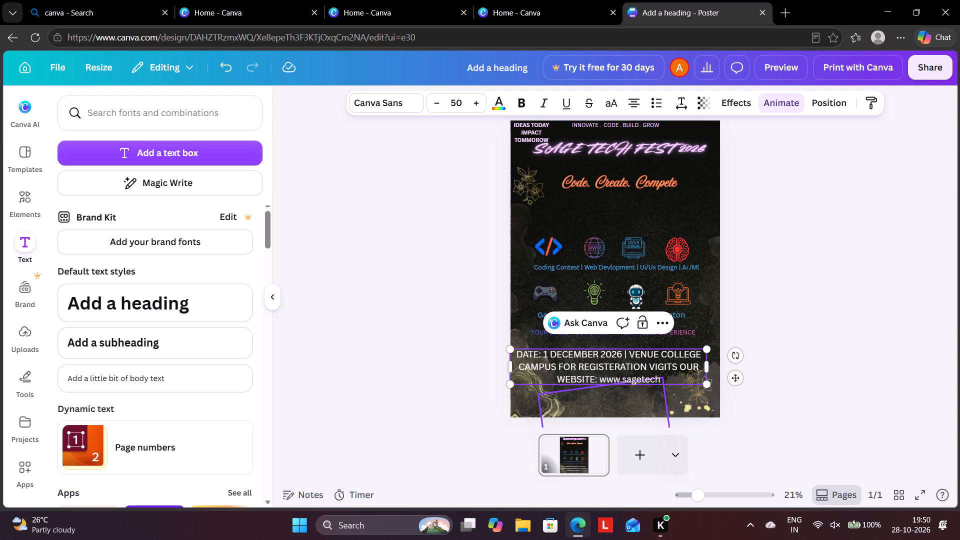
{"action": "type", "text": ".com"}
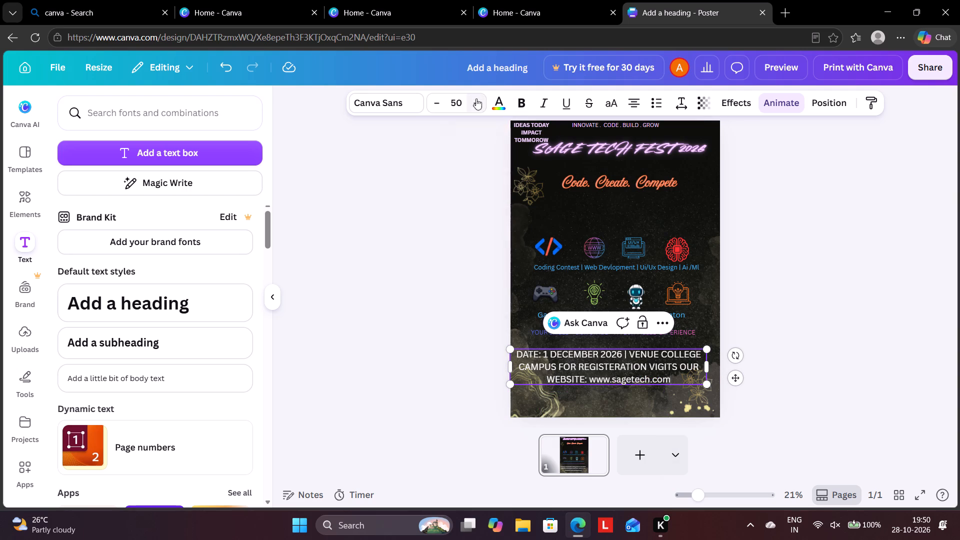
Colour the date and venue text with the default 90° linear gradient from #0097b2 to #7ed957.
{"action": "left_click", "coordinate": [496, 99]}
{"action": "scroll", "coordinate": [146, 415], "scroll_direction": "down", "scroll_amount": 2}
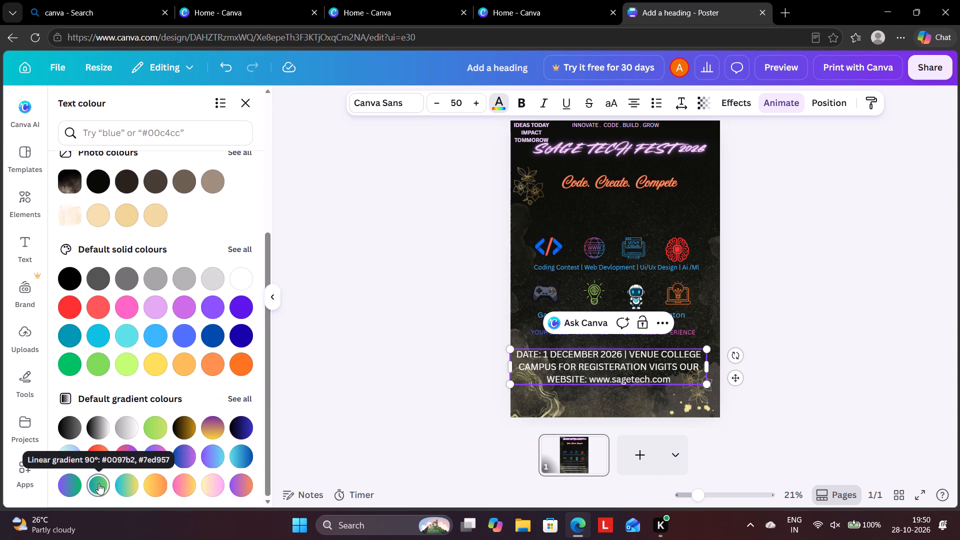
{"action": "left_click", "coordinate": [99, 482]}
{"action": "left_click", "coordinate": [101, 482]}
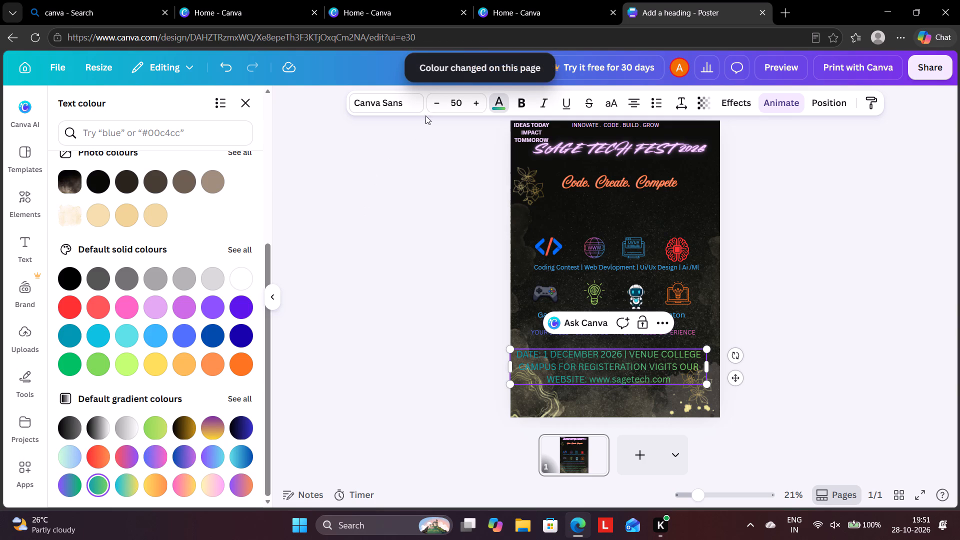
Reduce the font size of the date and venue text to 31.
{"action": "triple_click", "coordinate": [433, 102]}
{"action": "triple_click", "coordinate": [434, 100]}
{"action": "triple_click", "coordinate": [435, 98]}
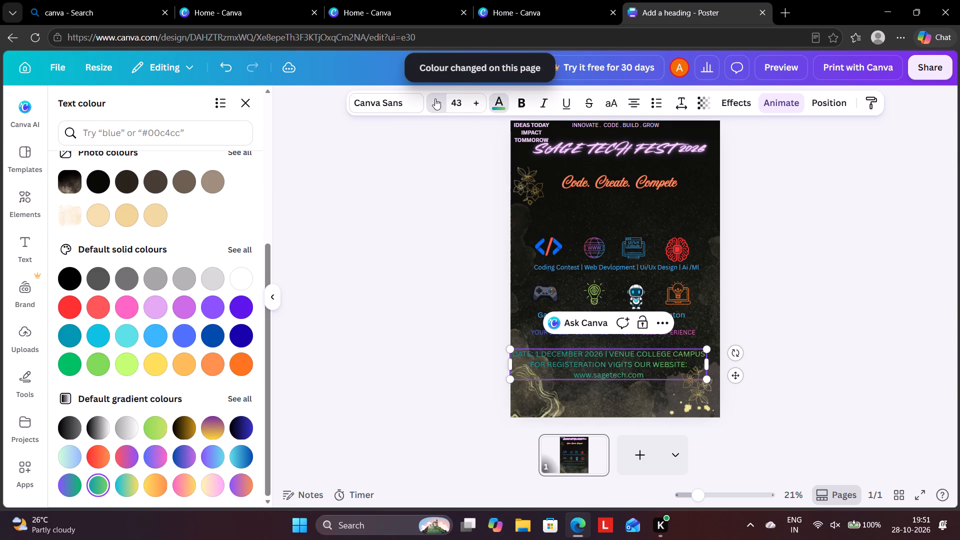
{"action": "triple_click", "coordinate": [434, 98]}
{"action": "triple_click", "coordinate": [434, 98]}
{"action": "triple_click", "coordinate": [434, 98]}
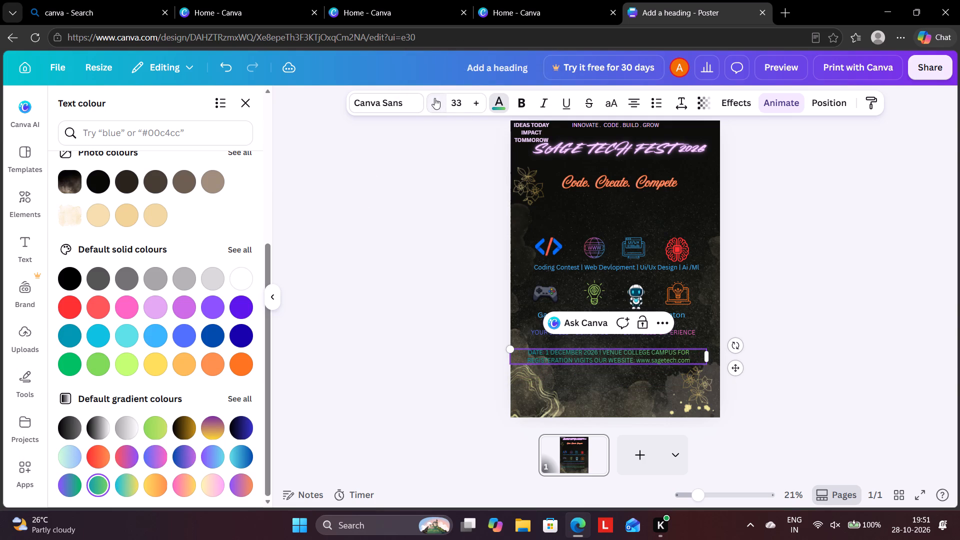
{"action": "left_click", "coordinate": [435, 99]}
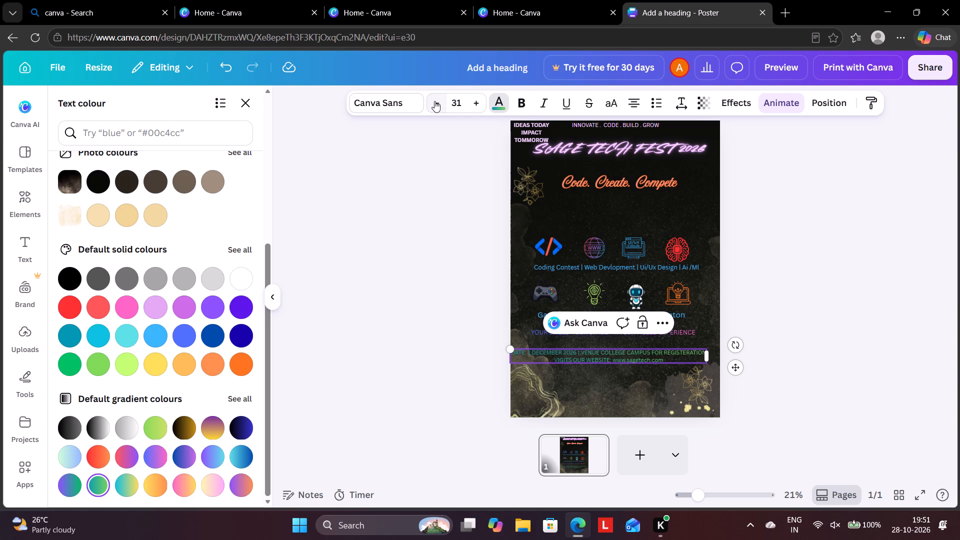
{"action": "left_click", "coordinate": [461, 316]}
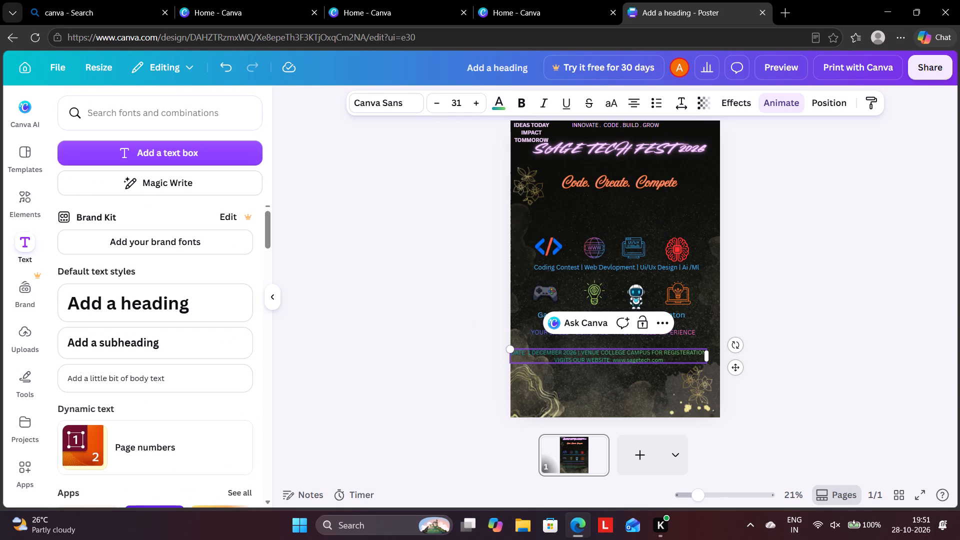
Change "VIGITS" to "VIST" before "OUR WEBSITE" in the registration text and finish editing the text box.
{"action": "left_click", "coordinate": [566, 358]}
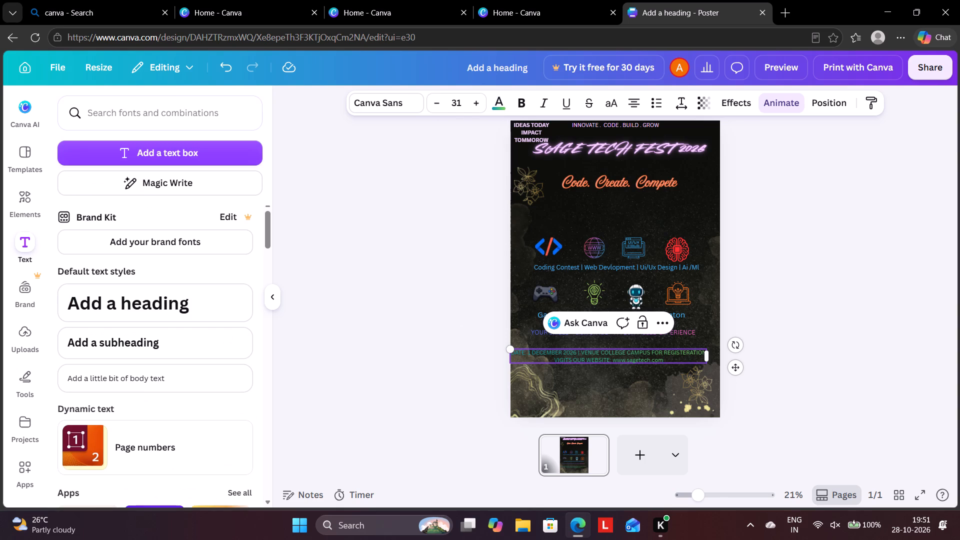
{"action": "left_click", "coordinate": [564, 360]}
{"action": "key", "text": "BackSpace"}
{"action": "key", "text": "BackSpace"}
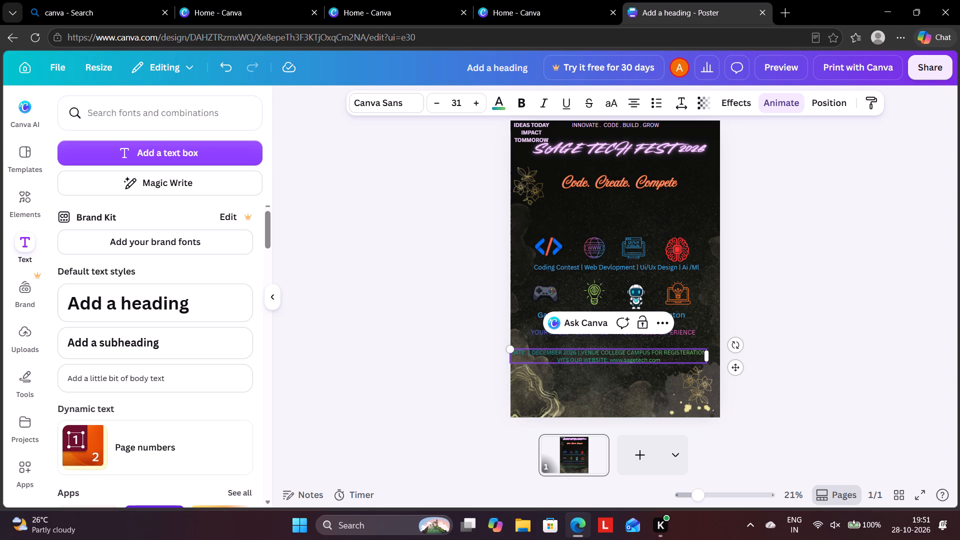
{"action": "key", "text": "s"}
{"action": "key", "text": "BackSpace"}
{"action": "key", "text": "shift+s"}
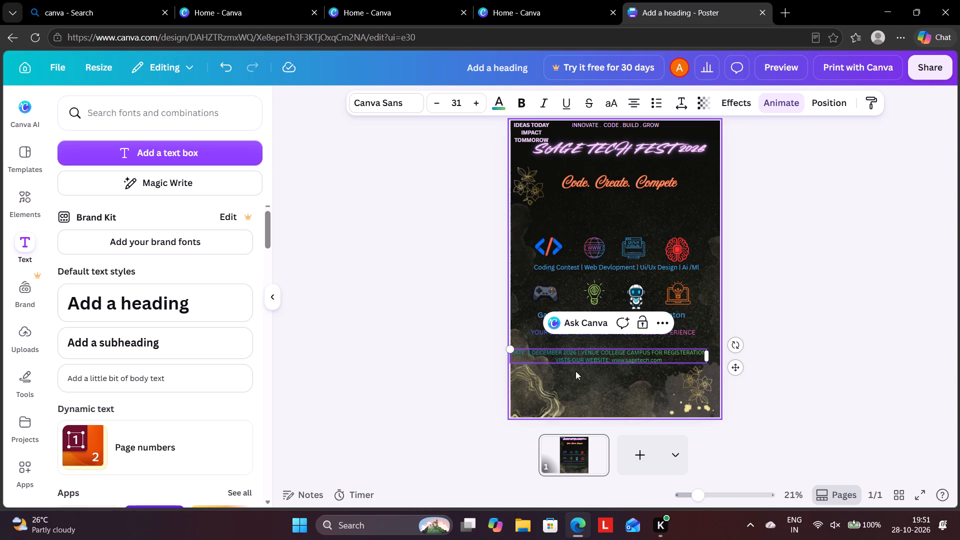
{"action": "left_click", "coordinate": [569, 358]}
{"action": "key", "text": "BackSpace"}
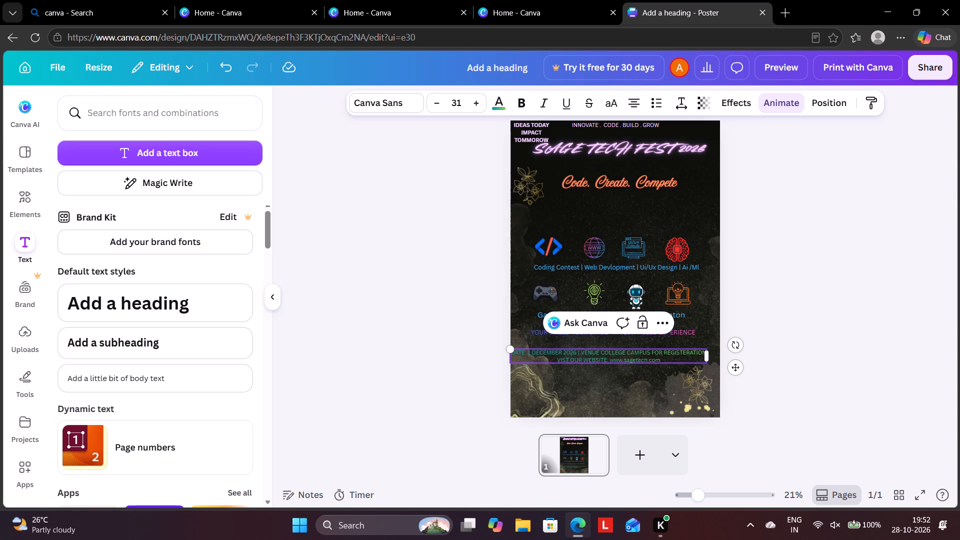
{"action": "left_click_drag", "start_coordinate": [825, 308], "coordinate": [826, 315]}
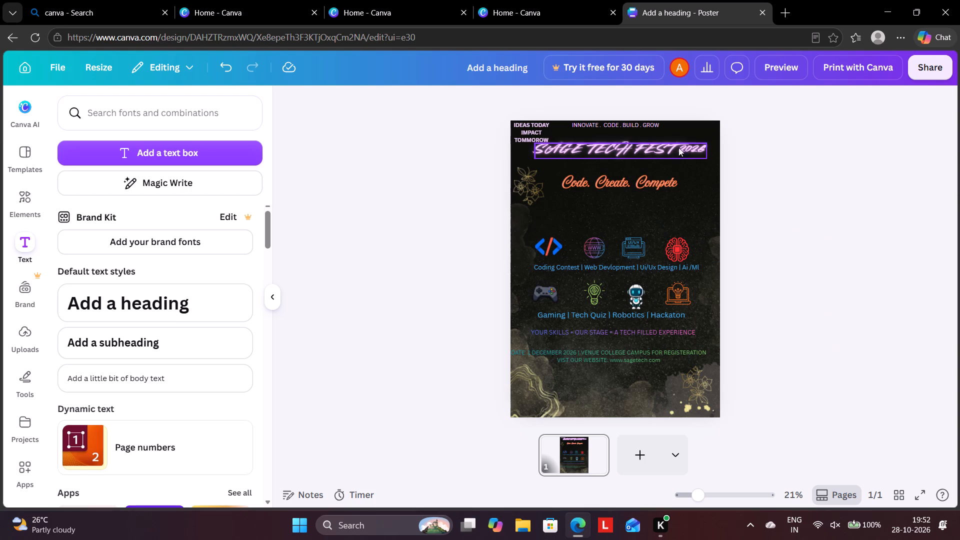
Make the poster design available offline and check its offline save status.
{"action": "left_click", "coordinate": [294, 63]}
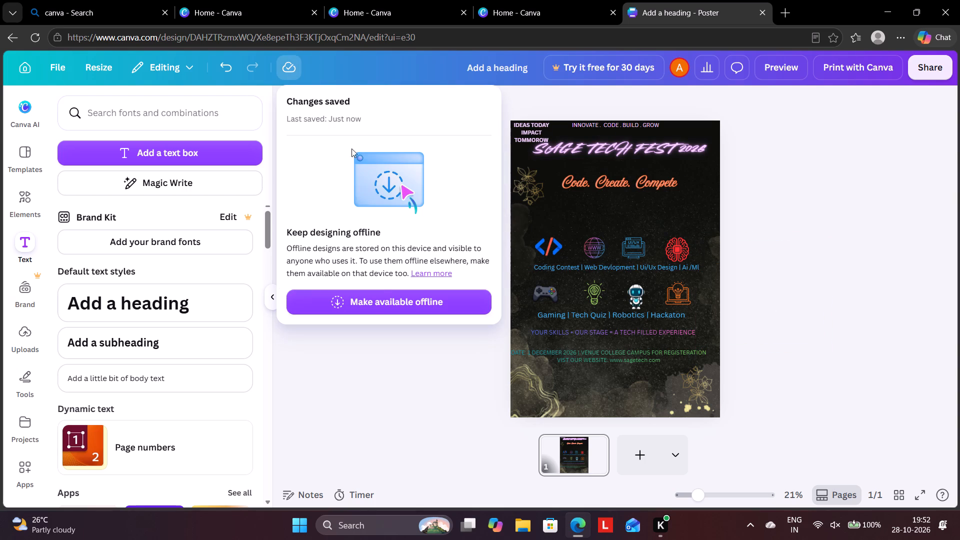
{"action": "left_click", "coordinate": [374, 301]}
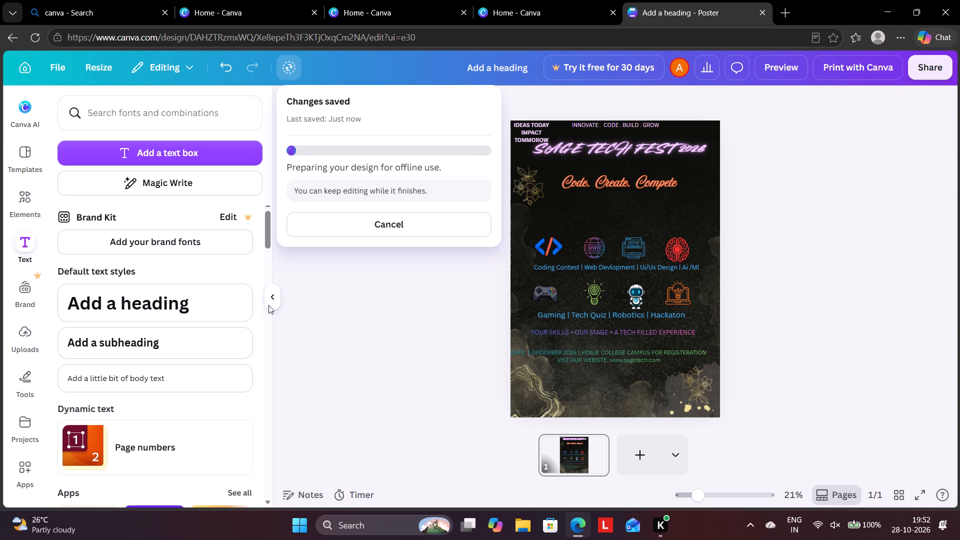
{"action": "left_click", "coordinate": [23, 150]}
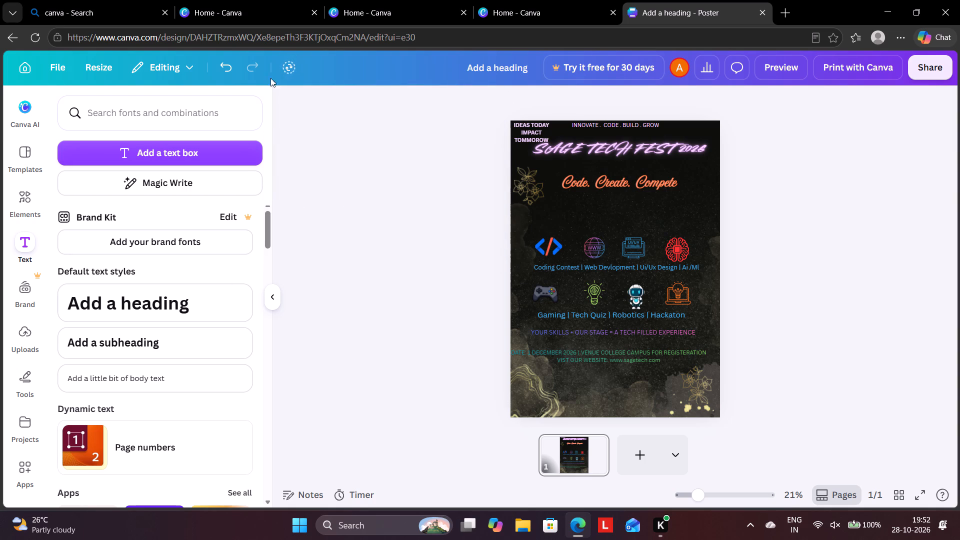
{"action": "left_click", "coordinate": [291, 63]}
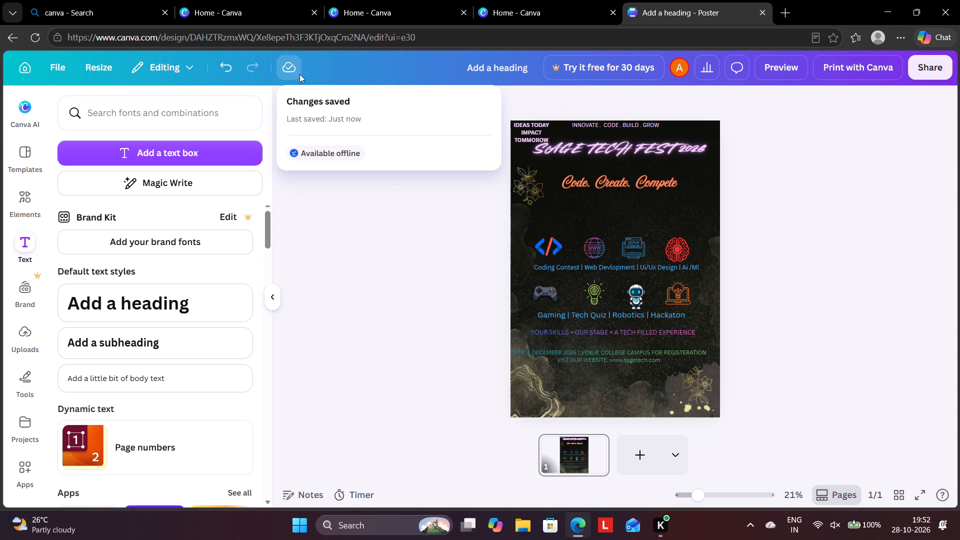
{"action": "left_click", "coordinate": [370, 198]}
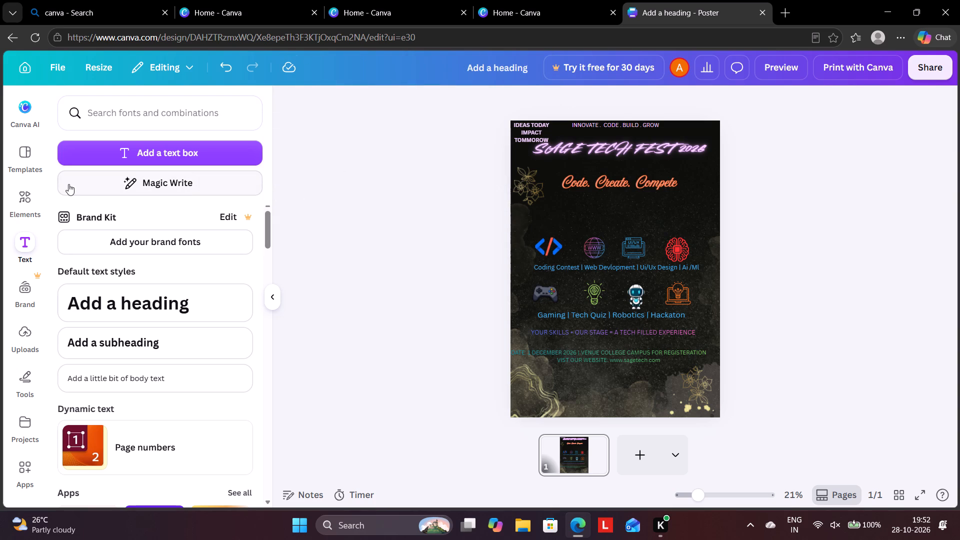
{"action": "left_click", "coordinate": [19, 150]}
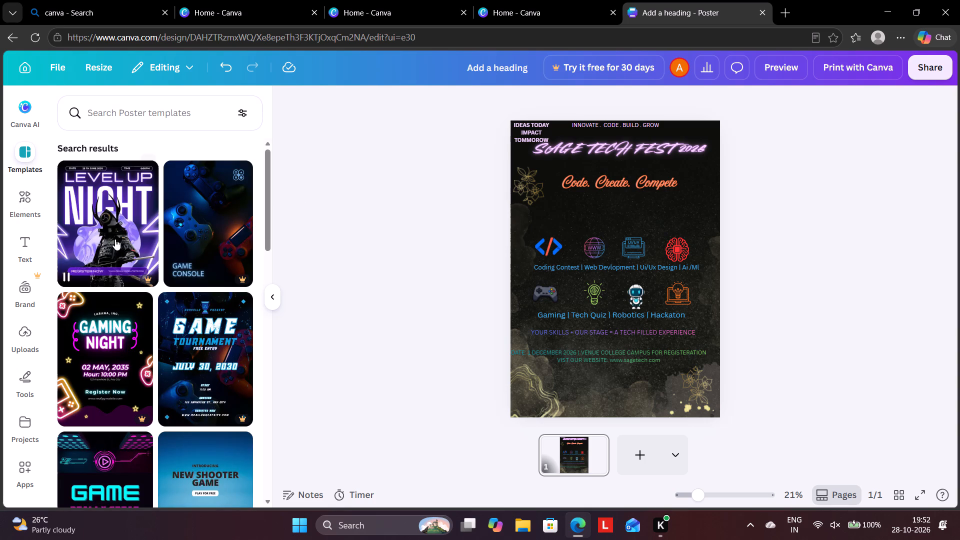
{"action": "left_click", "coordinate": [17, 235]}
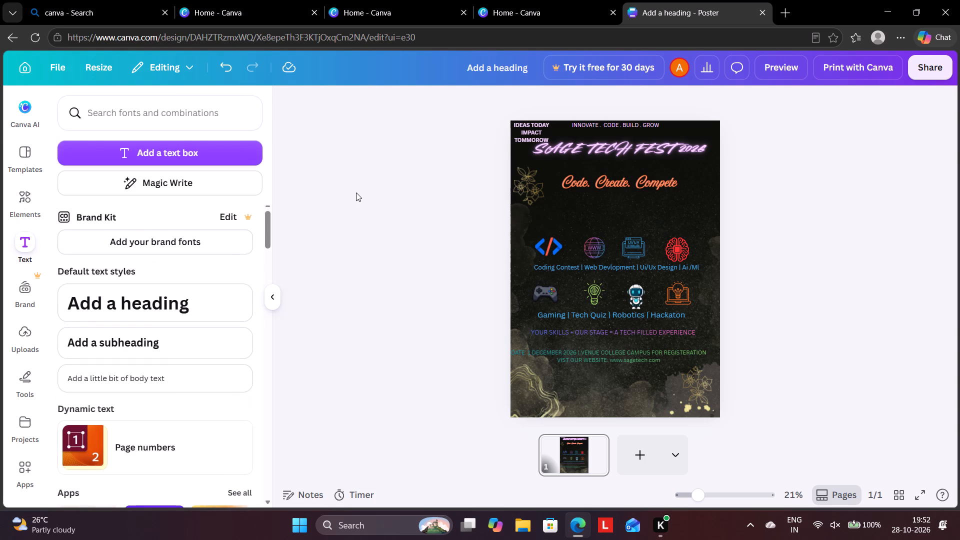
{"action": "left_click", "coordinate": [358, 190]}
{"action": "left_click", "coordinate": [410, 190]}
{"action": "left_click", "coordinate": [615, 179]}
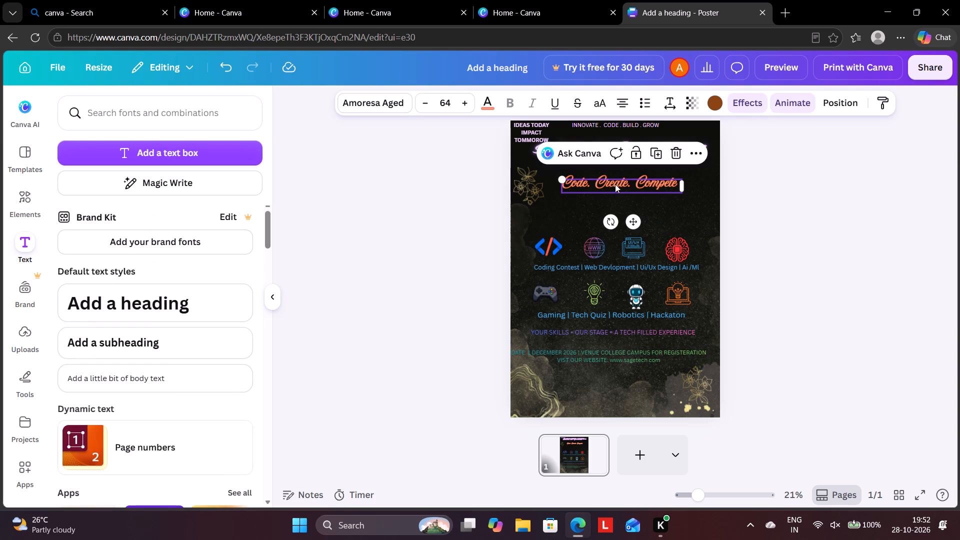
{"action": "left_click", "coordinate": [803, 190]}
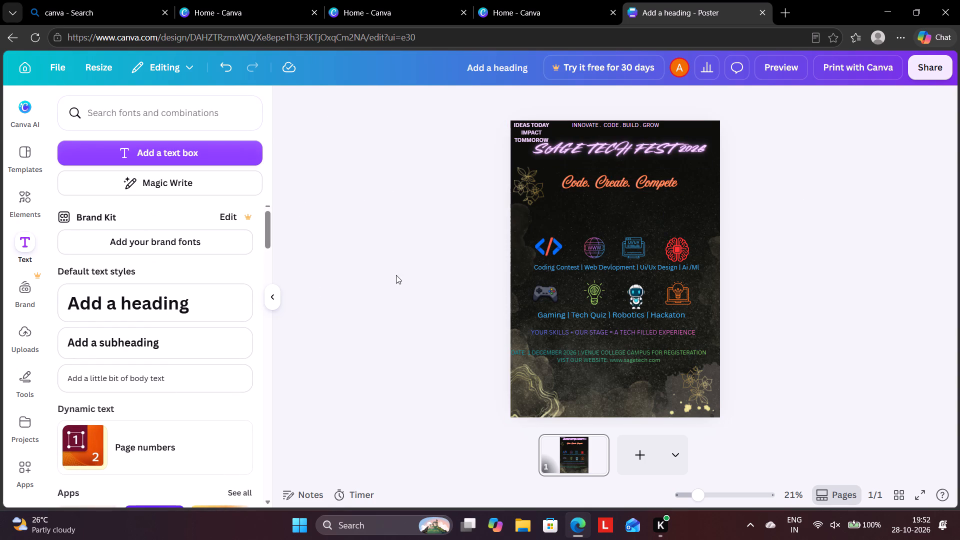
Collapse the open side area to give the poster canvas more room.
{"action": "left_click", "coordinate": [276, 302]}
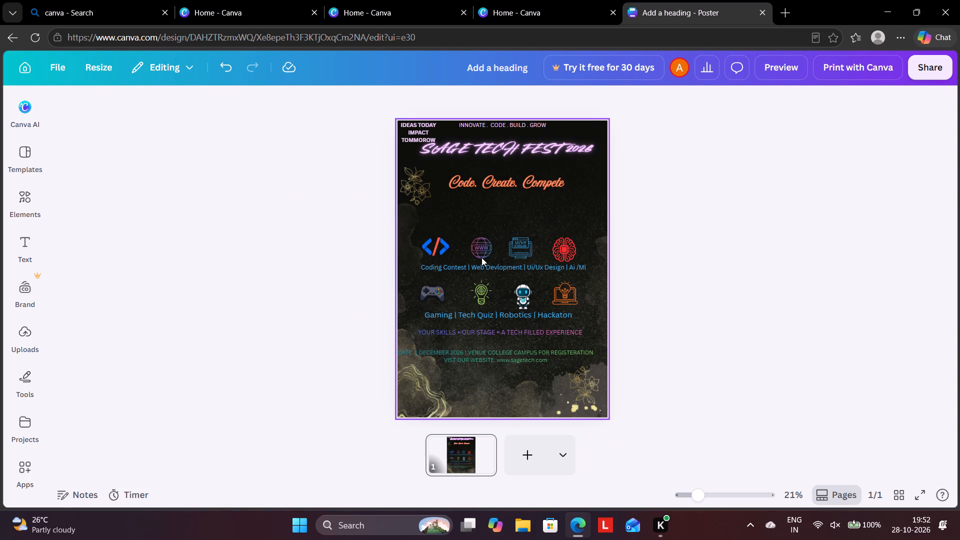